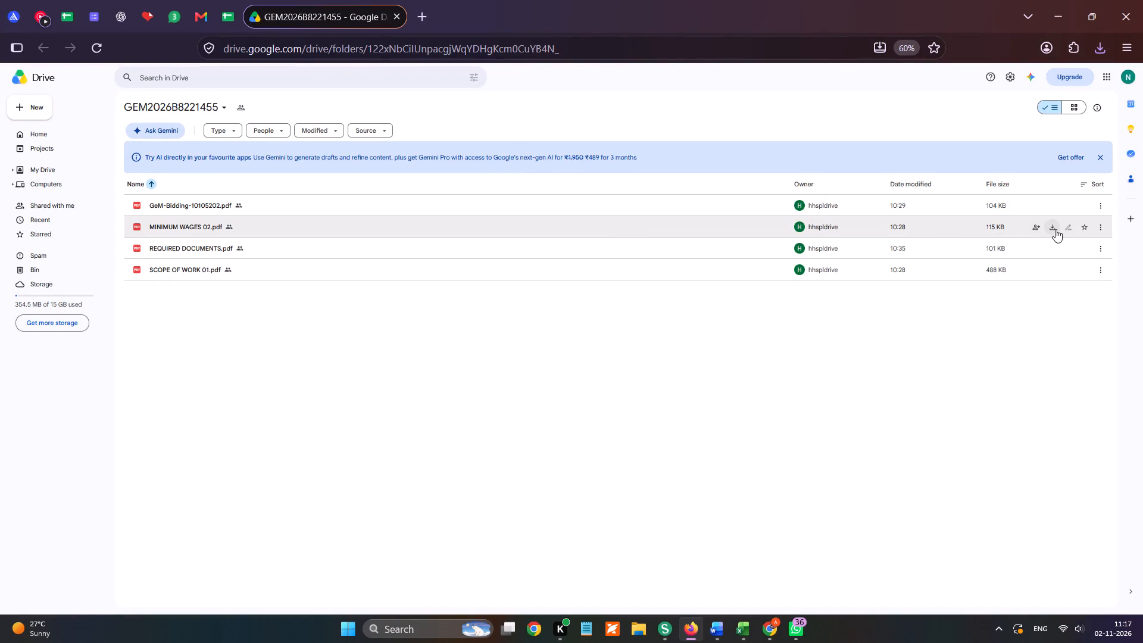
Download MINIMUM WAGES 02.pdf and SCOPE OF WORK 01.pdf from the GEM2026B8221455 Drive folder.
click(1055, 229)
click(1056, 268)
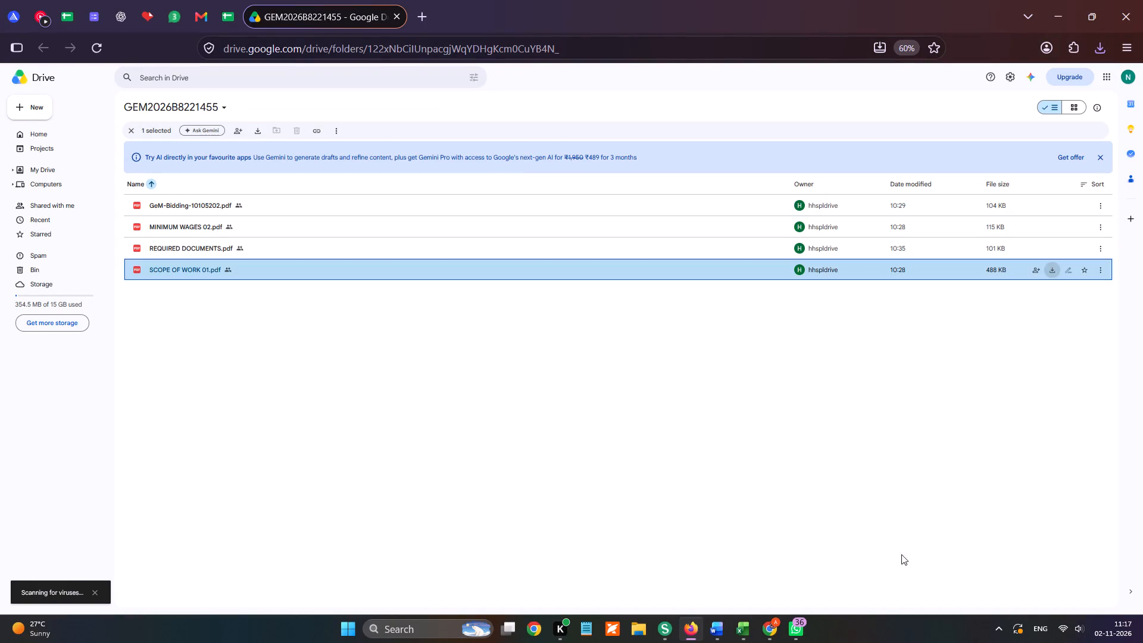
Switch to the GeM bid participation page in Chrome and upload experience-criteria-nandal from Gem Bid Documents - Nandal for Experience Criteria.
click(775, 568)
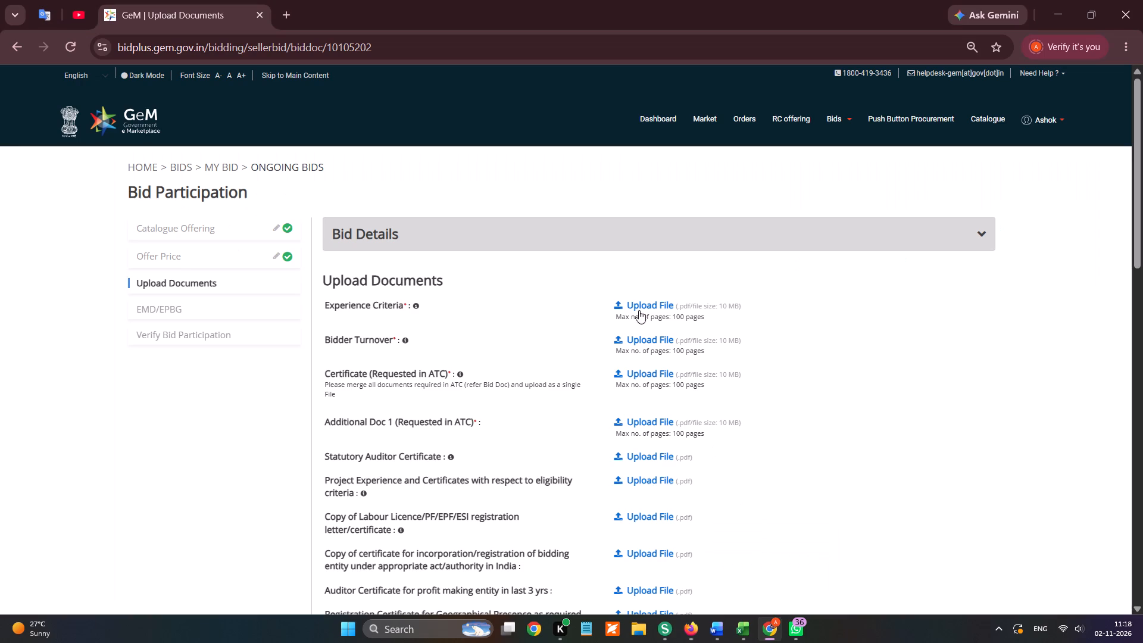
click(635, 298)
click(641, 304)
scroll(97, 254, up, 18)
click(74, 238)
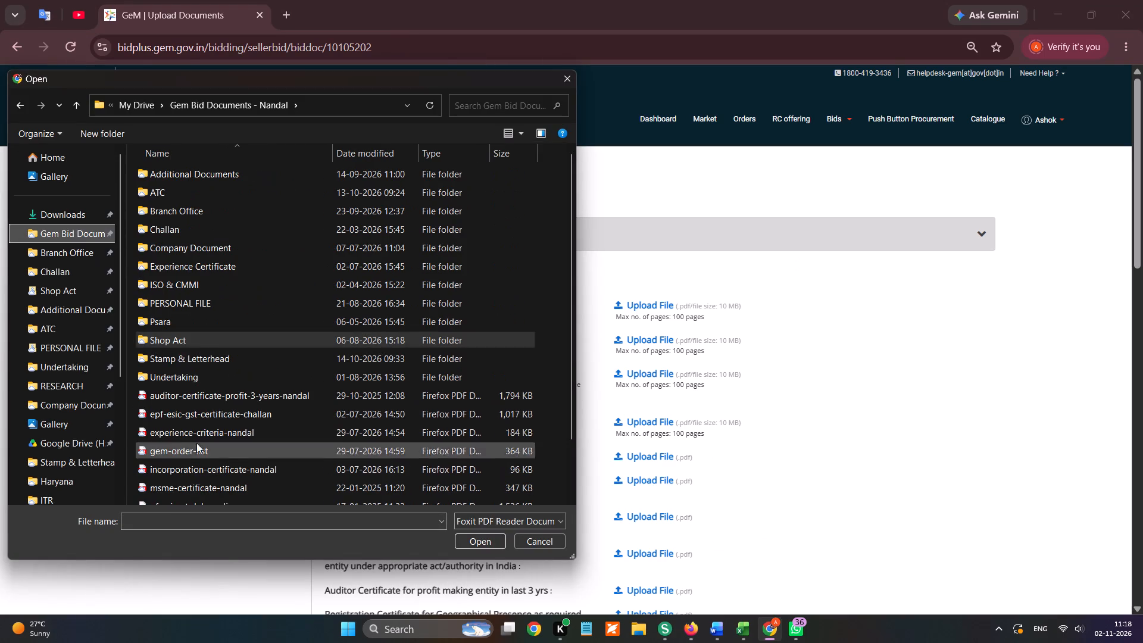
double_click(198, 435)
Upload the turnover PDF from the Gem Bid Documents - Nandal folder for the Bidder Turnover requirement.
click(666, 345)
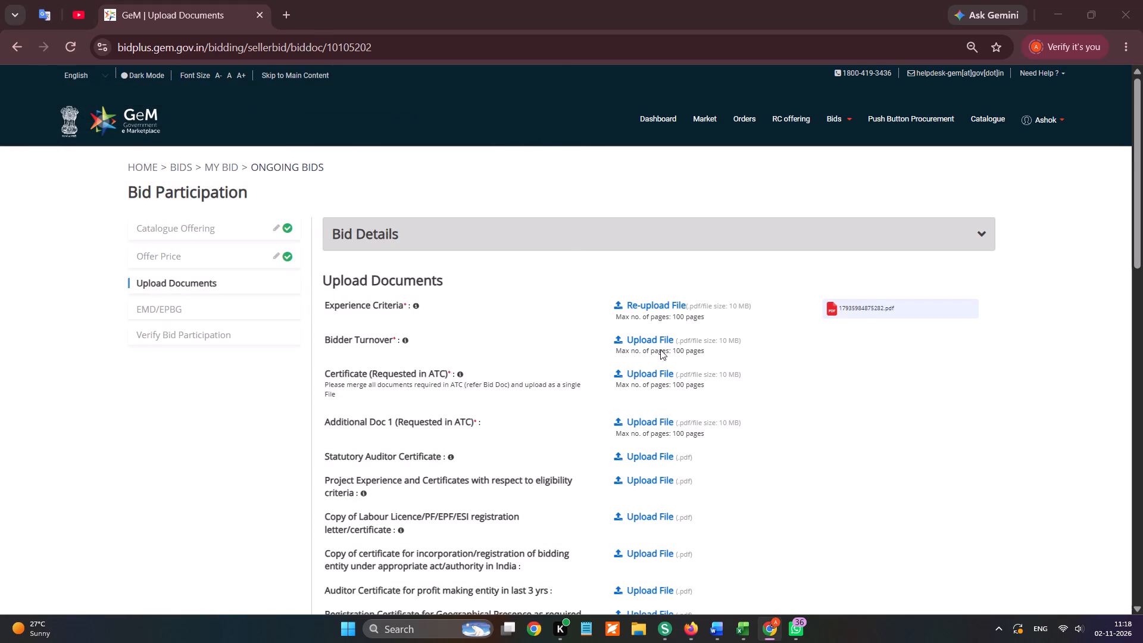
scroll(333, 405, down, 5)
double_click(220, 509)
double_click(235, 499)
Switch to Sejda PDF Desktop and load SCOPE OF WORK 01-279 and MINIMUM WAGES 02-102 from Downloads for merging.
key(alt+Tab)
click(491, 1)
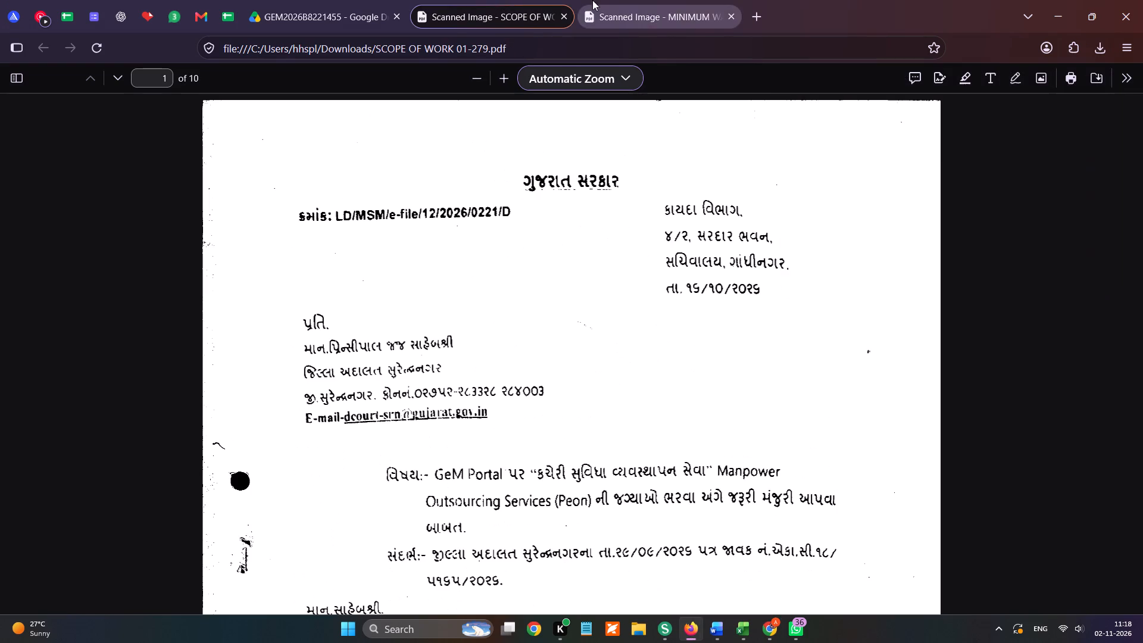
click(664, 629)
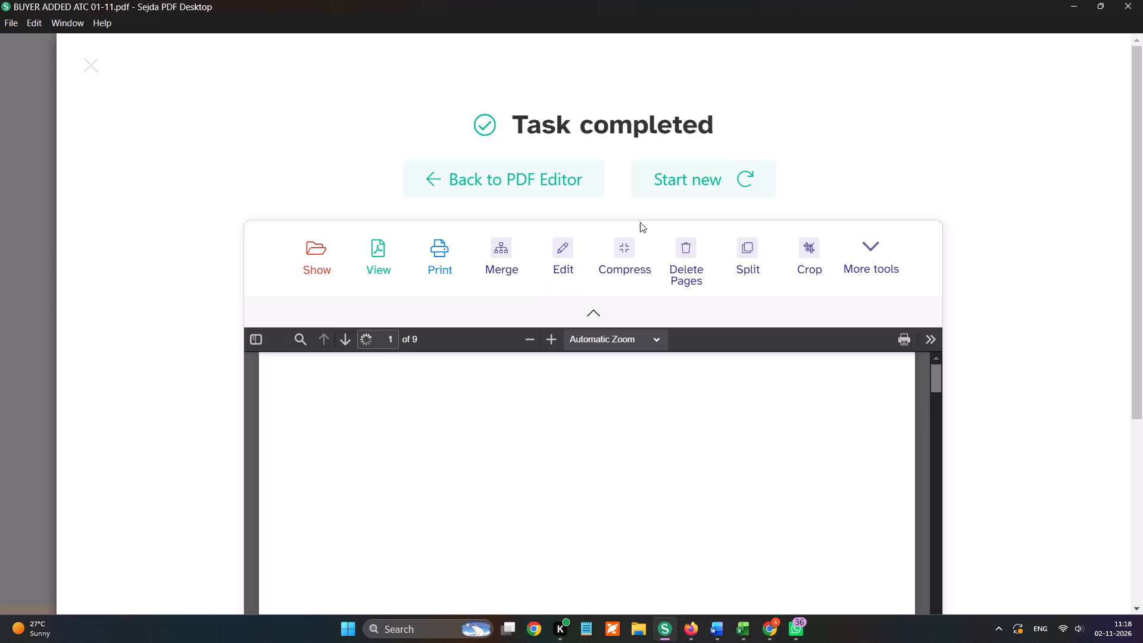
click(701, 180)
click(407, 51)
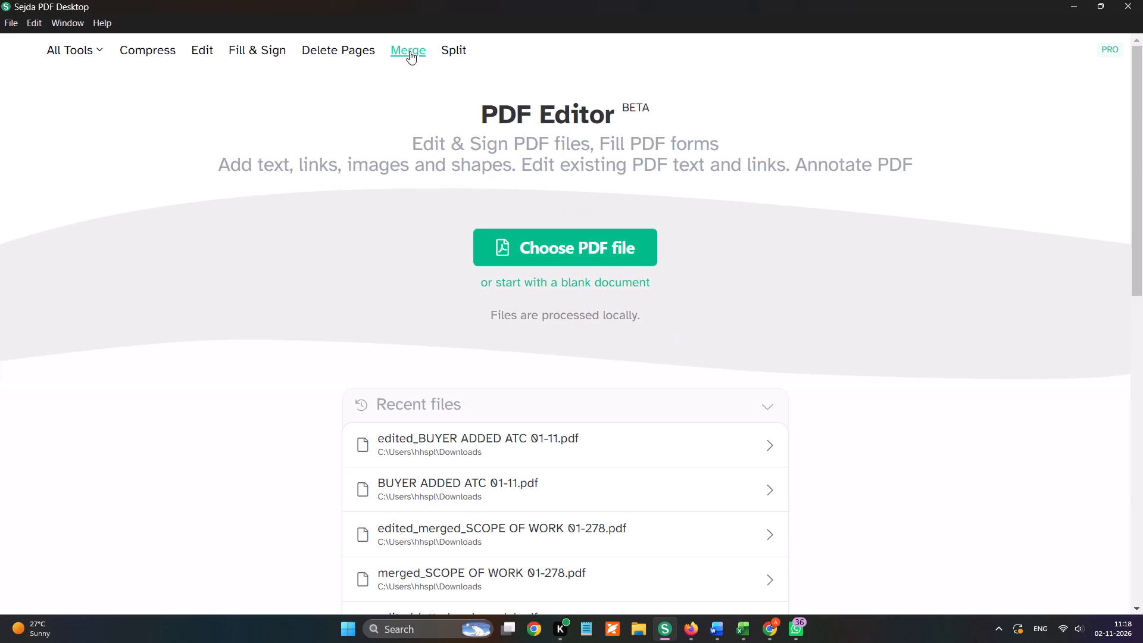
click(606, 240)
scroll(104, 200, up, 5)
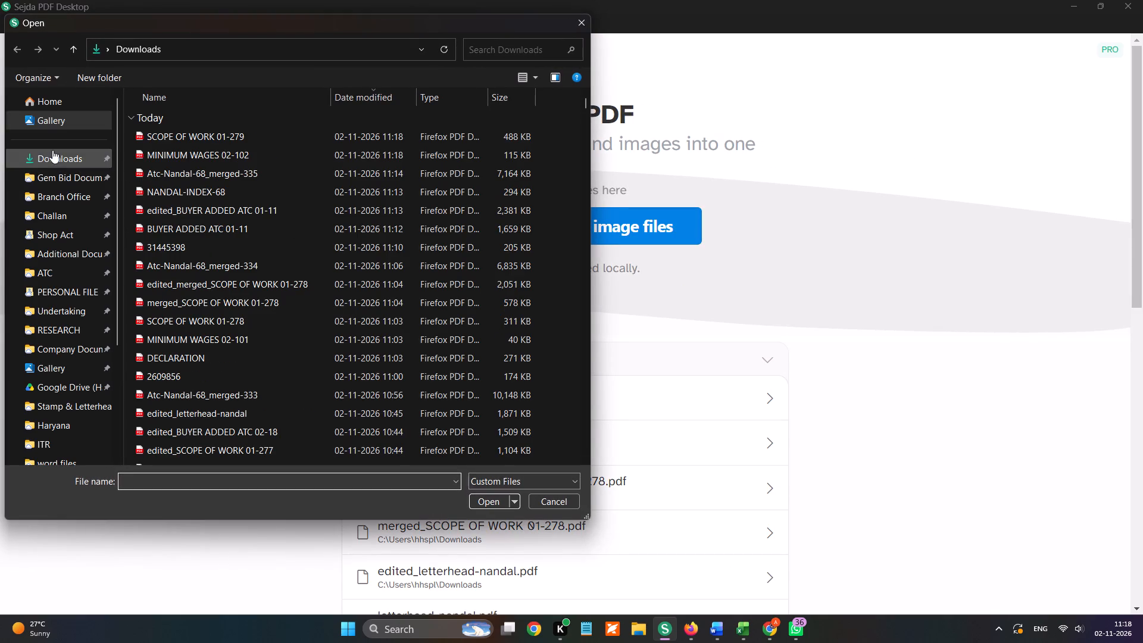
click(52, 150)
ctrl+click(204, 140)
ctrl+click(202, 153)
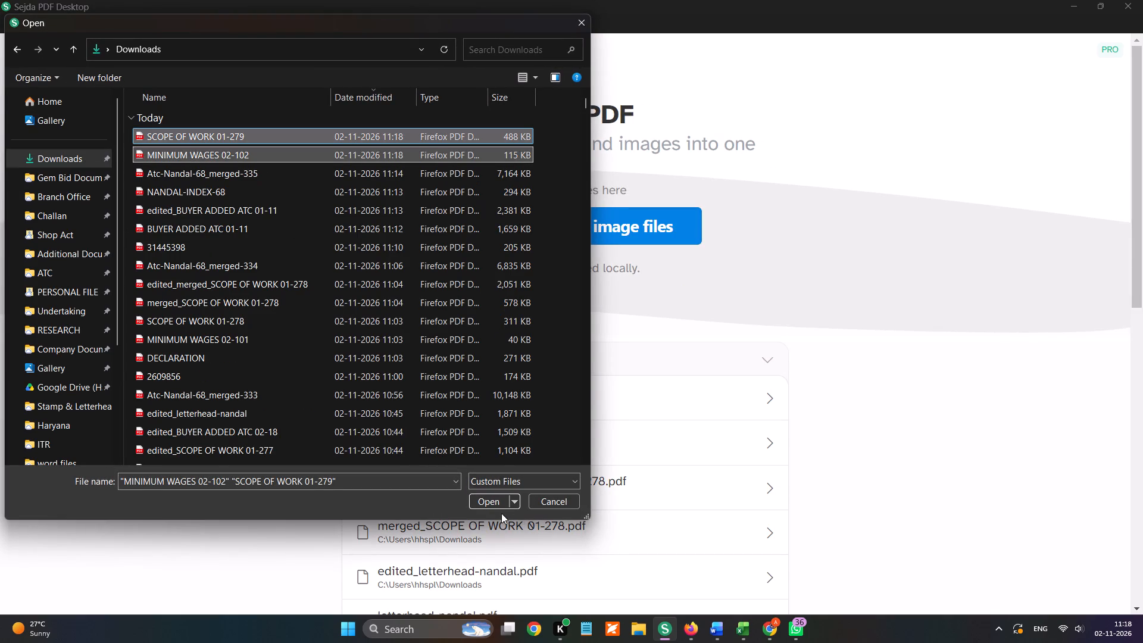
click(504, 501)
Place the scope of work before the minimum wages file and merge them into Downloads as merged_SCOPE OF WORK 01-279.
drag(680, 316, 463, 271)
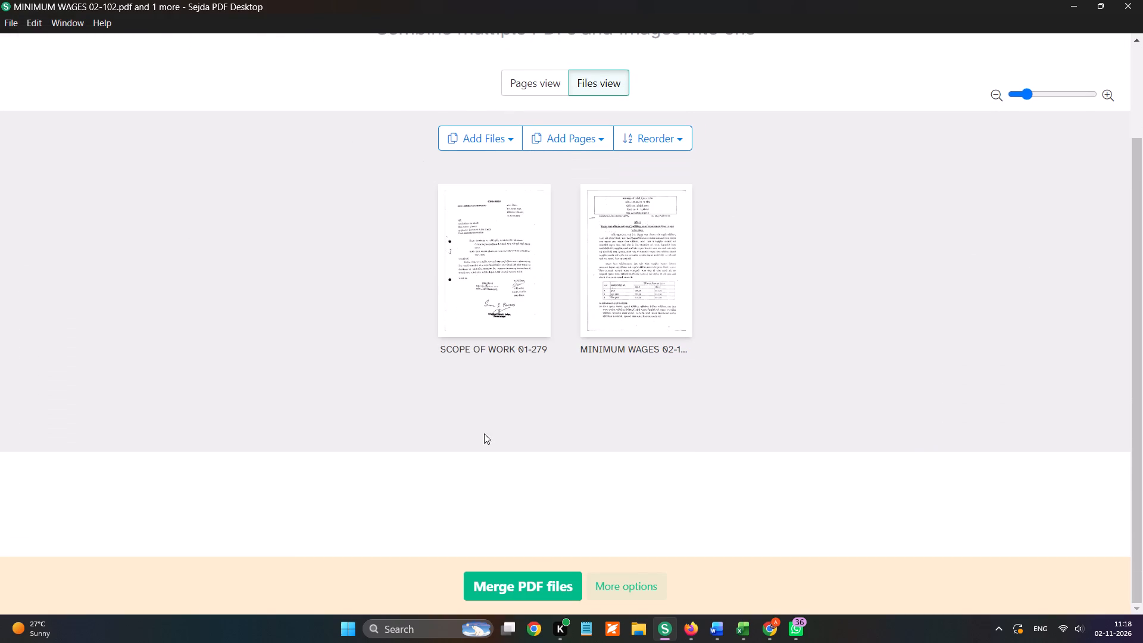
click(527, 580)
scroll(76, 220, up, 5)
click(98, 157)
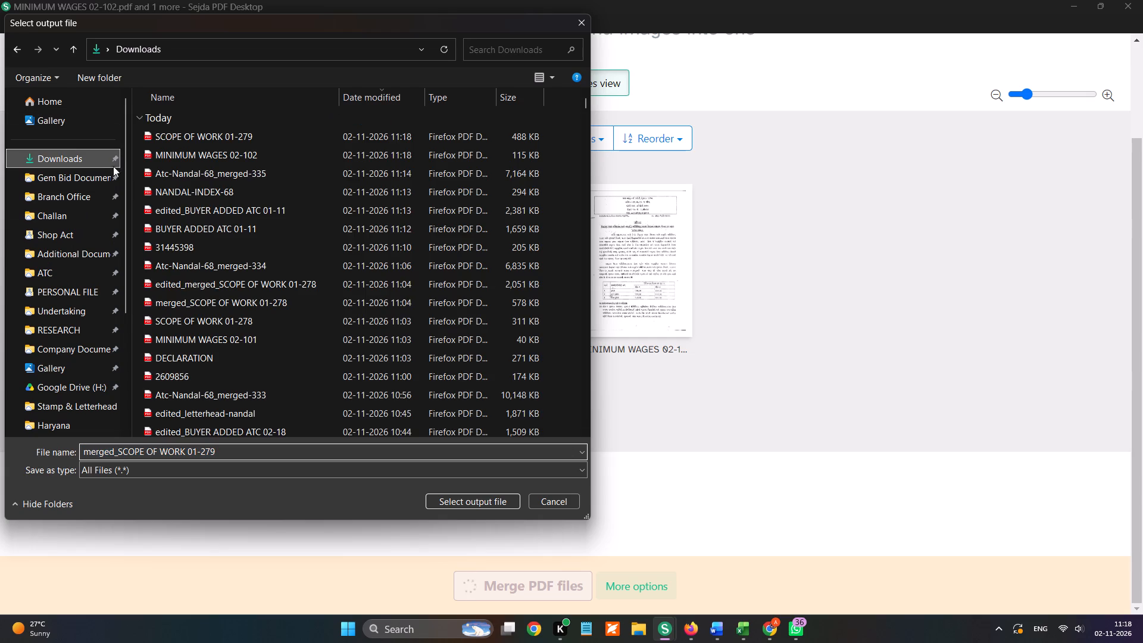
click(478, 502)
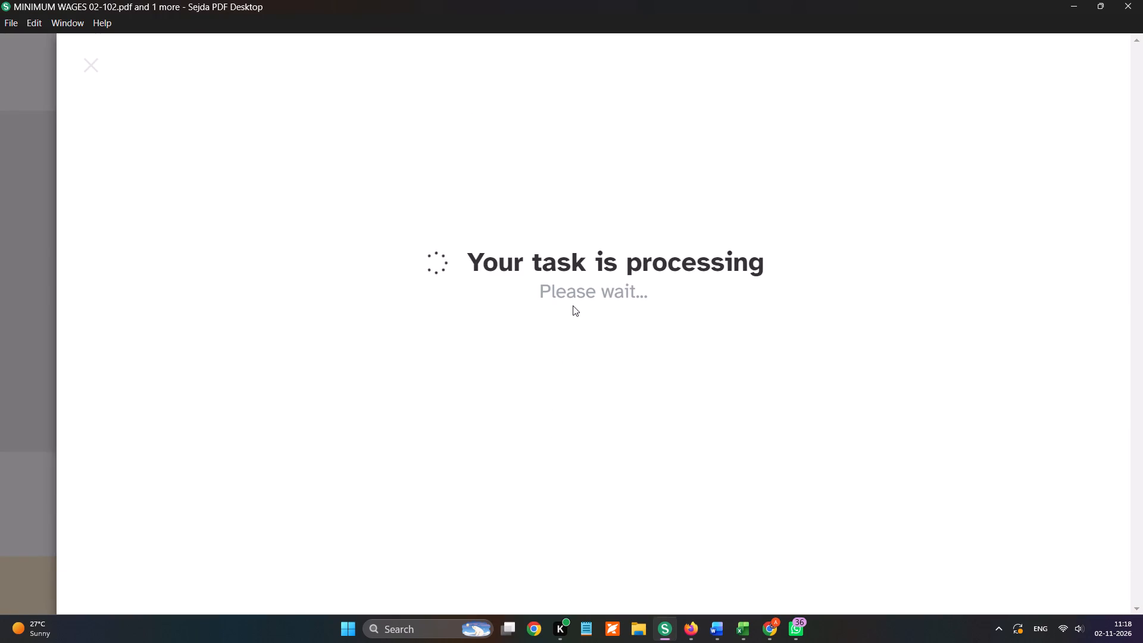
Open the merged PDF for editing, place the Nandal Services director signature near the foot of page 1, and repeat it on all pages.
click(579, 264)
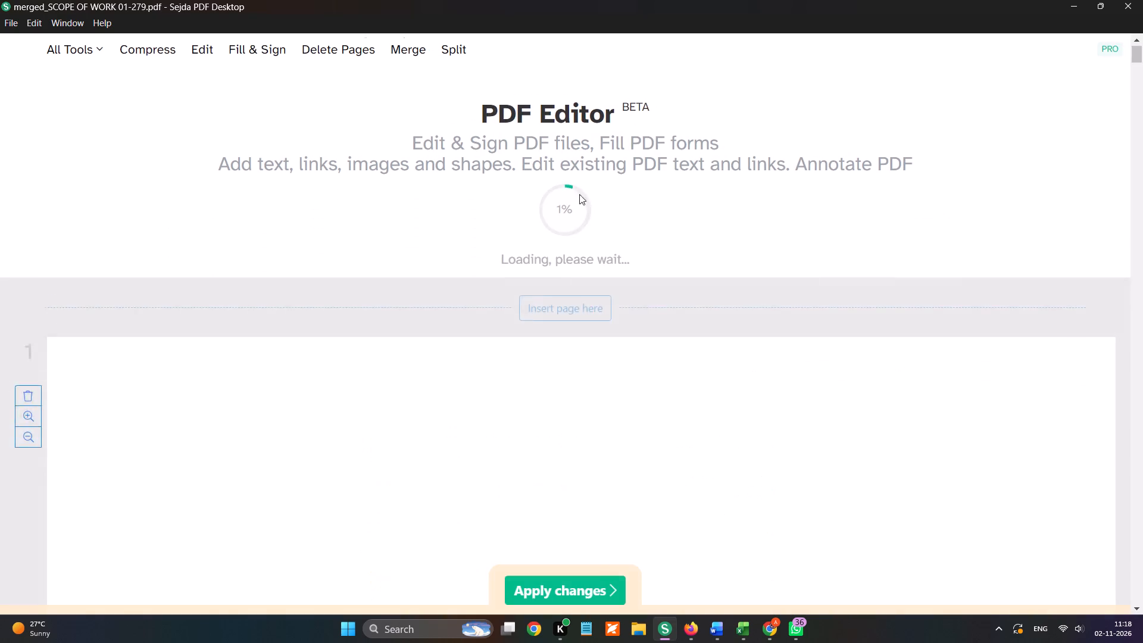
click(532, 44)
click(591, 188)
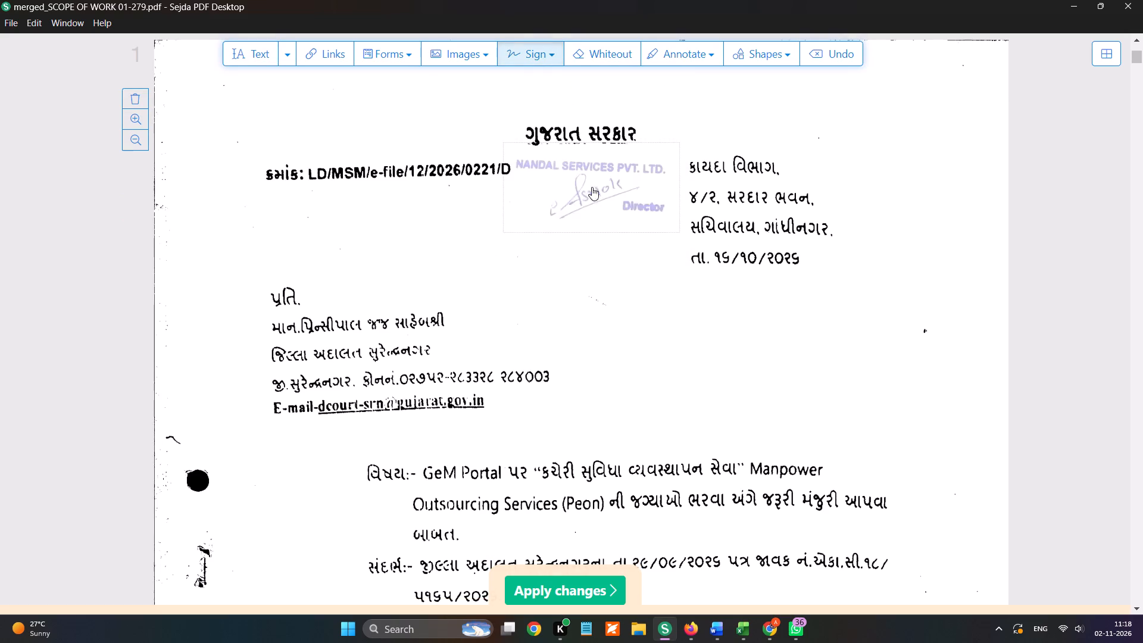
scroll(594, 205, down, 4)
click(391, 385)
click(357, 333)
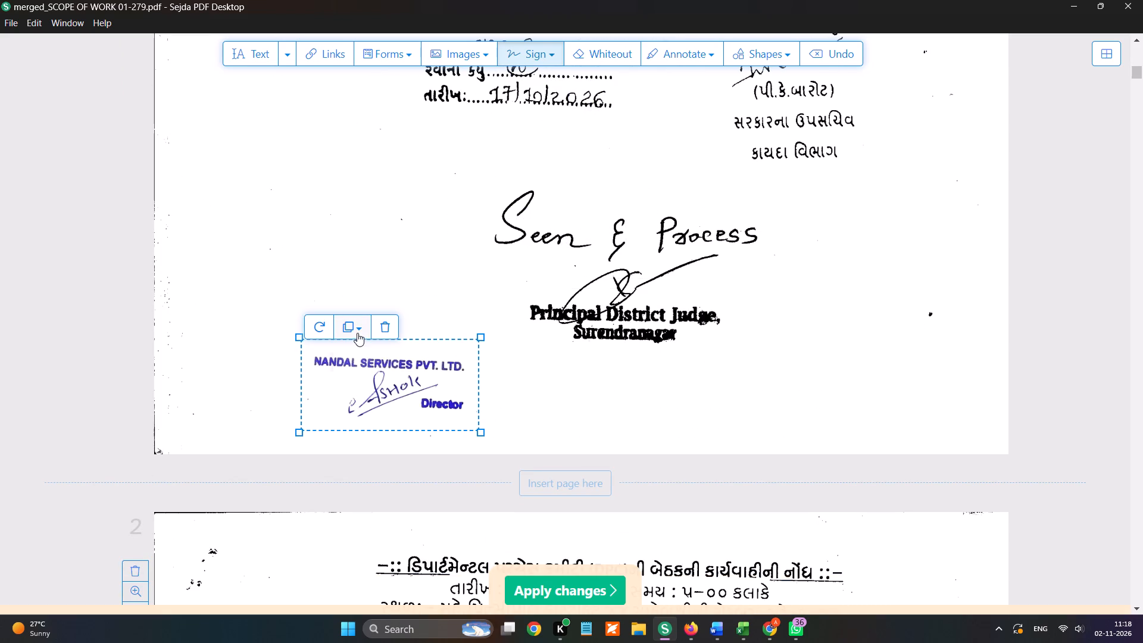
click(356, 364)
click(351, 359)
Place the round Nandal Services Delhi stamp beside the director signature and repeat it on all pages.
click(533, 36)
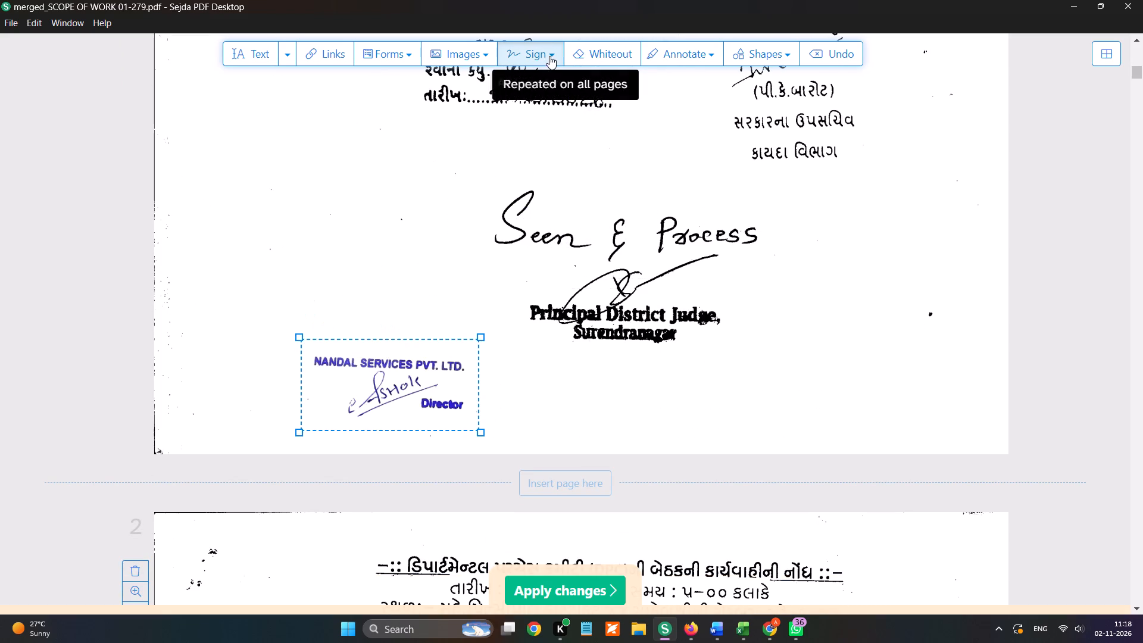
click(549, 56)
click(582, 81)
click(541, 384)
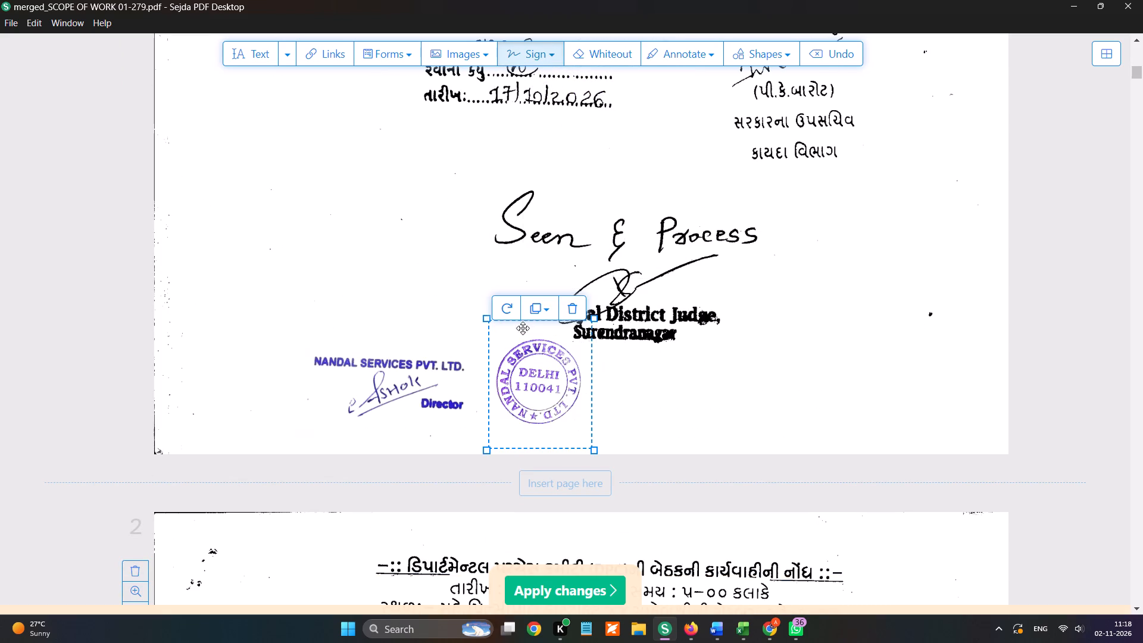
click(538, 311)
click(539, 349)
click(539, 343)
Review the placement of the signature and stamp on every page through the end of the merged PDF.
scroll(539, 343, down, 6)
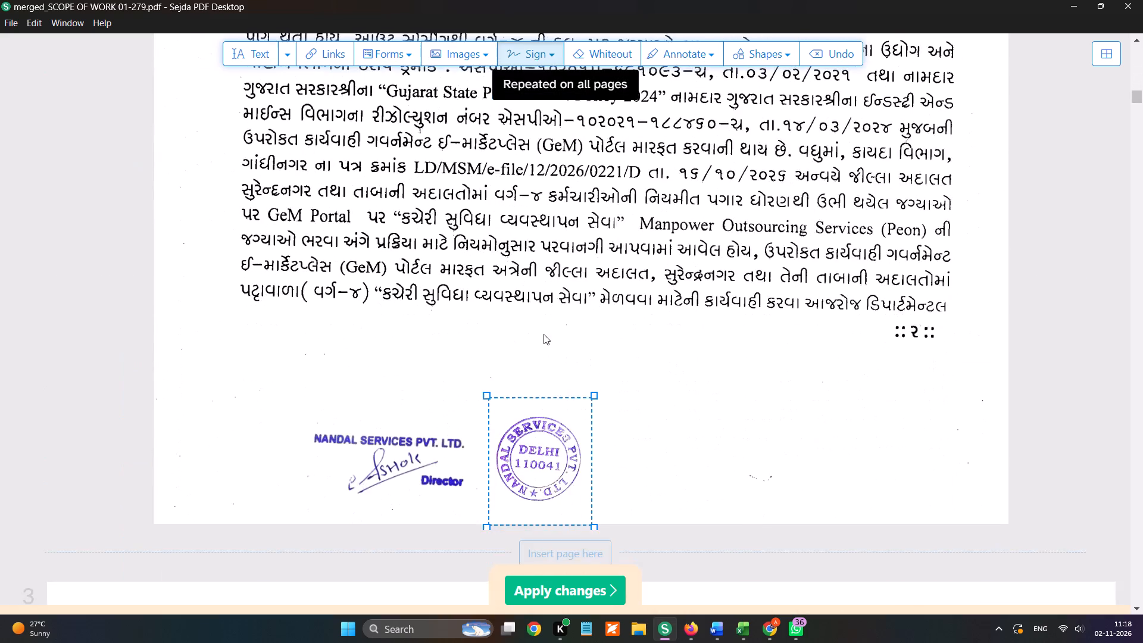
scroll(545, 335, down, 13)
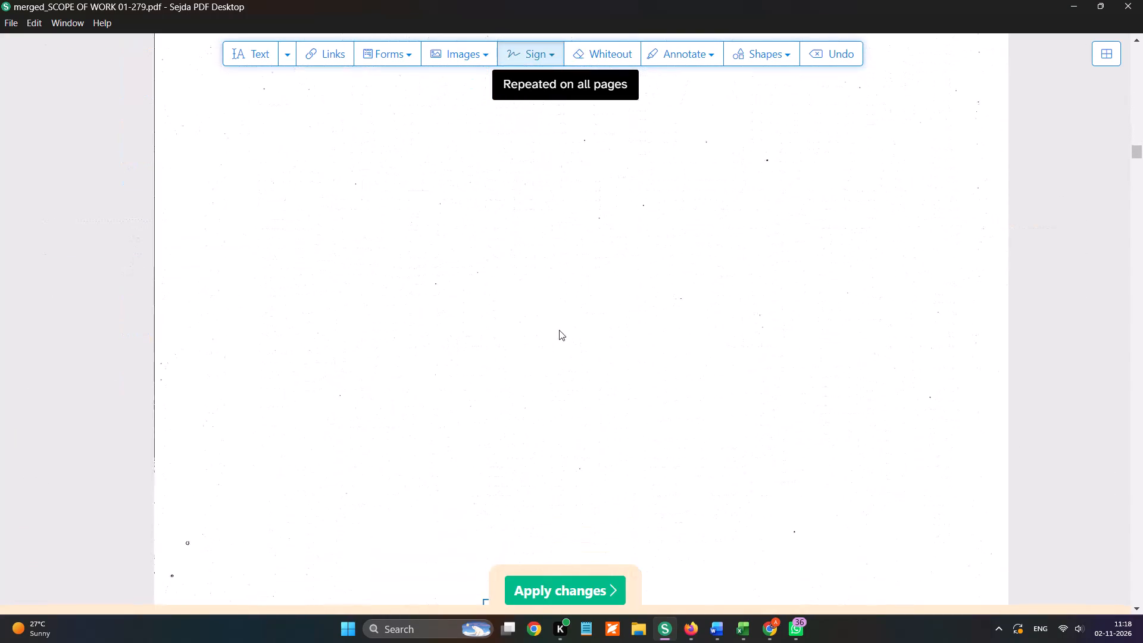
scroll(559, 330, down, 14)
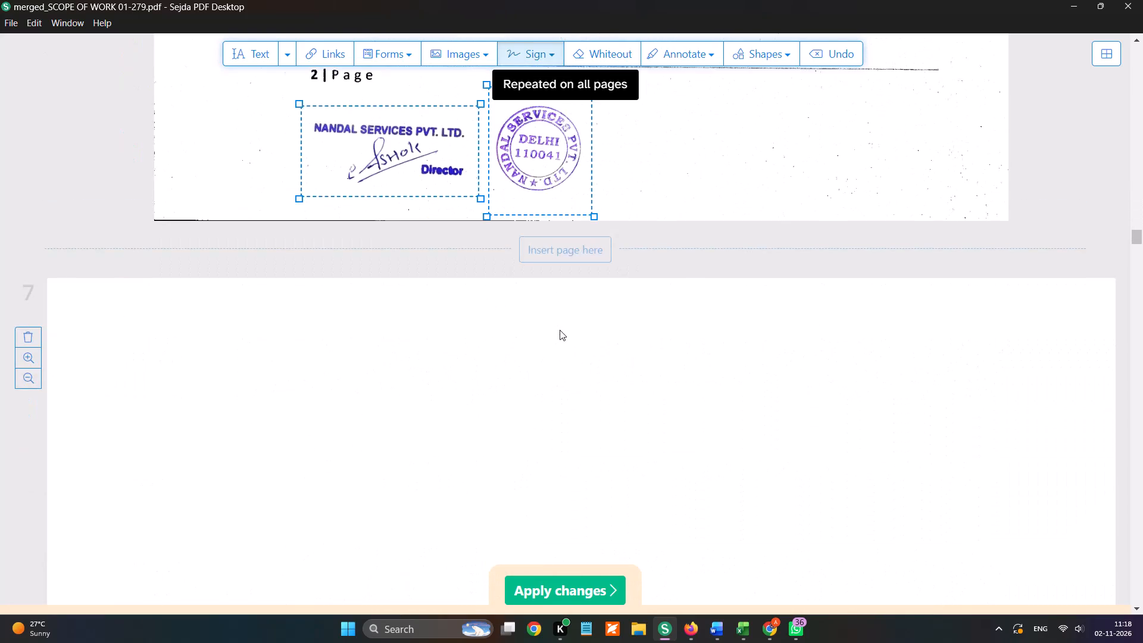
scroll(560, 330, down, 14)
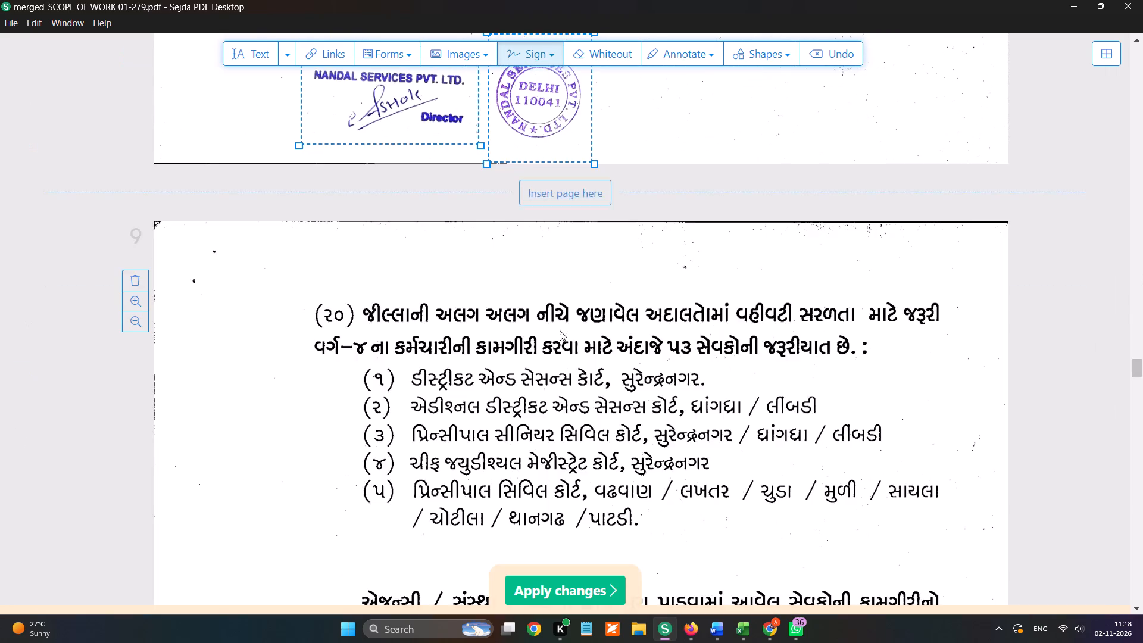
scroll(560, 330, down, 17)
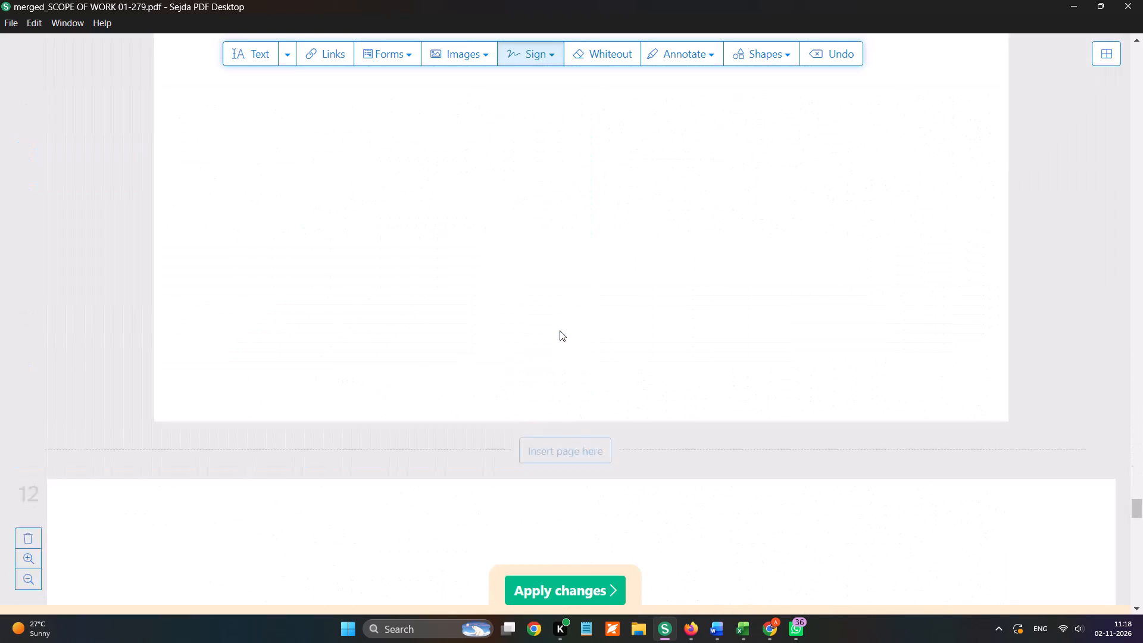
scroll(560, 330, down, 13)
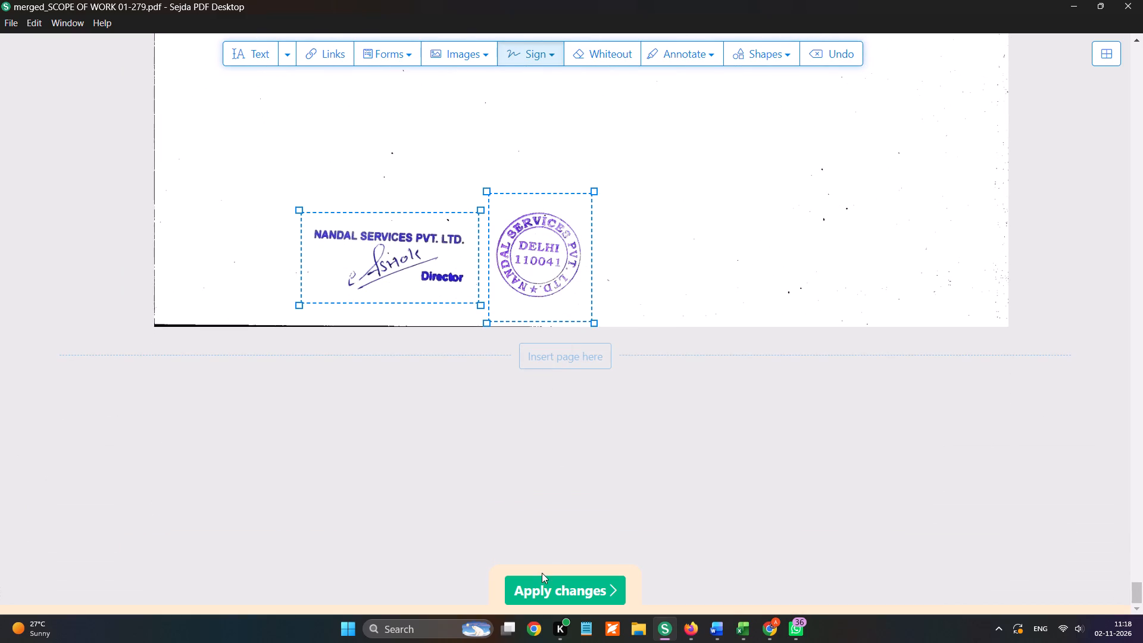
Apply the changes and save the signed PDF in Downloads as edited_merged_SCOPE OF WORK 01-279.
click(541, 583)
scroll(129, 249, up, 6)
click(80, 161)
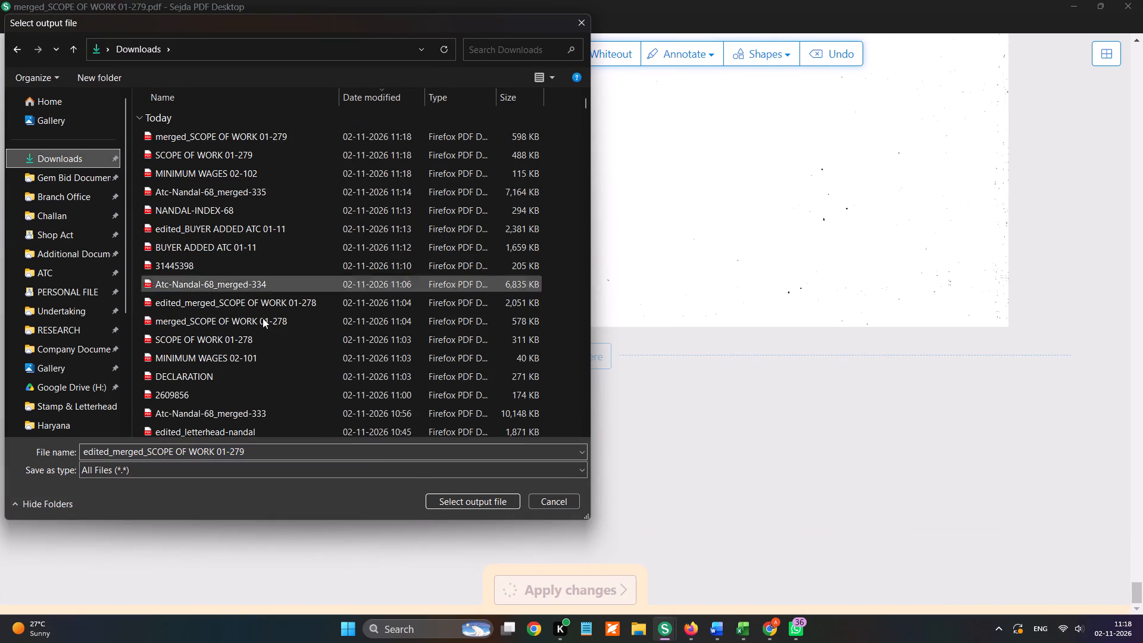
click(496, 494)
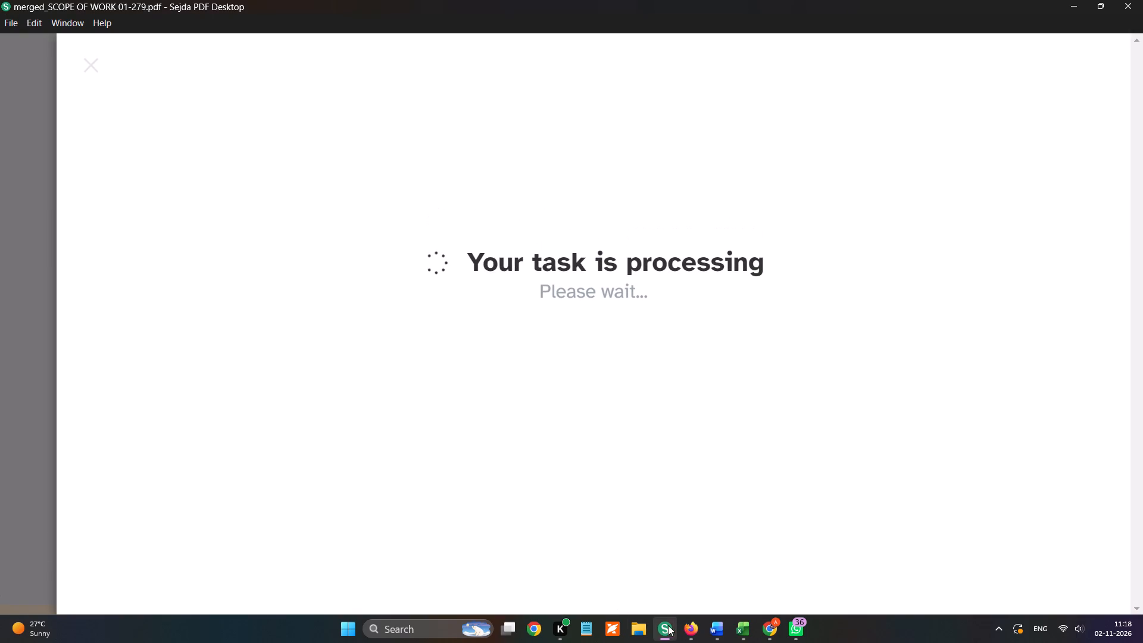
Switch to iLovePDF in Firefox and add the edited_merged_SCOPE OF WORK 01-279 PDF from Downloads to a new PDF merge.
click(710, 628)
click(699, 628)
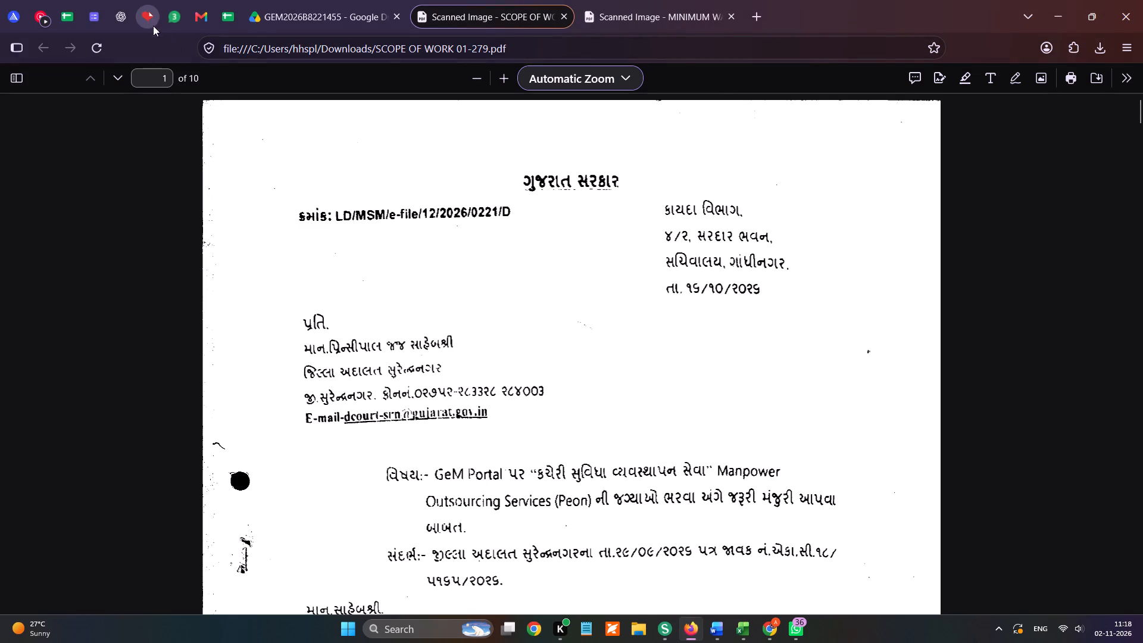
click(148, 21)
click(133, 78)
click(547, 196)
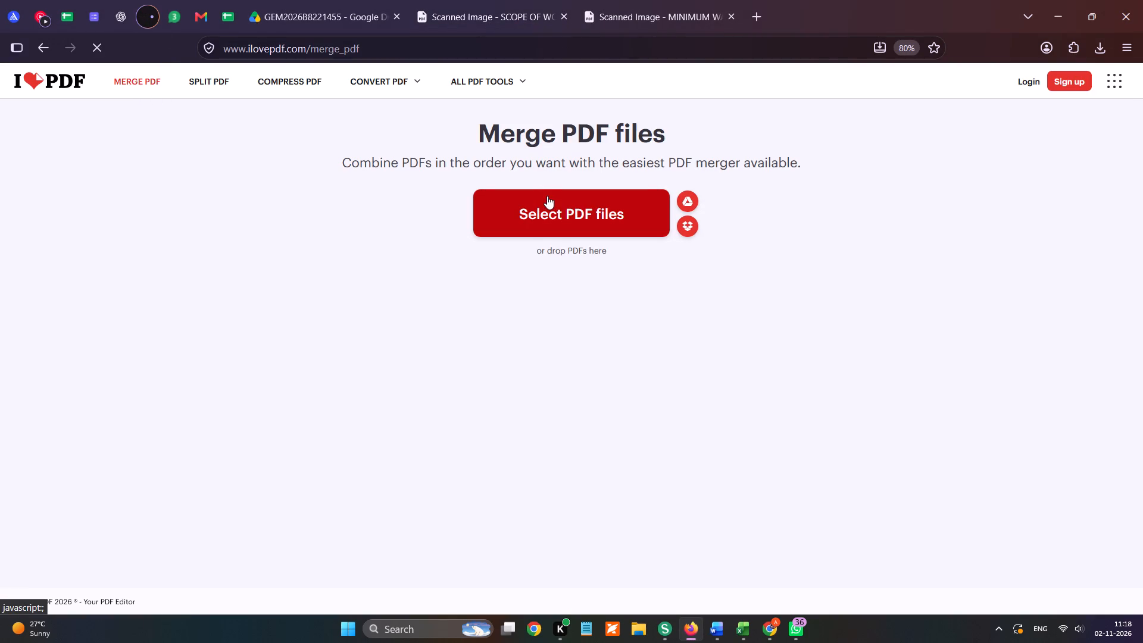
scroll(65, 182, up, 5)
click(71, 152)
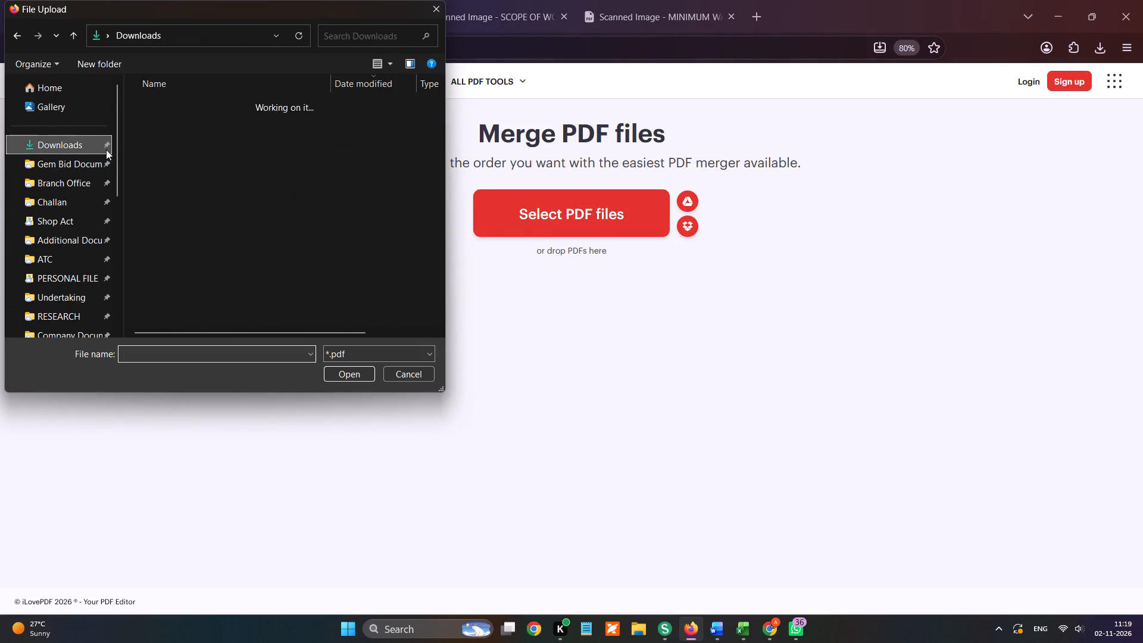
double_click(218, 127)
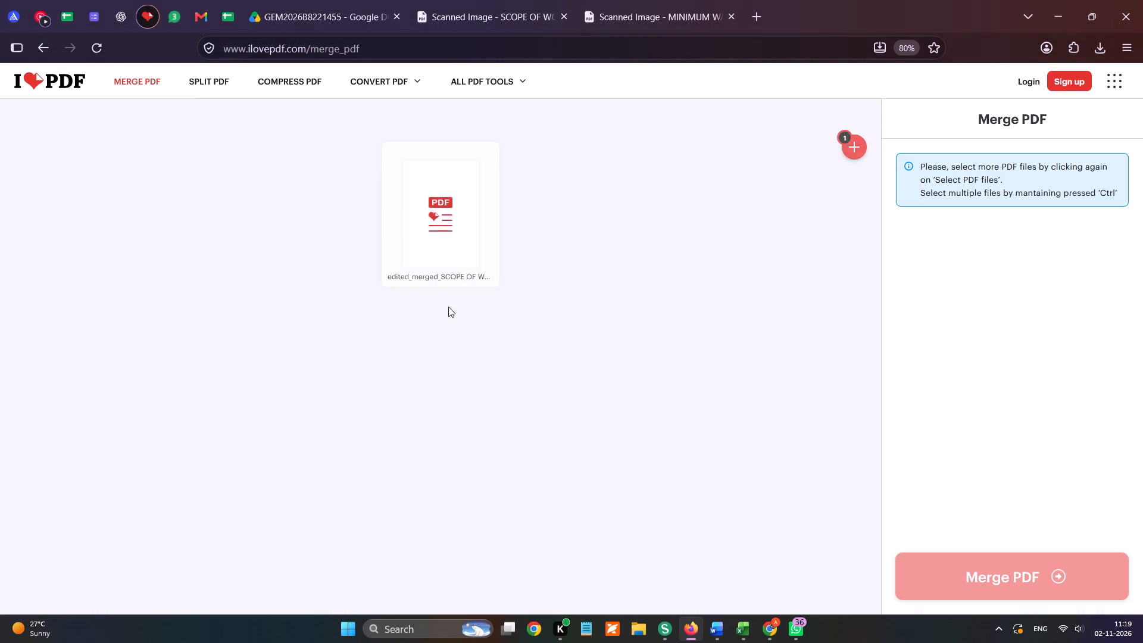
Add Atc-Nandal-68 from the ATC folder of Gem Bid Documents - Nandal to the merge.
click(850, 143)
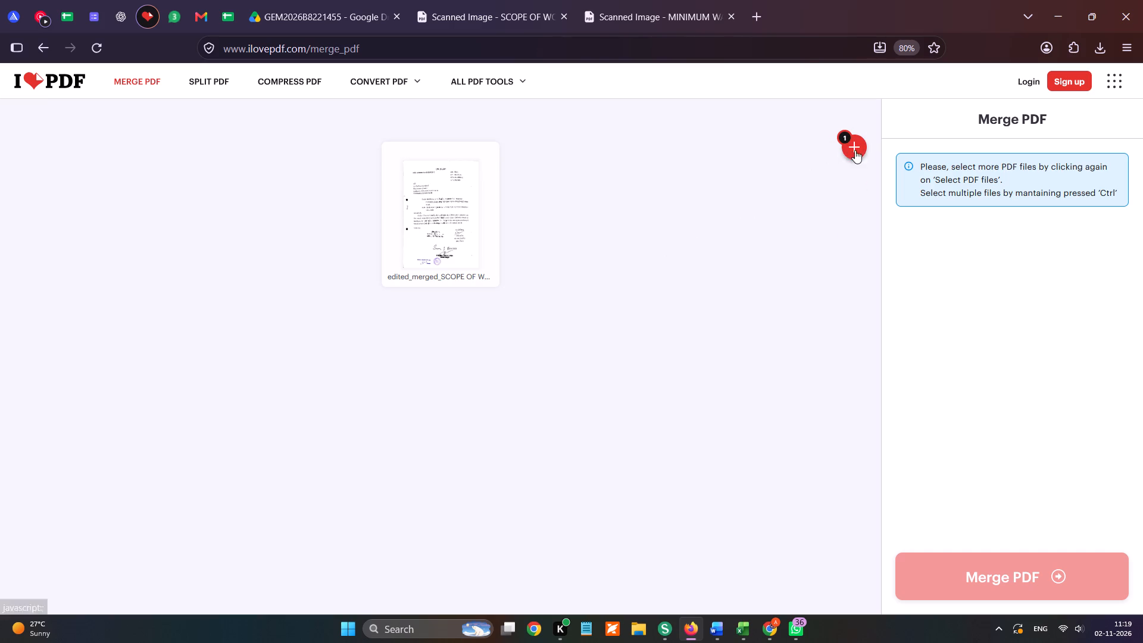
click(857, 147)
scroll(136, 232, up, 5)
click(94, 170)
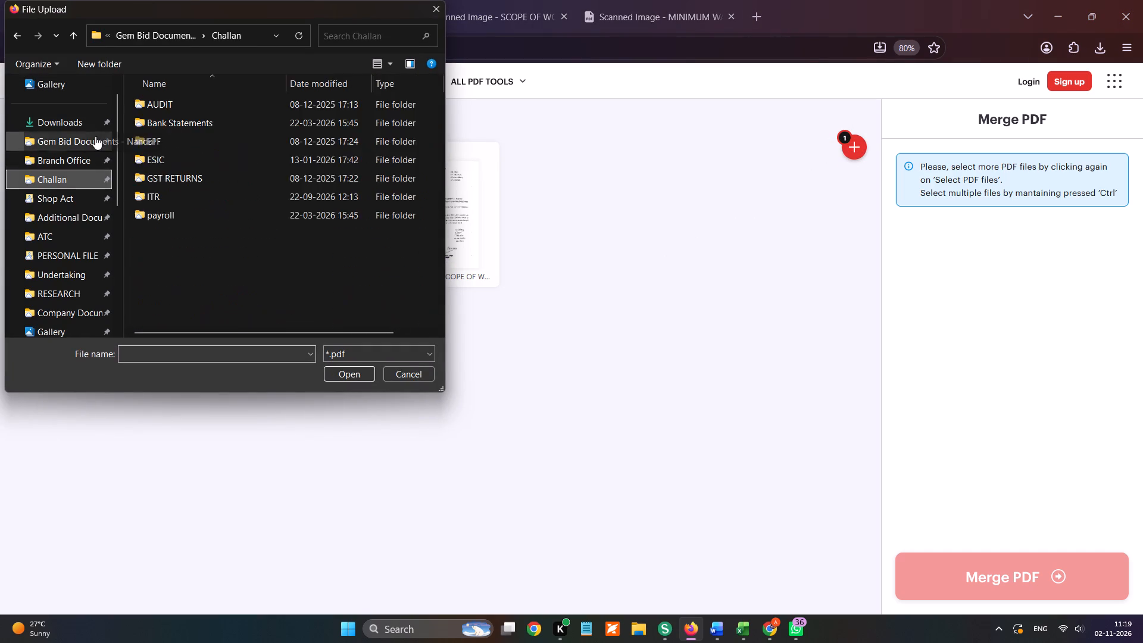
click(95, 136)
double_click(199, 115)
click(198, 205)
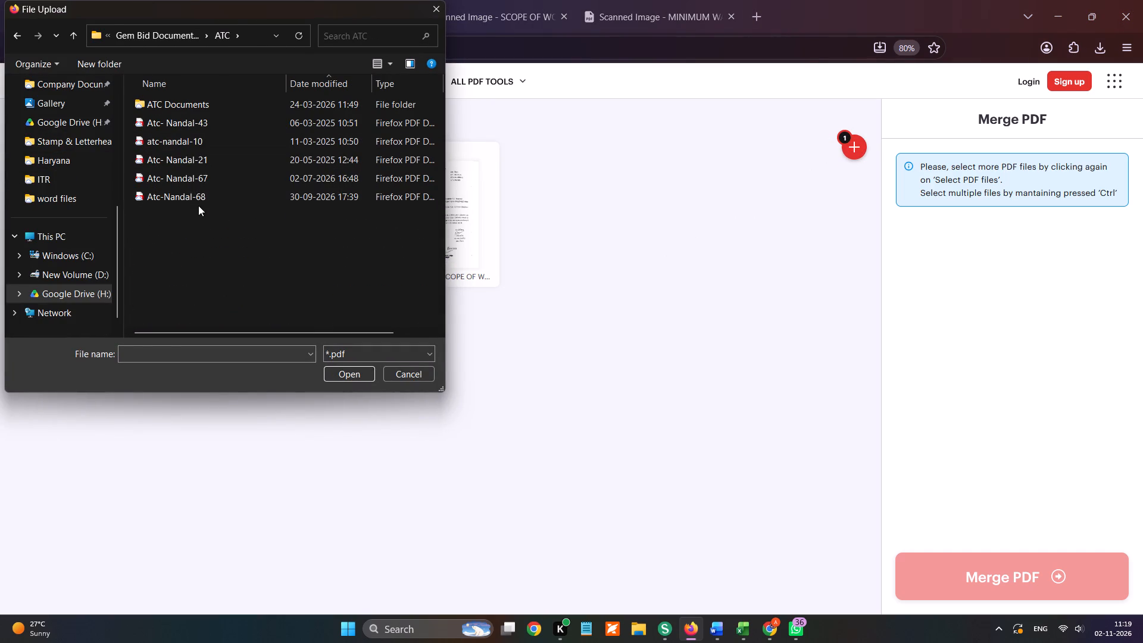
double_click(201, 199)
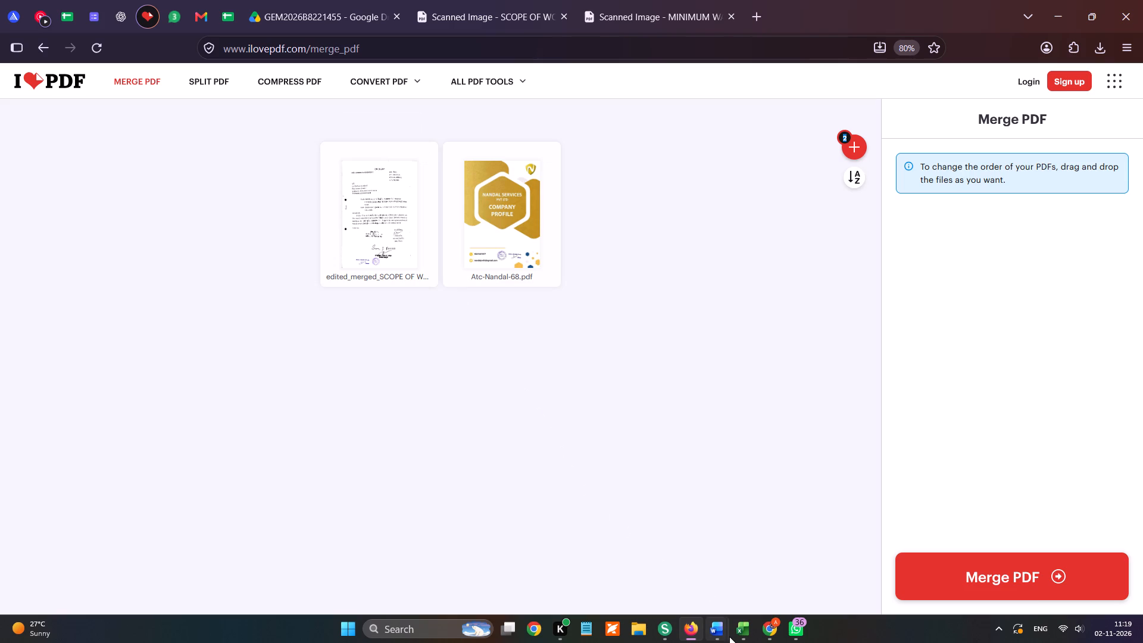
Check the page counts of the scanned PDFs in Firefox and set SCOPE OF WORK to pages A1-A10 in the NANDAL-INDEX-68 Word document.
click(496, 579)
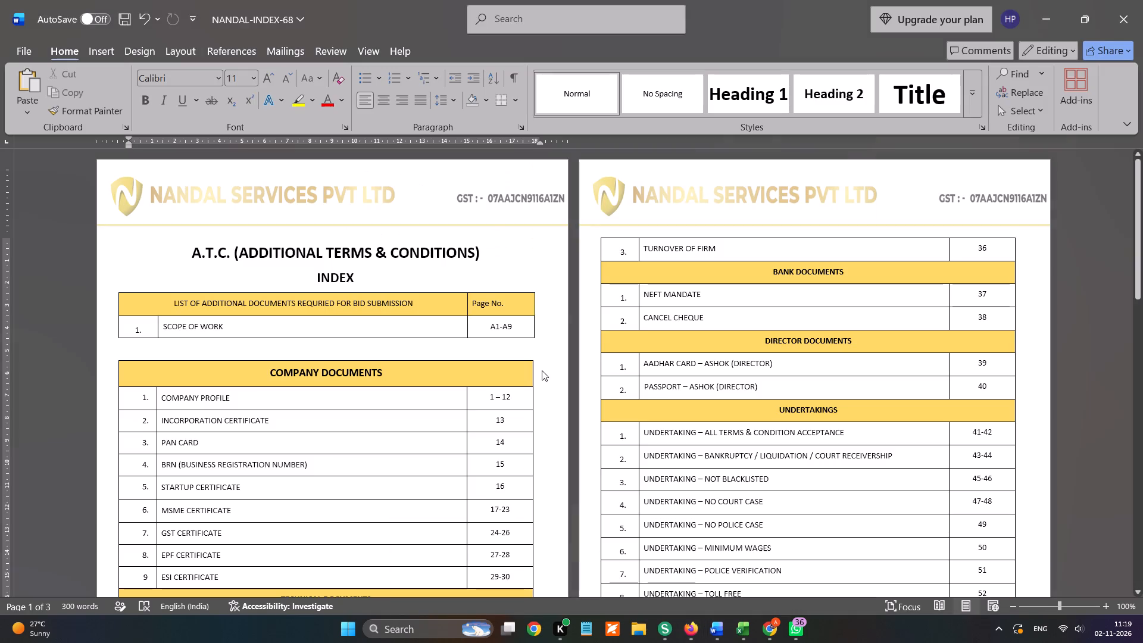
key(alt+Tab)
click(516, 22)
click(633, 6)
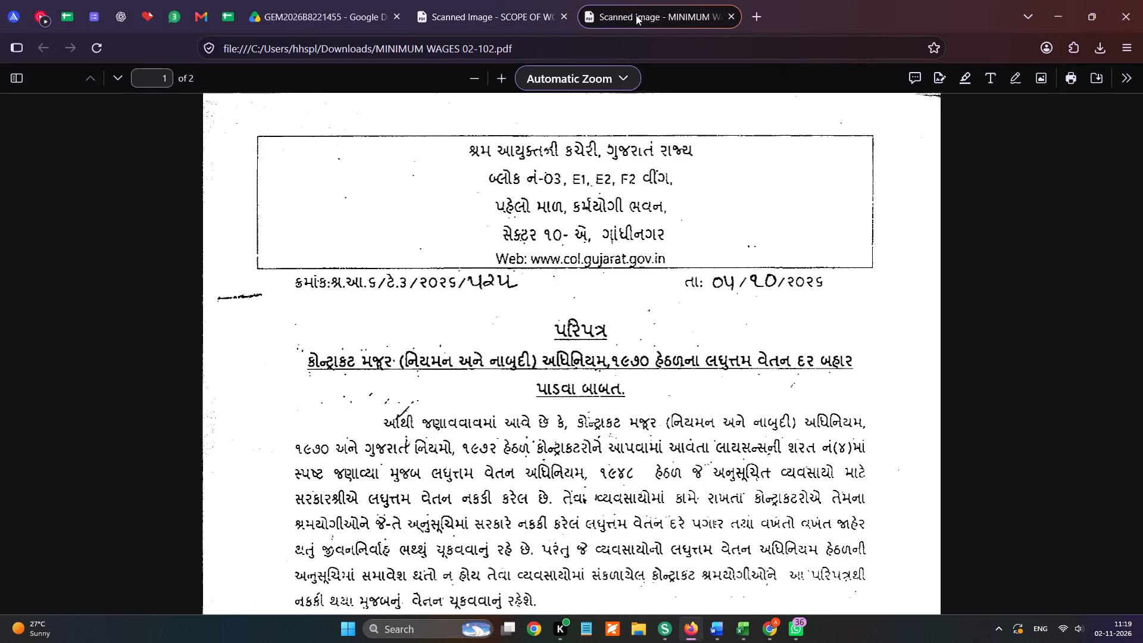
key(alt+Tab)
click(520, 332)
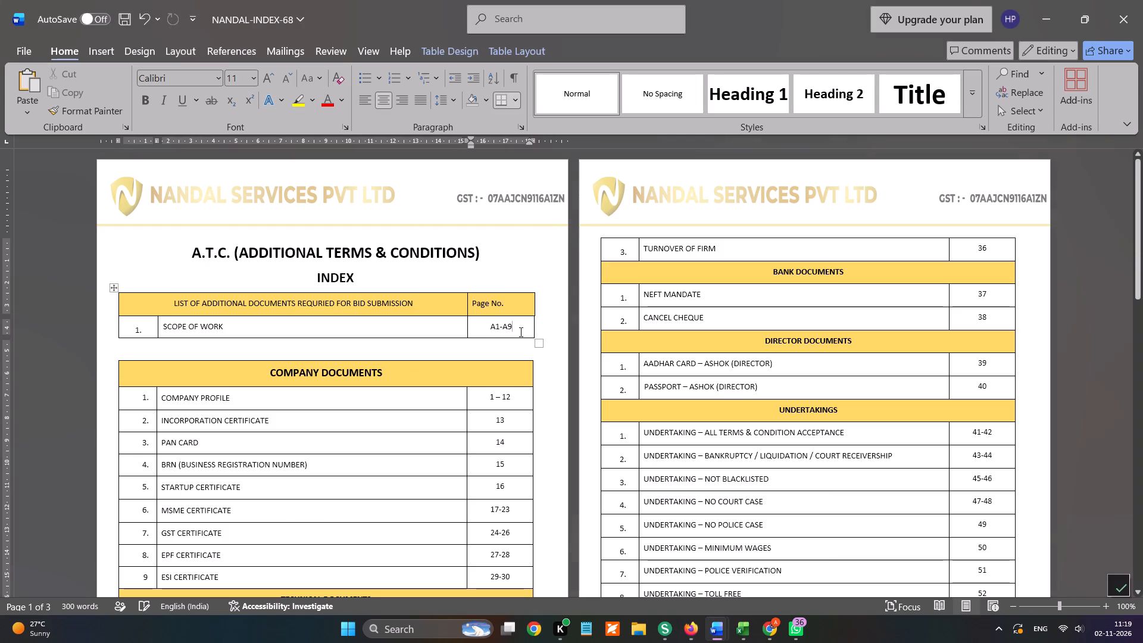
key(BackSpace)
text(10)
Add a second row to the additional documents table for MINIMUM WAGES with pages A11-A12.
key(Tab)
key(Tab)
text(MINIMUM WAGES)
key(space)
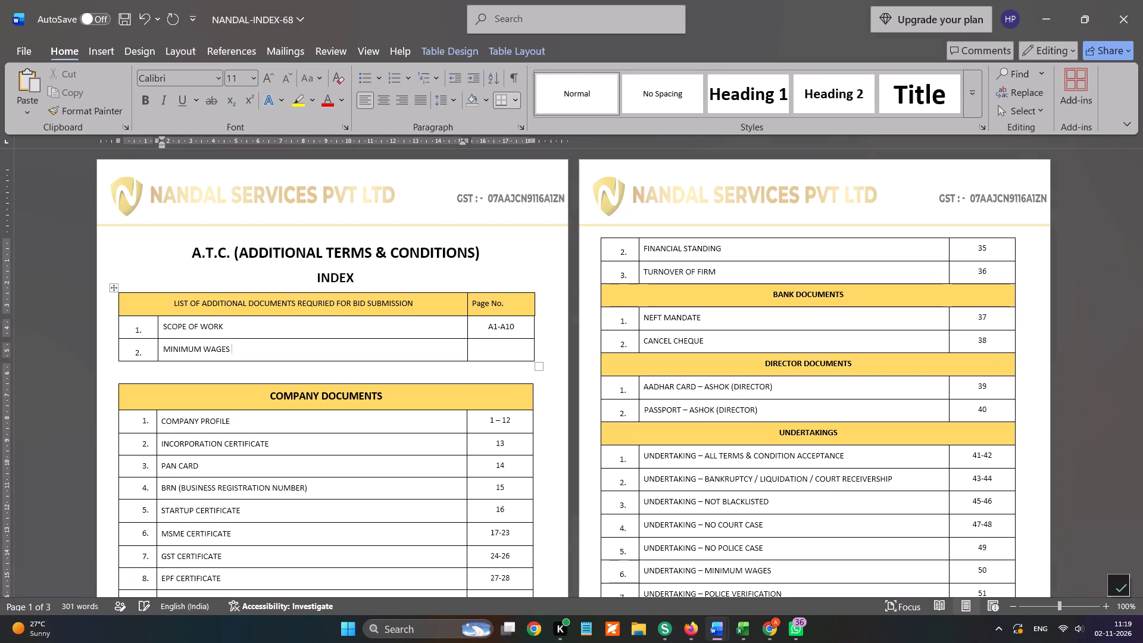
key(Tab)
text(A11-A12)
Export the index as a PDF named NANDAL-INDEX-68 in Downloads, replacing the existing file.
key(alt+f)
key(e)
key(a)
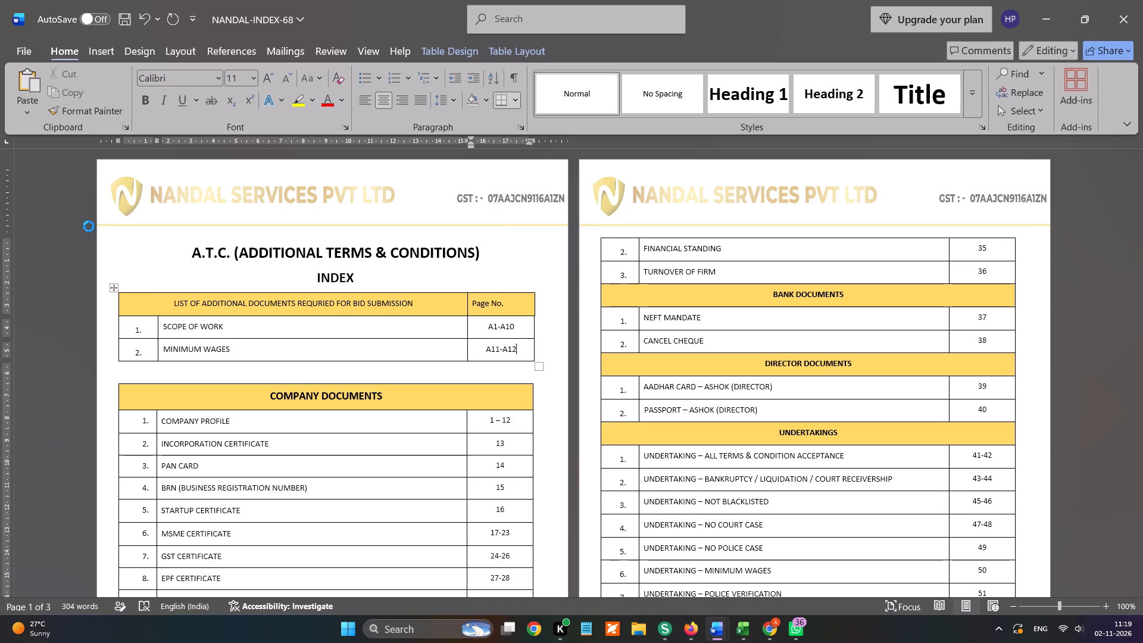
scroll(86, 171, up, 11)
click(76, 143)
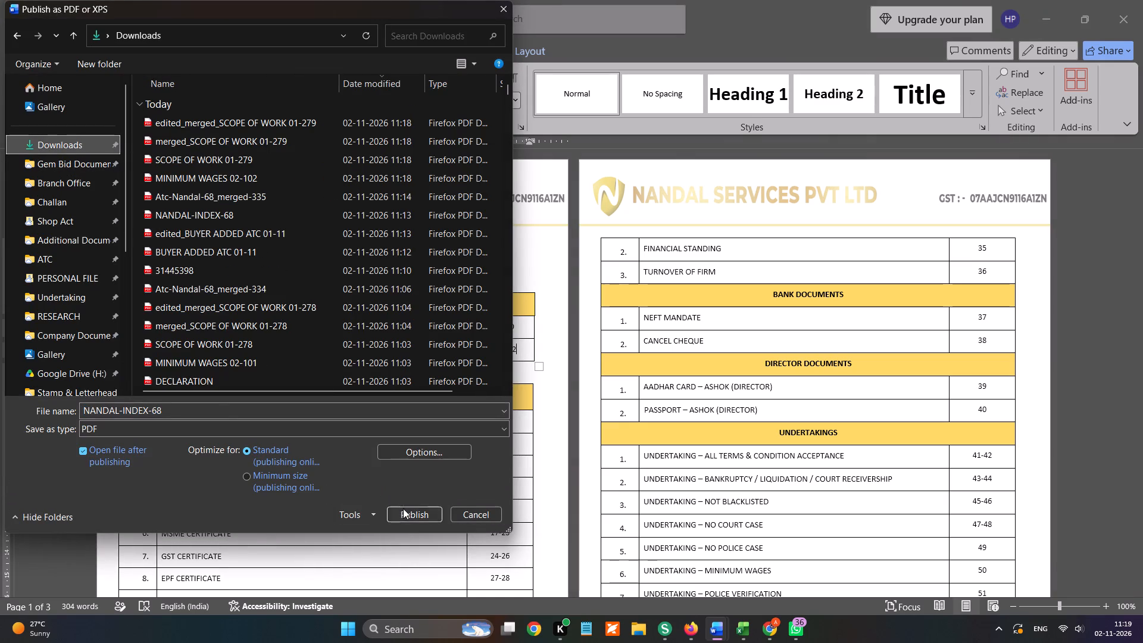
click(403, 508)
click(575, 316)
click(600, 314)
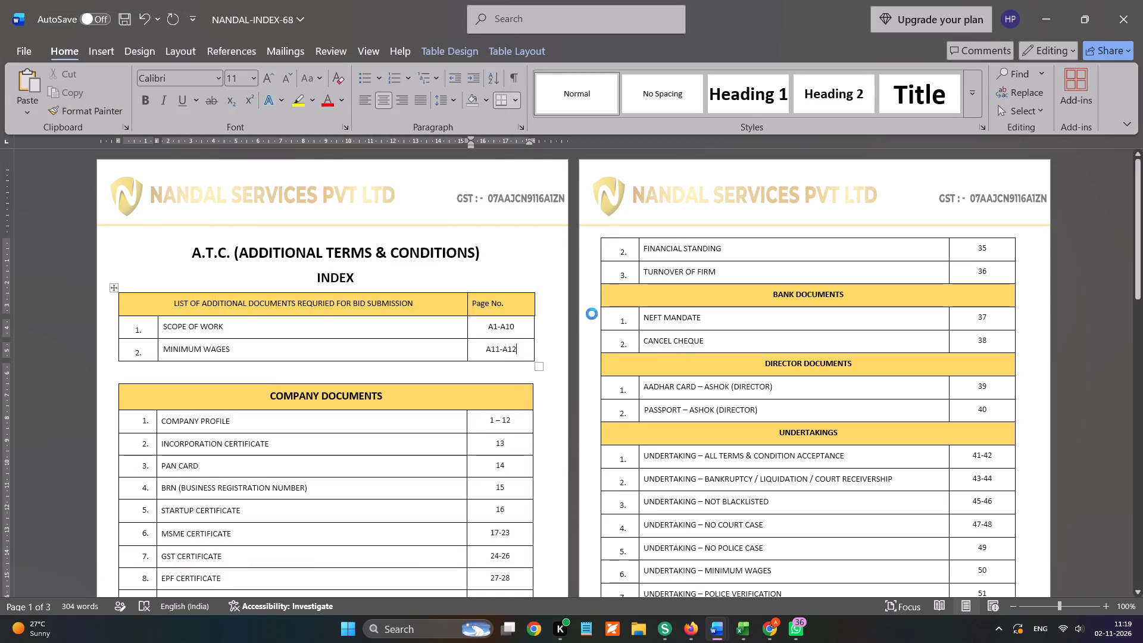
Return to the iLovePDF merge in Firefox, add NANDAL-INDEX-68 from Downloads, and place it before the other two files.
click(145, 19)
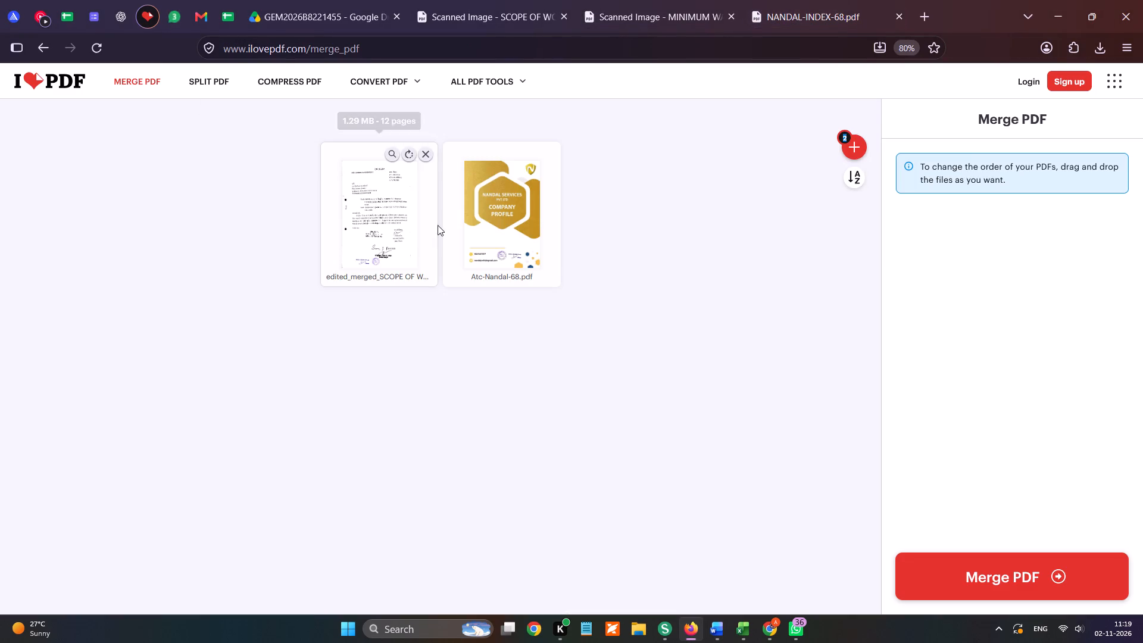
click(848, 145)
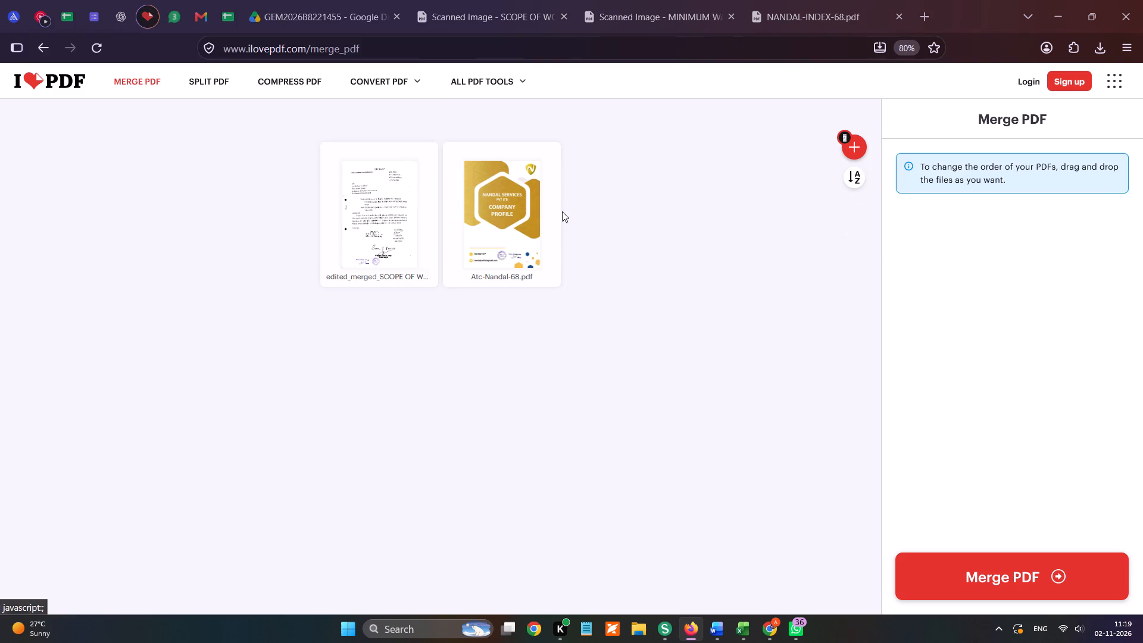
scroll(66, 167, up, 5)
click(66, 140)
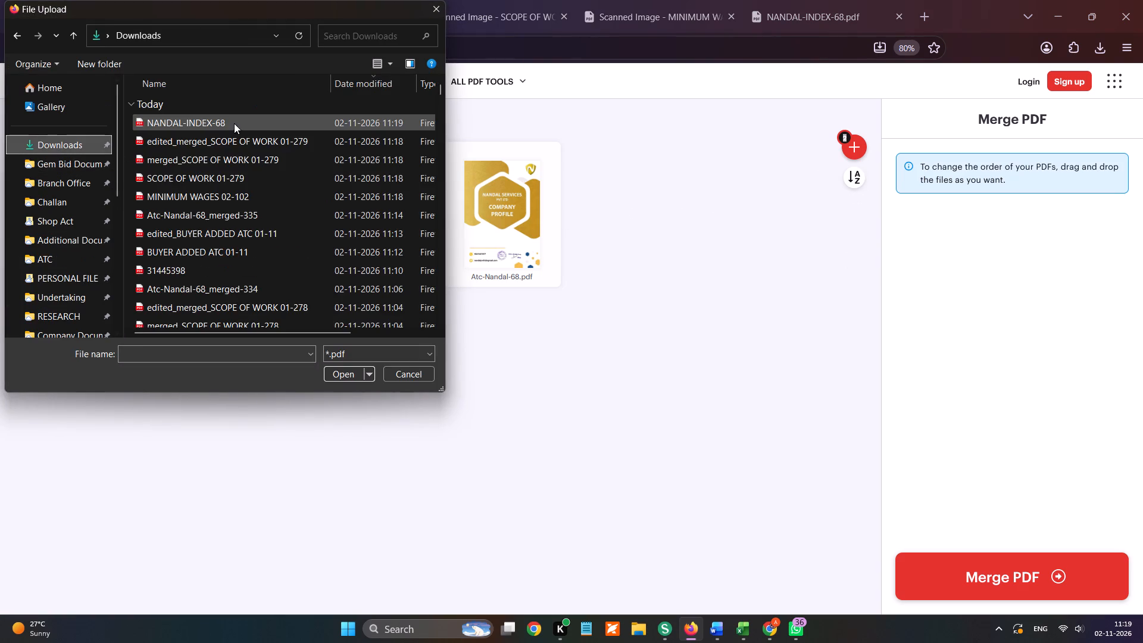
double_click(234, 123)
drag(538, 227, 216, 214)
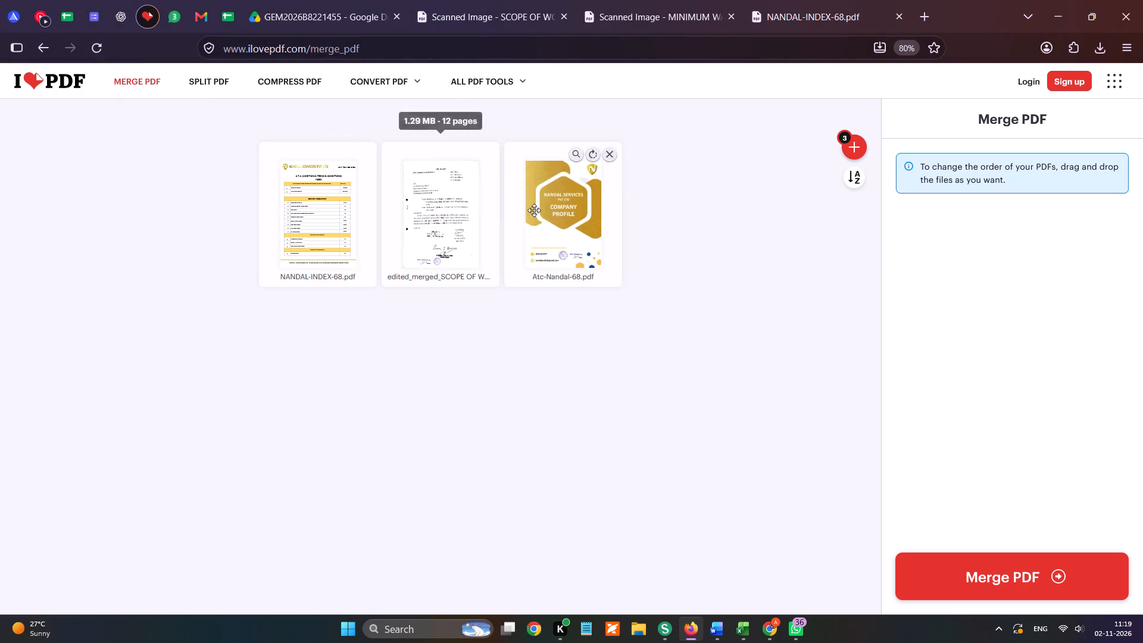
Merge the index, the signed scope of work and the Atc-Nandal-68 file into one PDF.
click(1008, 586)
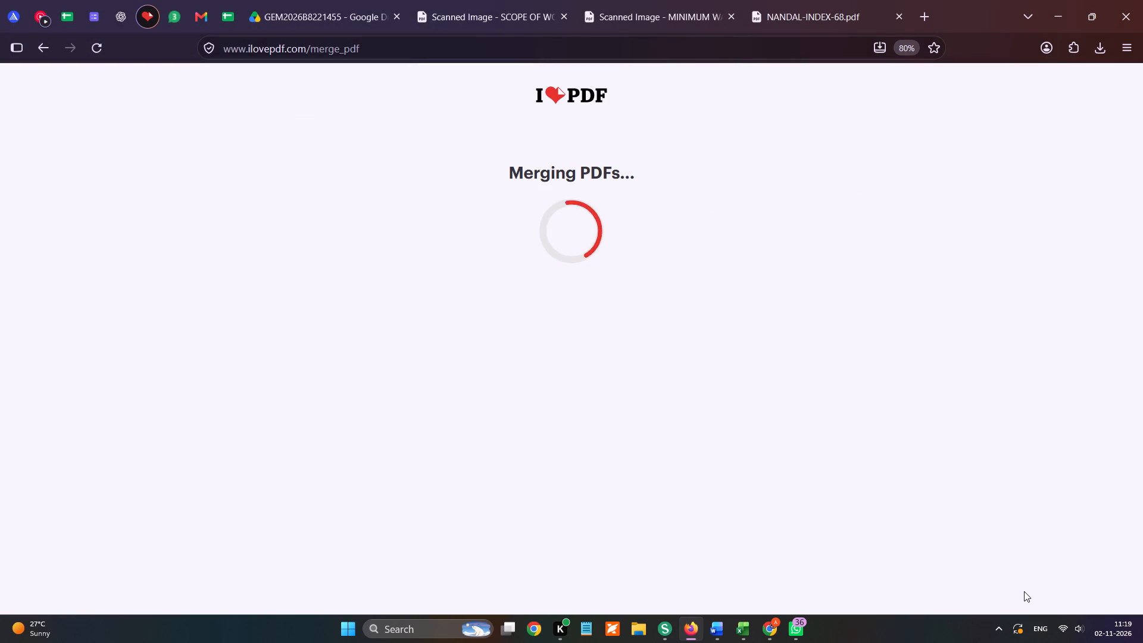
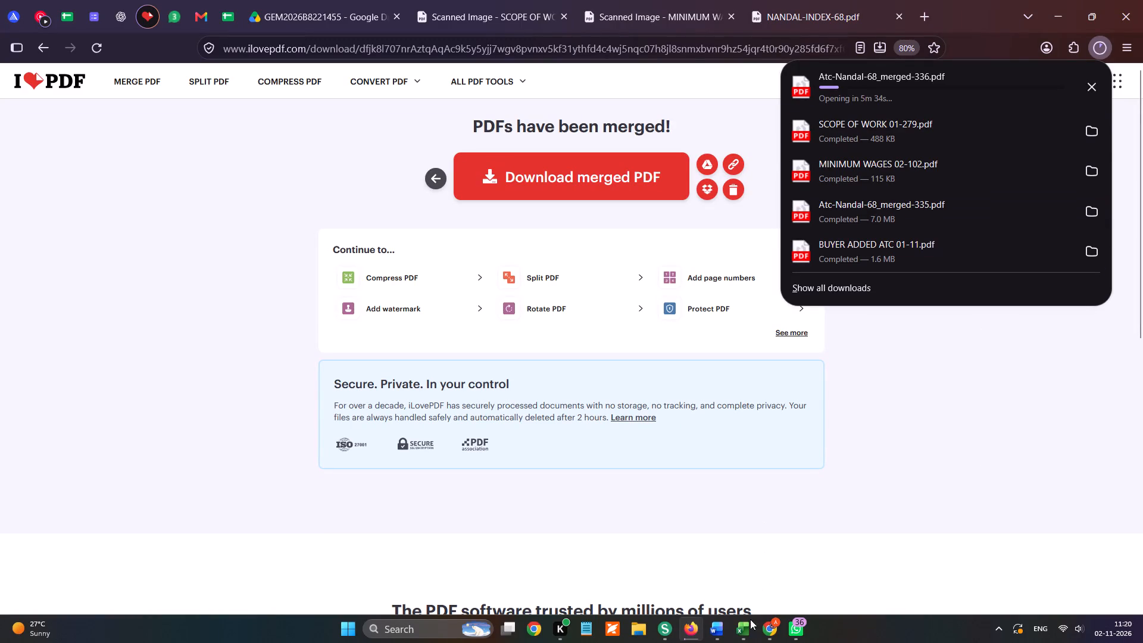
Switch to the GeM page in Chrome and upload gst-clearance-certificate-nandal from the Additional Documents folder as Additional Doc 1.
click(767, 631)
click(648, 416)
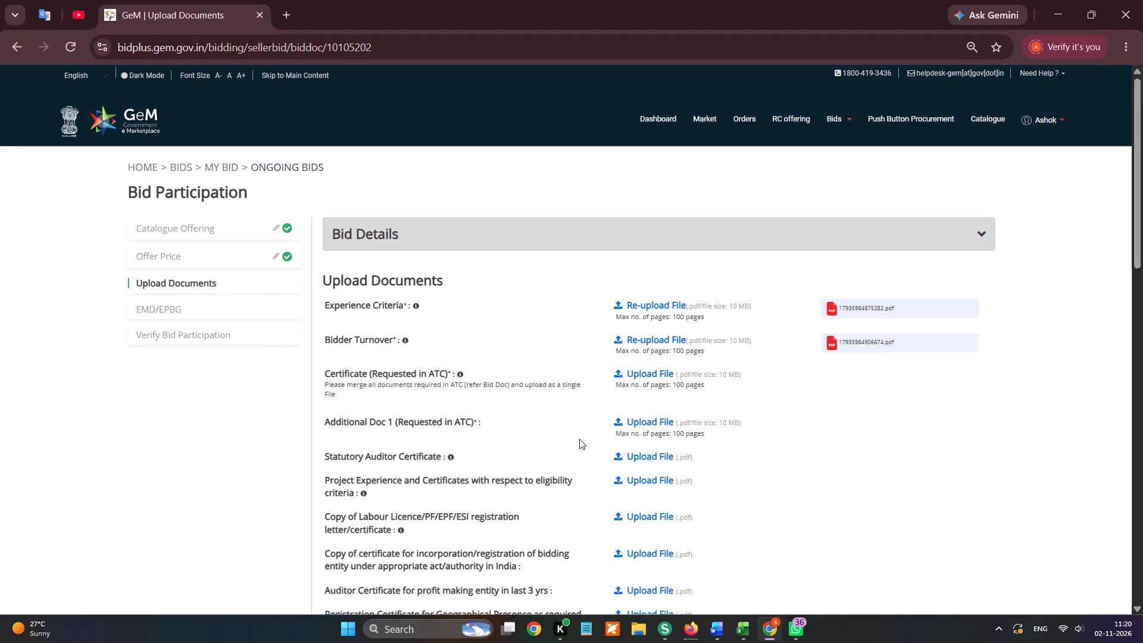
scroll(130, 358, up, 5)
click(83, 263)
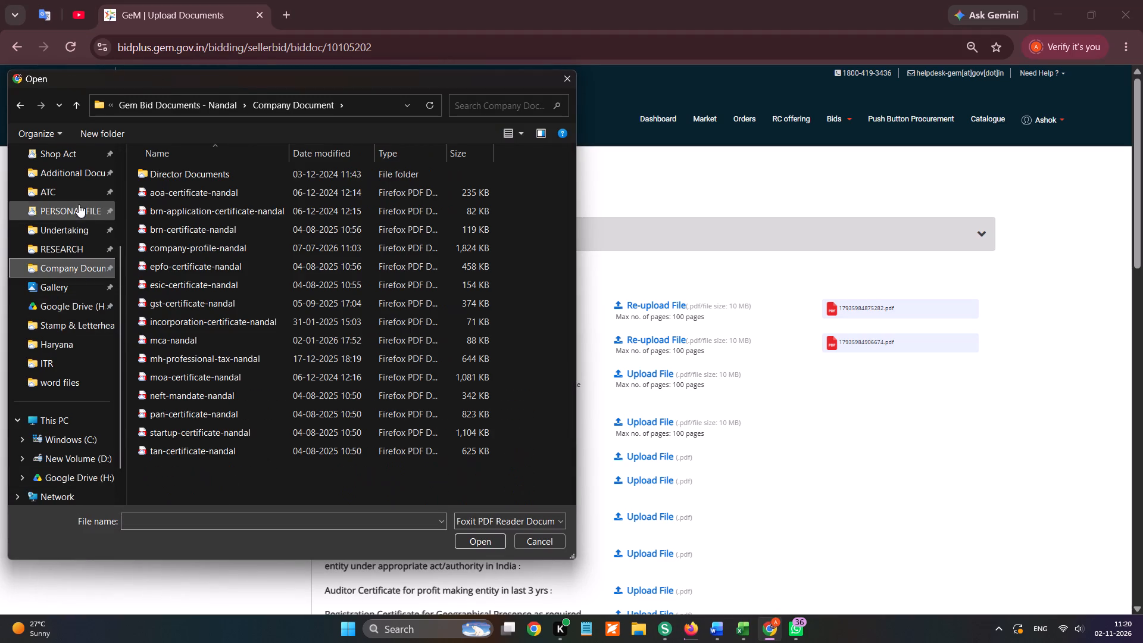
click(83, 170)
click(201, 357)
double_click(214, 354)
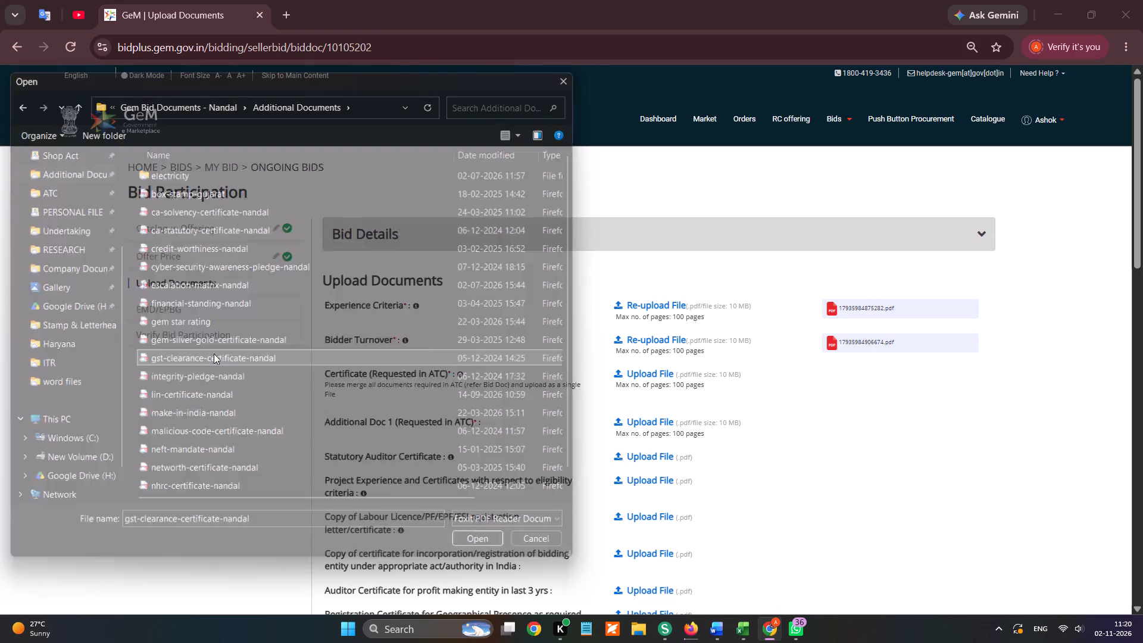
Upload statutory-auditor-certificate-nandal from the Gem Bid Documents - Nandal folder as the Statutory Auditor Certificate.
click(655, 470)
click(660, 461)
scroll(33, 270, up, 5)
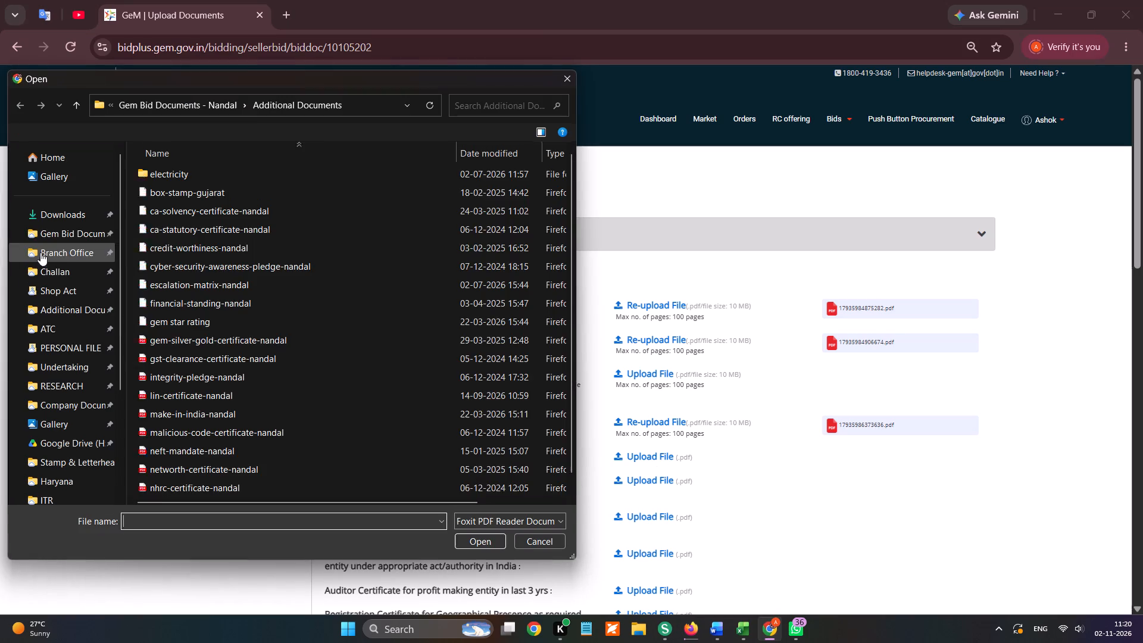
click(68, 229)
scroll(163, 357, down, 6)
click(196, 485)
double_click(196, 485)
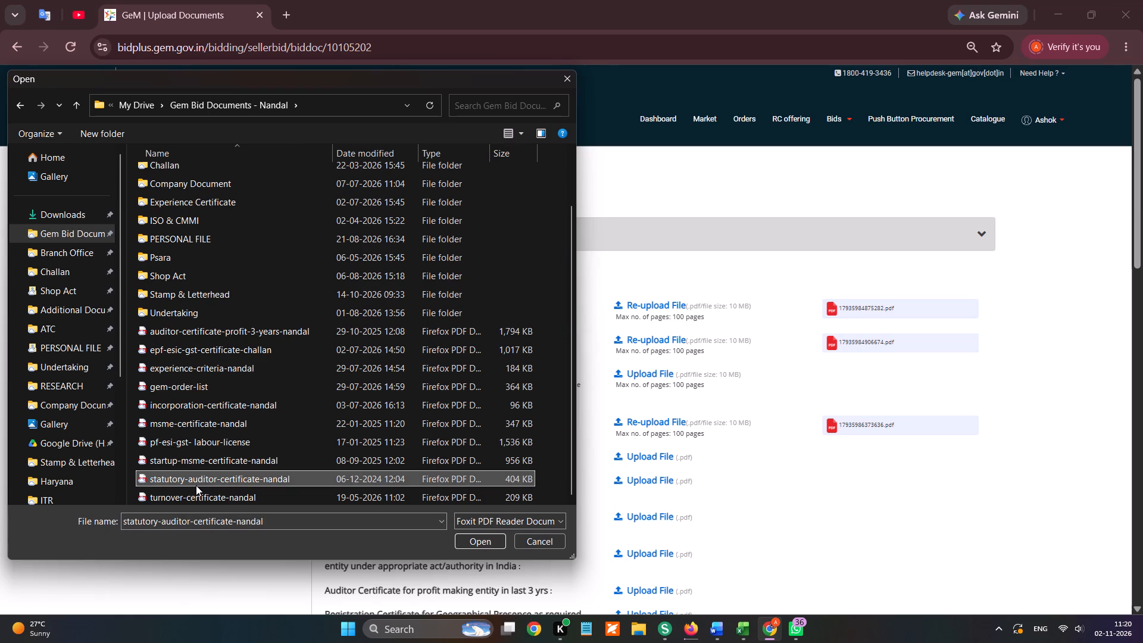
Upload gem-order-list for Project Experience and Certificates with respect to eligibility criteria.
click(681, 494)
scroll(352, 498, down, 5)
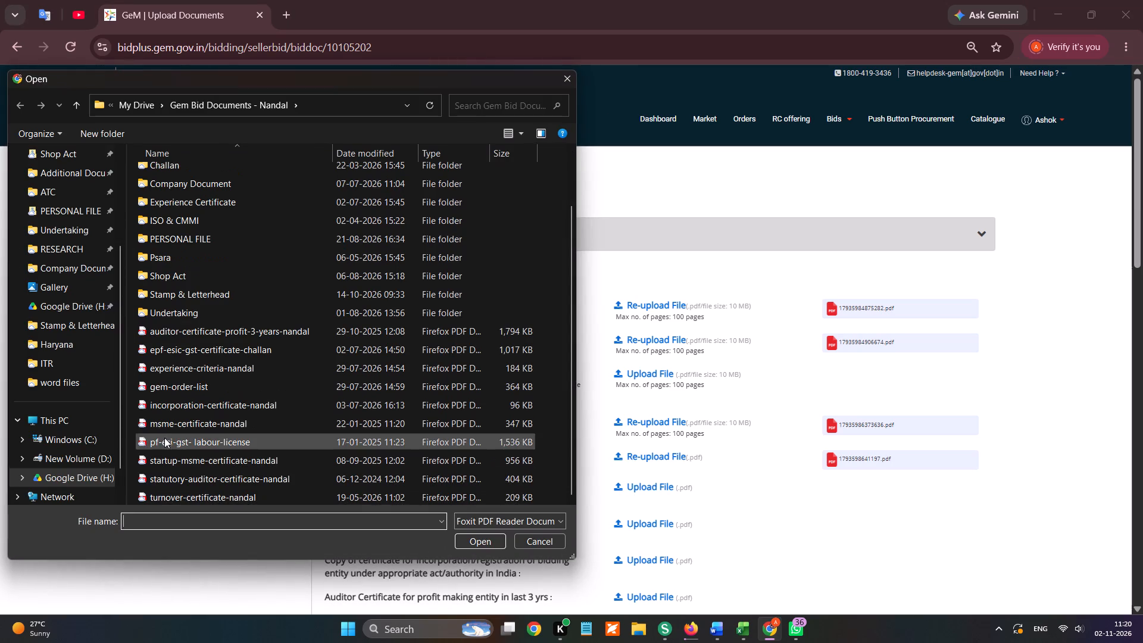
click(201, 392)
double_click(201, 391)
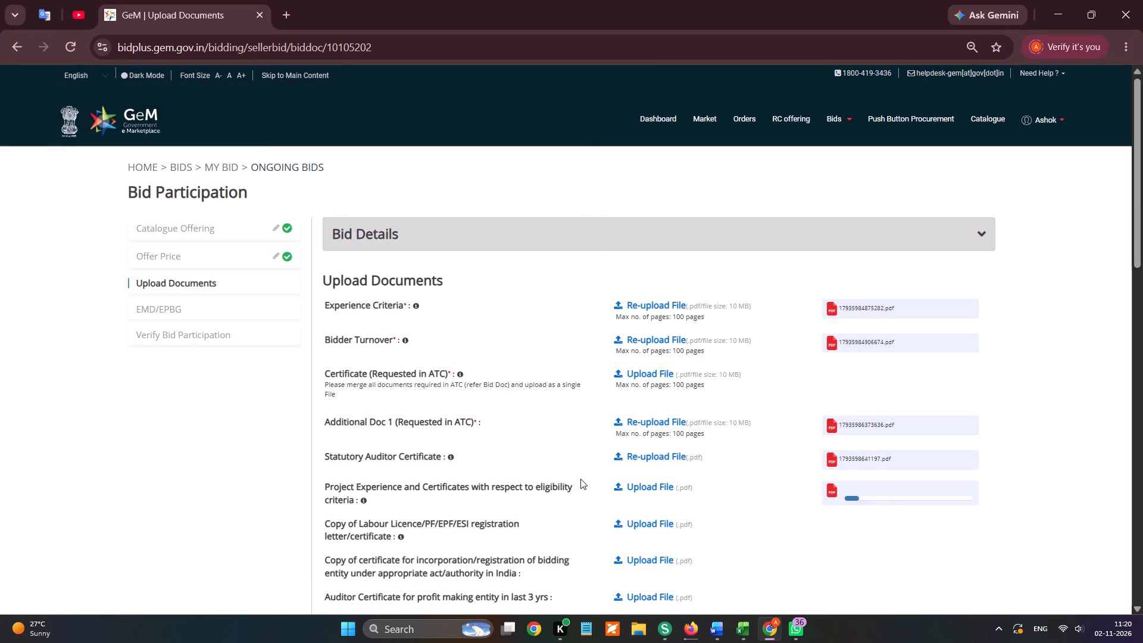
Upload the pf-esi-gst- labour-license file as the copy of Labour Licence/PF/EPF/ESI registration.
click(644, 522)
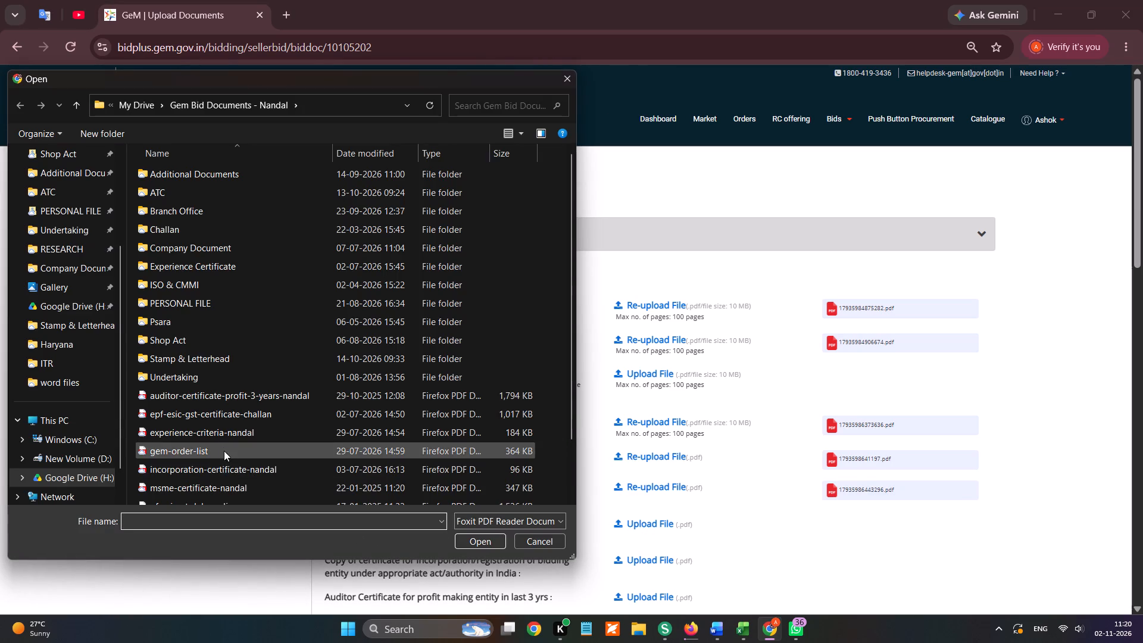
scroll(235, 483, down, 2)
double_click(238, 442)
Upload incorporation-certificate-nandal as the copy of the certificate for incorporation/registration of the bidding entity.
scroll(744, 431, down, 1)
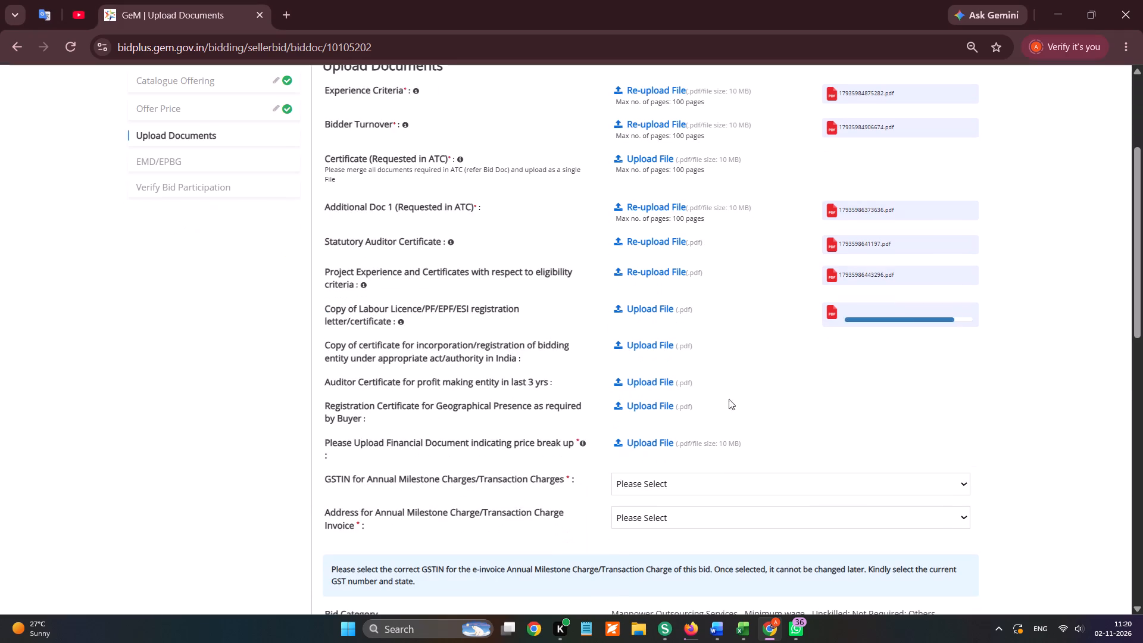
click(656, 349)
scroll(351, 394, down, 3)
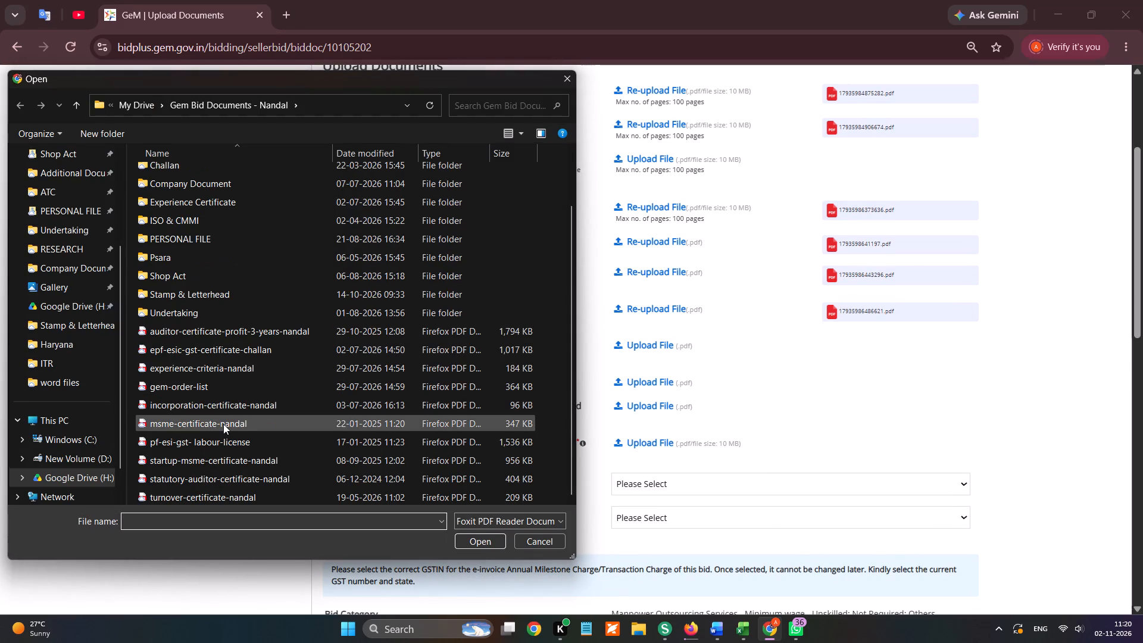
triple_click(229, 413)
Upload auditor-certificate-profit-3-years-nandal as the Auditor Certificate for profit making entity in last 3 years.
click(677, 380)
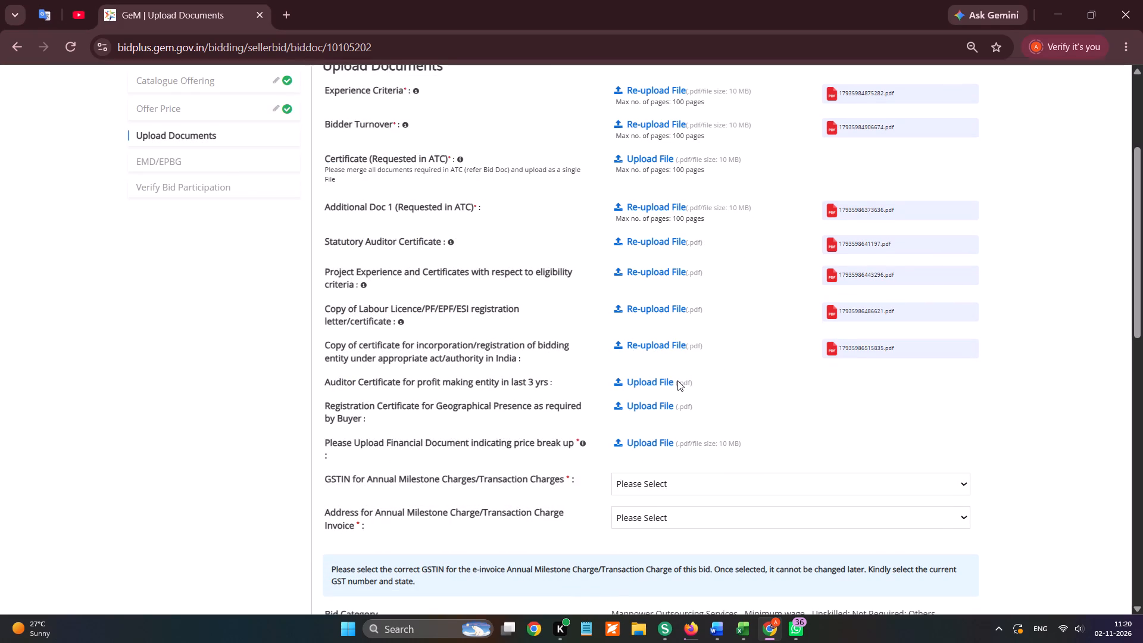
double_click(314, 395)
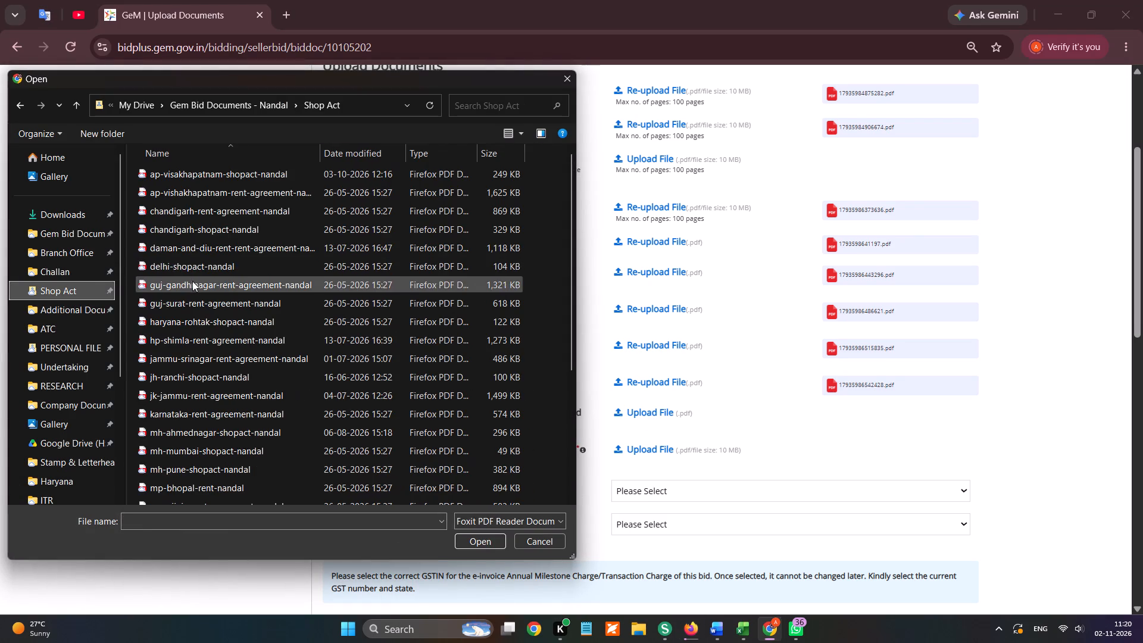
double_click(192, 281)
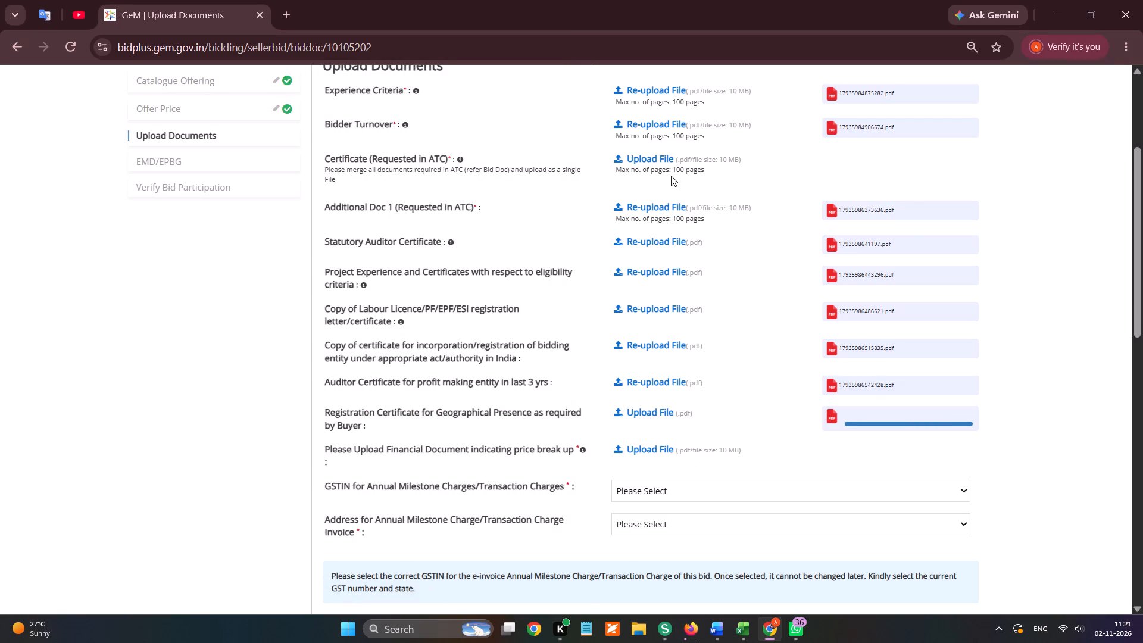
Examine the Nandal columns of the tender tracking sheet in Firefox and the REQUIRED DOCUMENTS PDF in the bid's Drive folder.
key(alt+Tab)
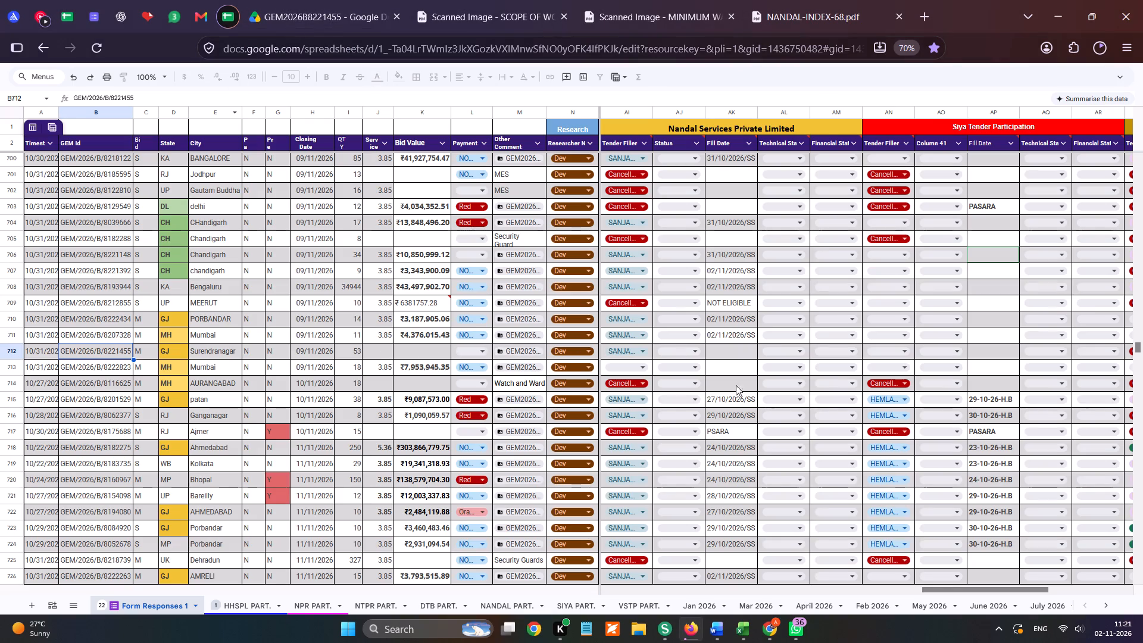
drag(942, 591, 903, 599)
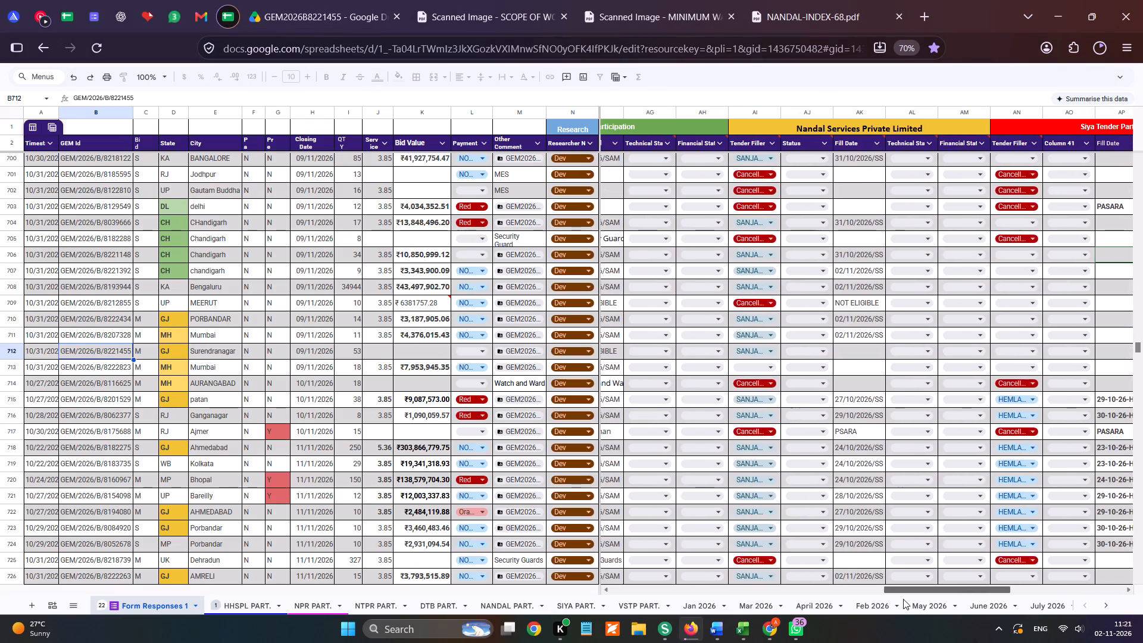
drag(903, 599, 891, 607)
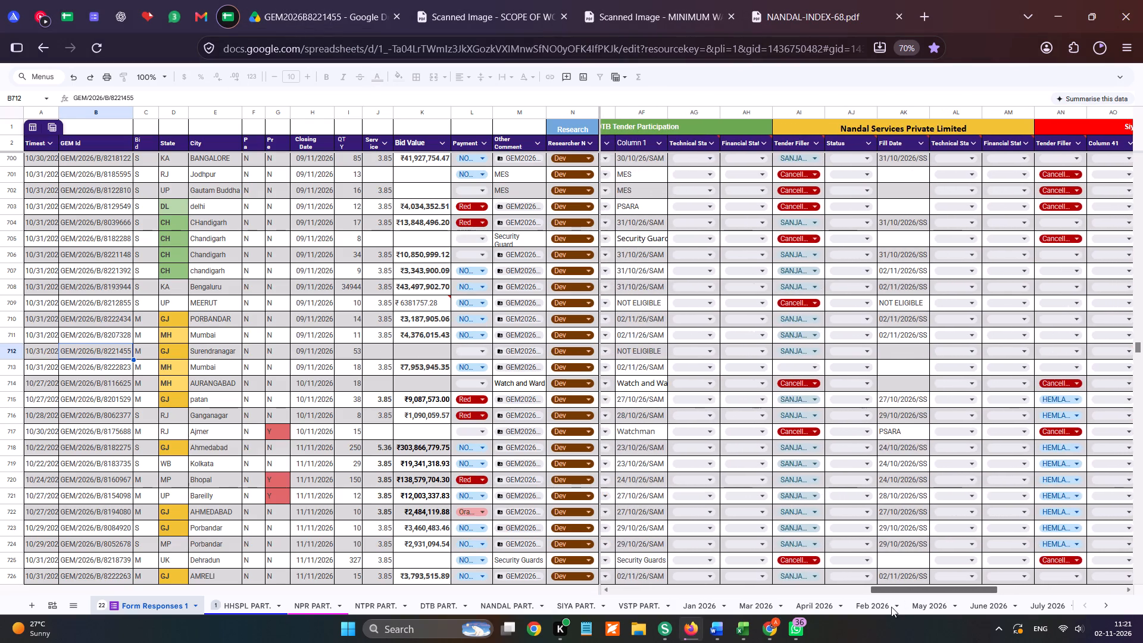
drag(891, 607, 916, 606)
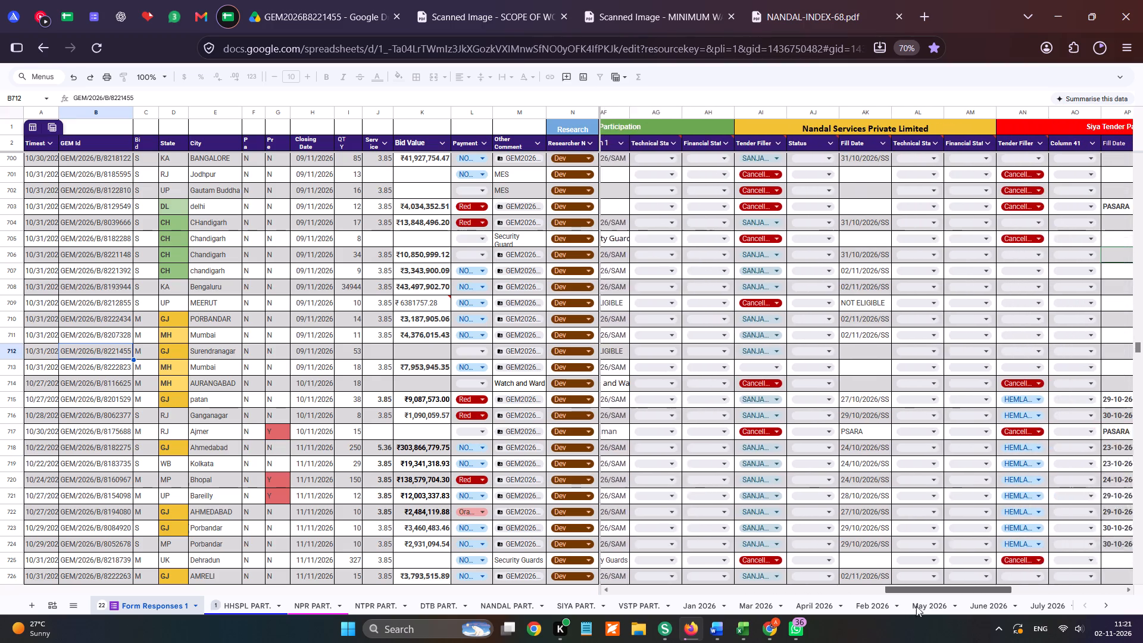
drag(916, 606, 942, 579)
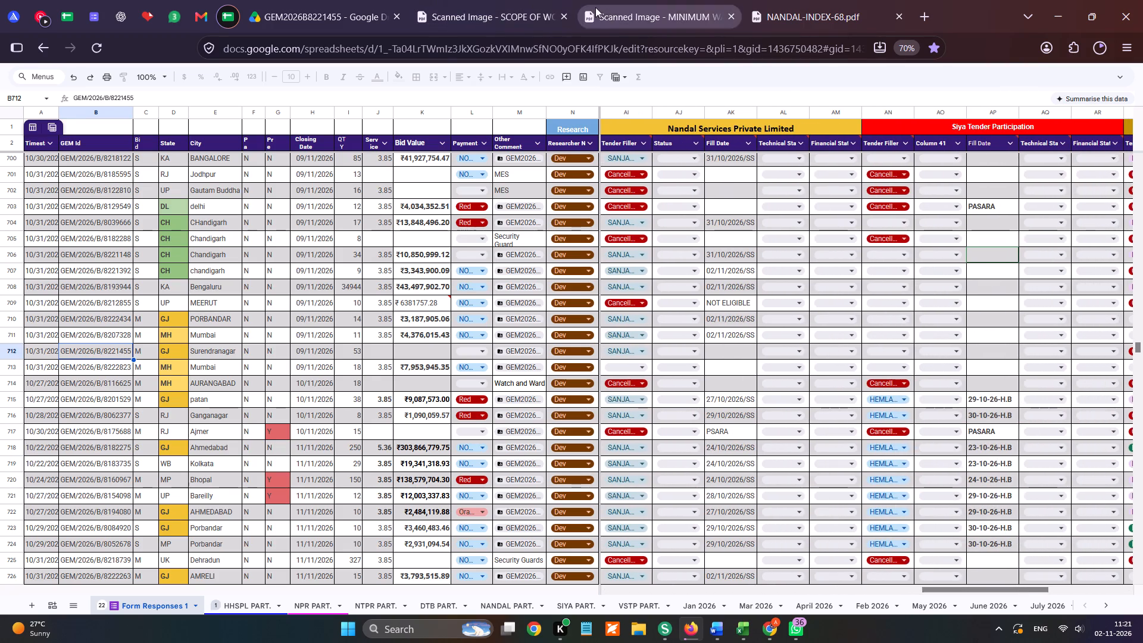
click(298, 10)
click(244, 200)
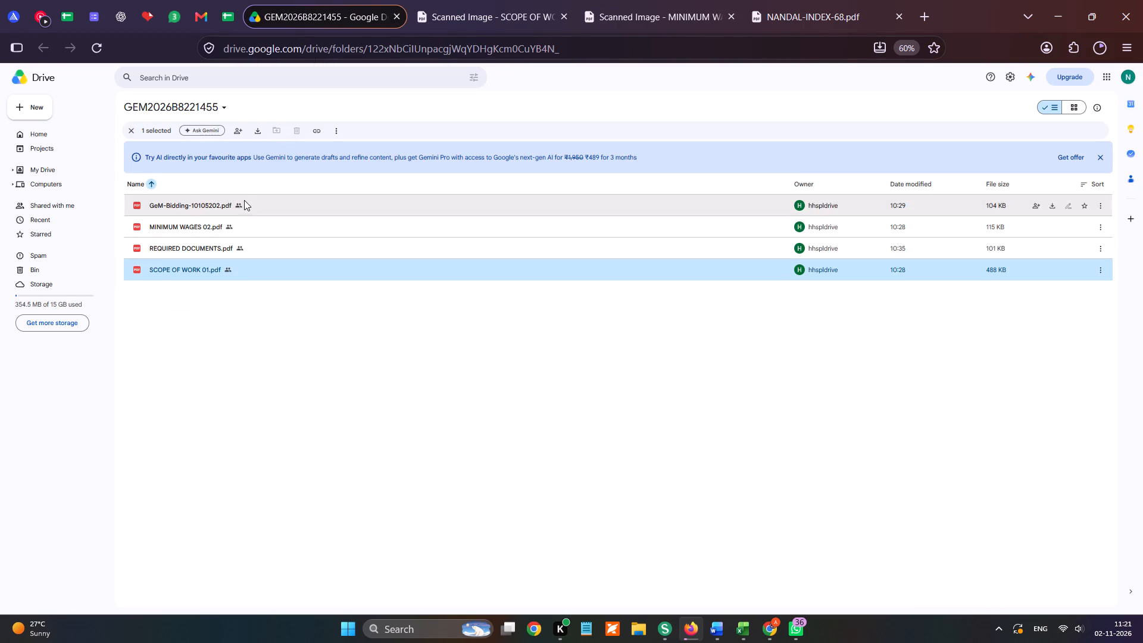
double_click(215, 248)
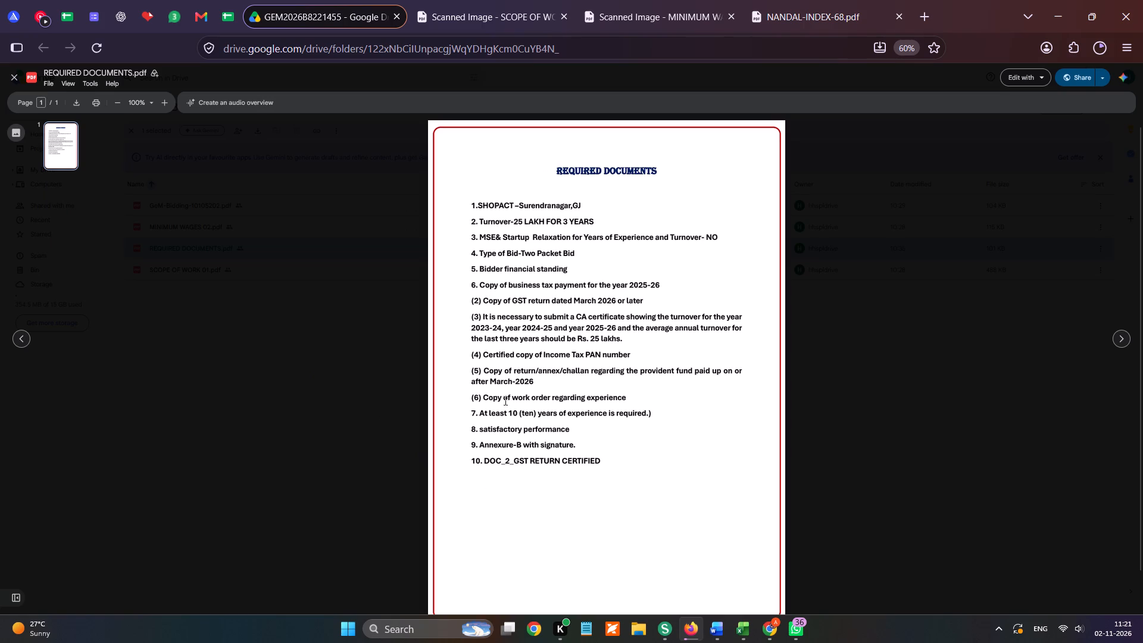
click(366, 276)
Copy the profile Office Peon from GeM-Bidding-10105202.pdf into the first Category cell of the DAILY sheet in the Excel financial breakup.
click(300, 203)
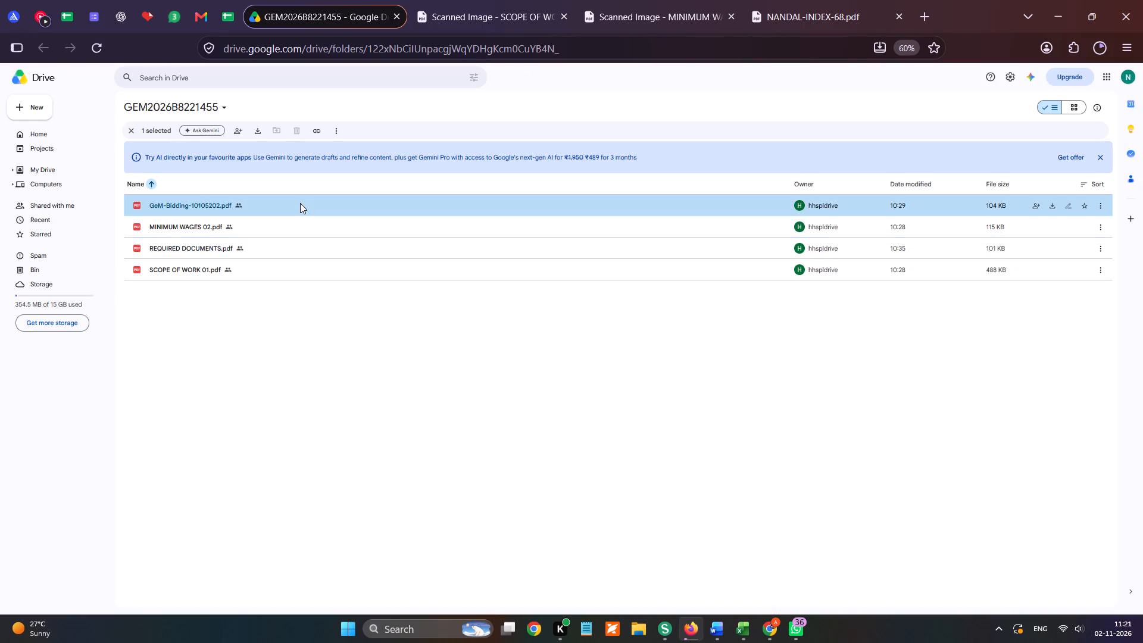
double_click(300, 203)
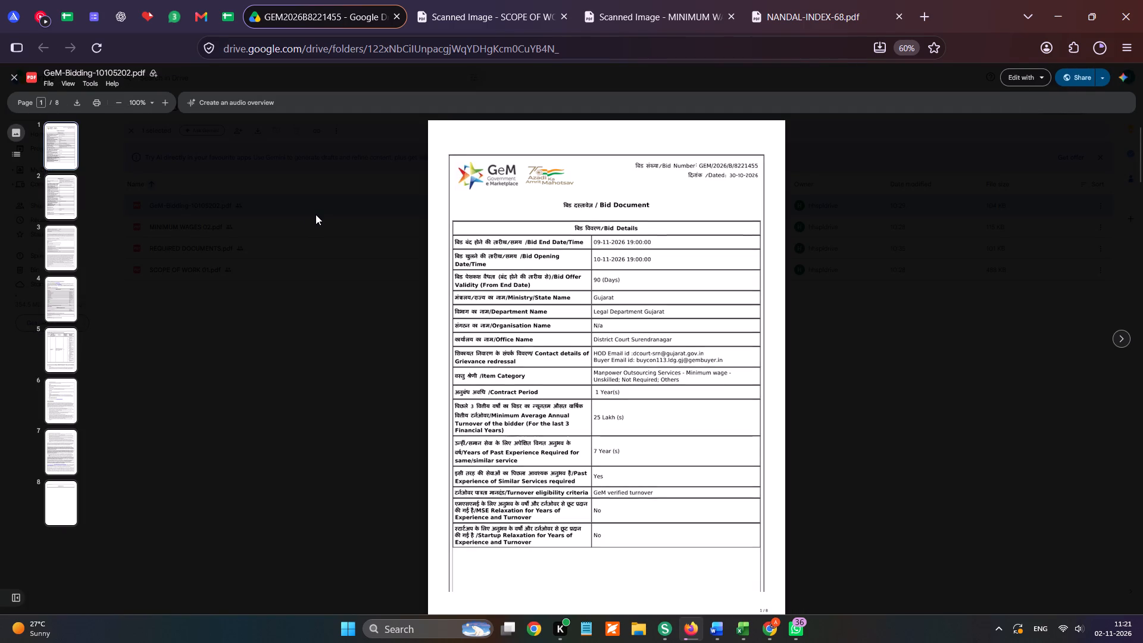
scroll(495, 235, down, 7)
scroll(697, 272, down, 7)
scroll(720, 277, up, 2)
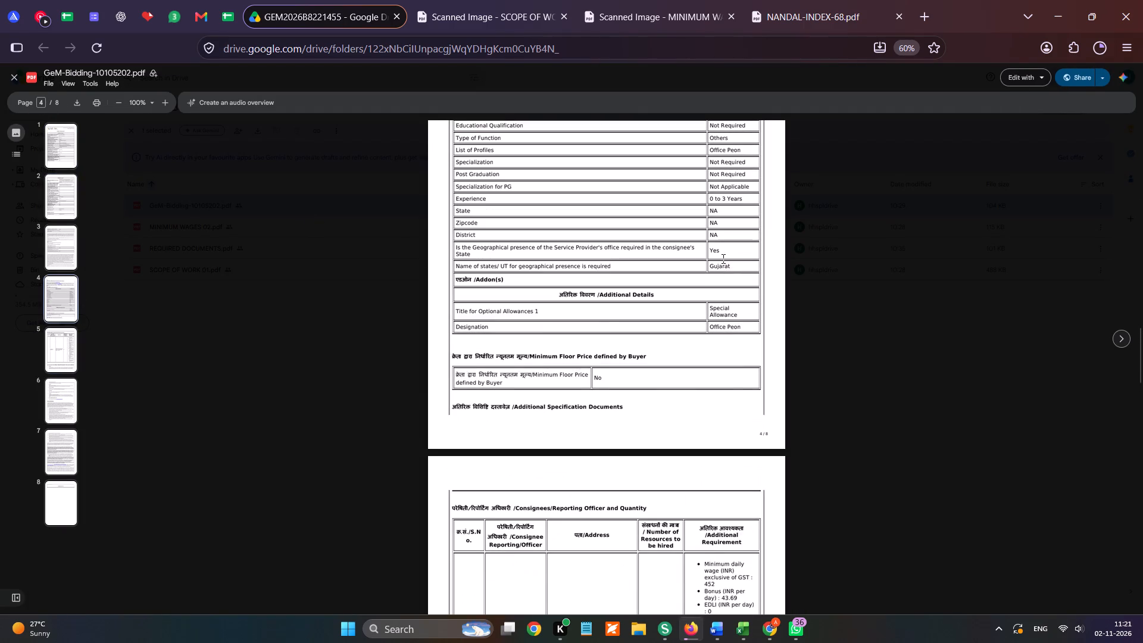
drag(719, 146, 741, 146)
drag(743, 150, 705, 152)
key(ctrl+c)
key(ctrl+c)
key(ctrl+c)
scroll(766, 399, down, 3)
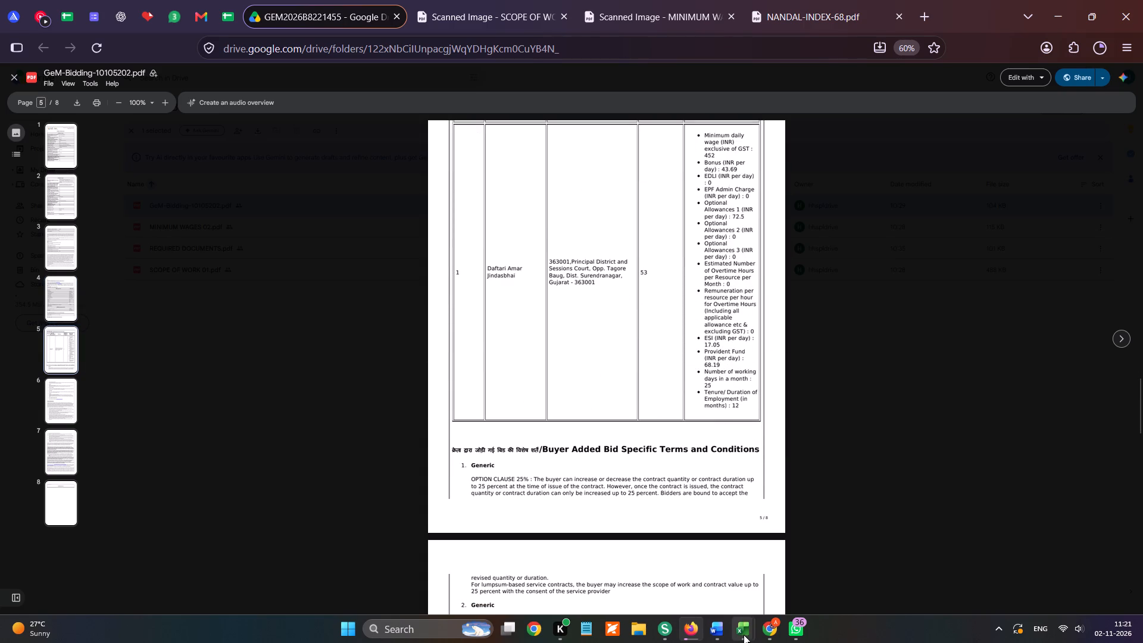
click(792, 575)
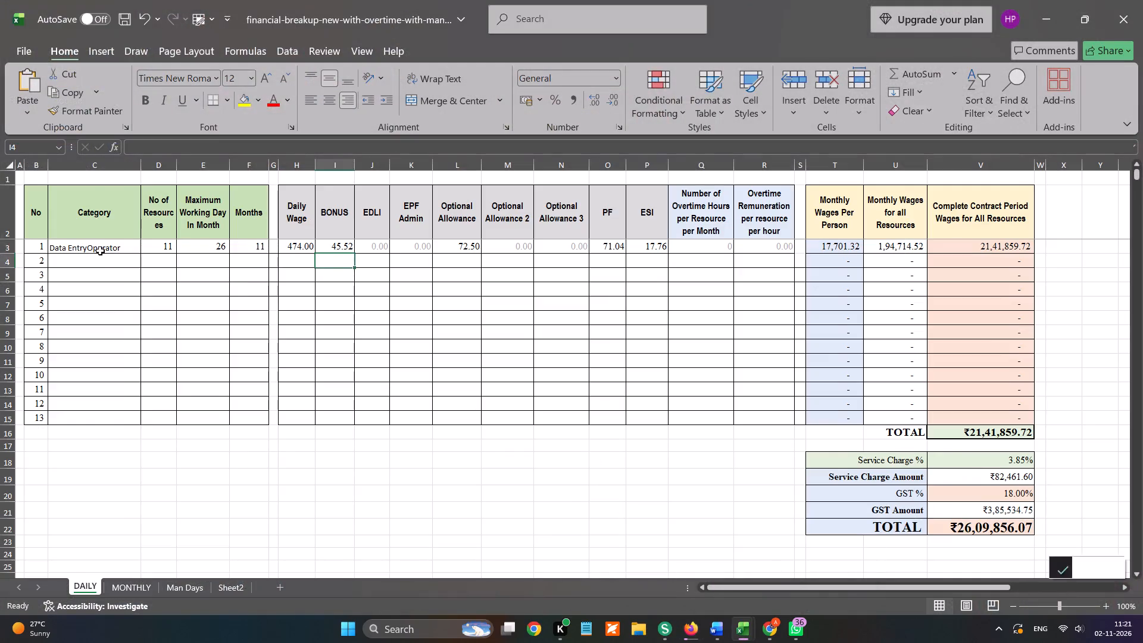
click(101, 244)
key(ctrl+v)
Clear the old entries in the first two rows, from No of Resources through Overtime Remuneration.
drag(164, 249, 341, 264)
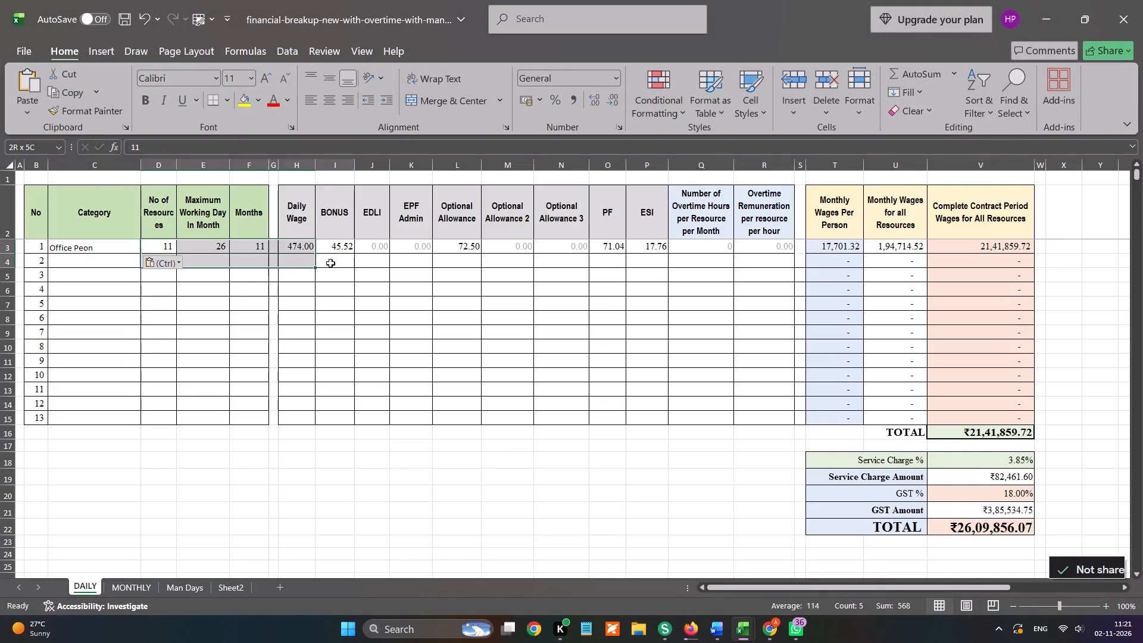
drag(341, 264, 767, 257)
key(Delete)
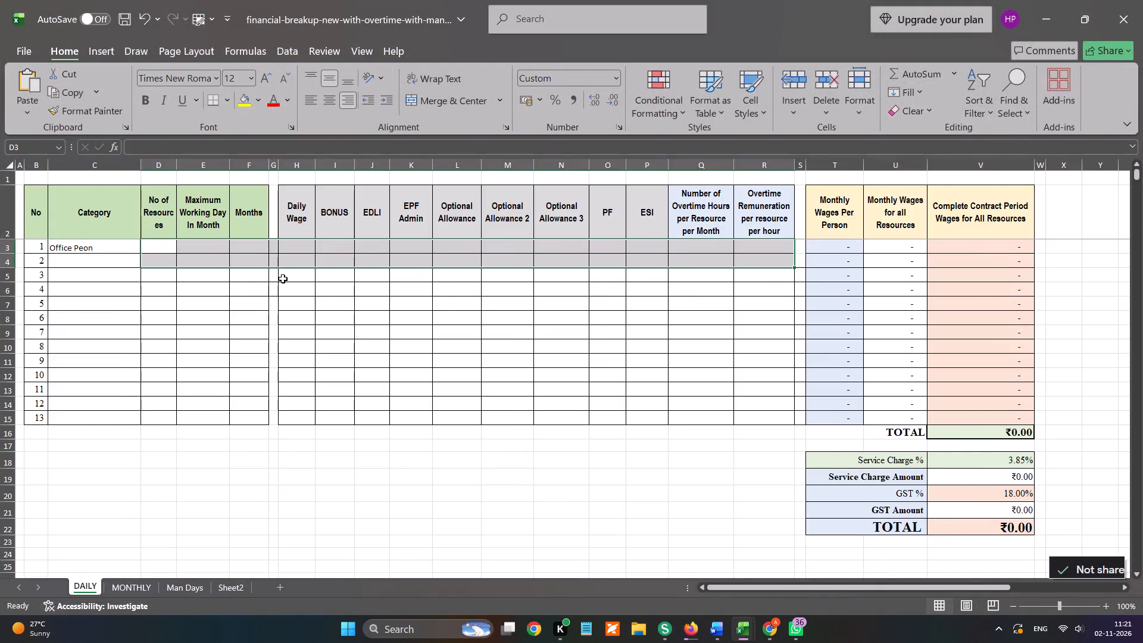
Look up the number of resources in the bid document and enter 53 as the Office Peon row's No of Resources.
click(167, 244)
key(alt+Tab)
scroll(719, 307, up, 1)
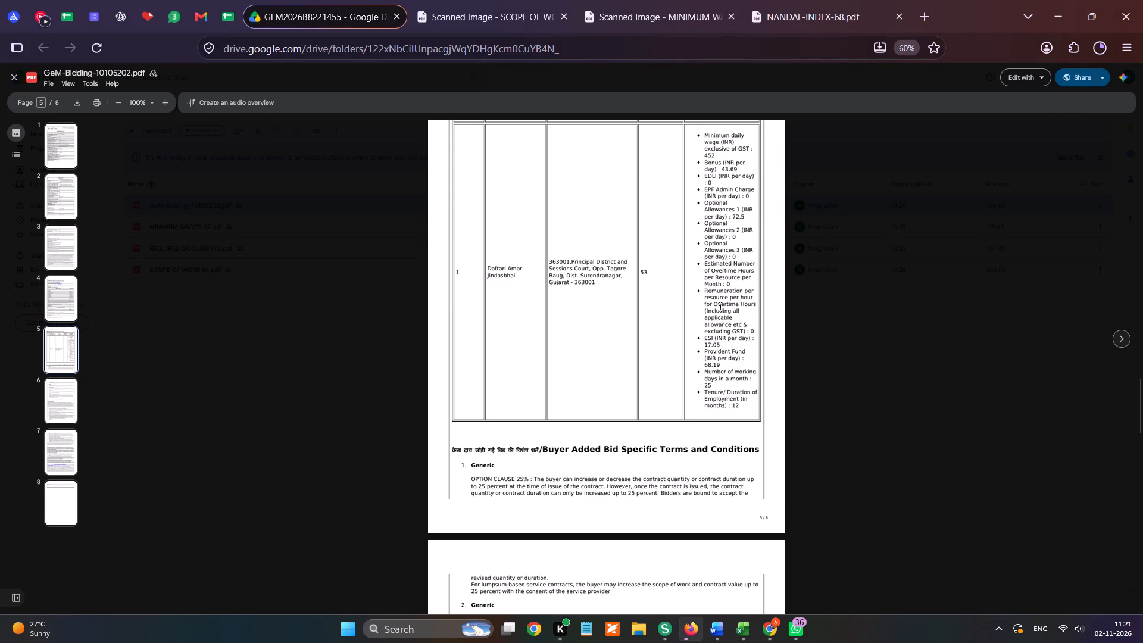
key(alt+Tab)
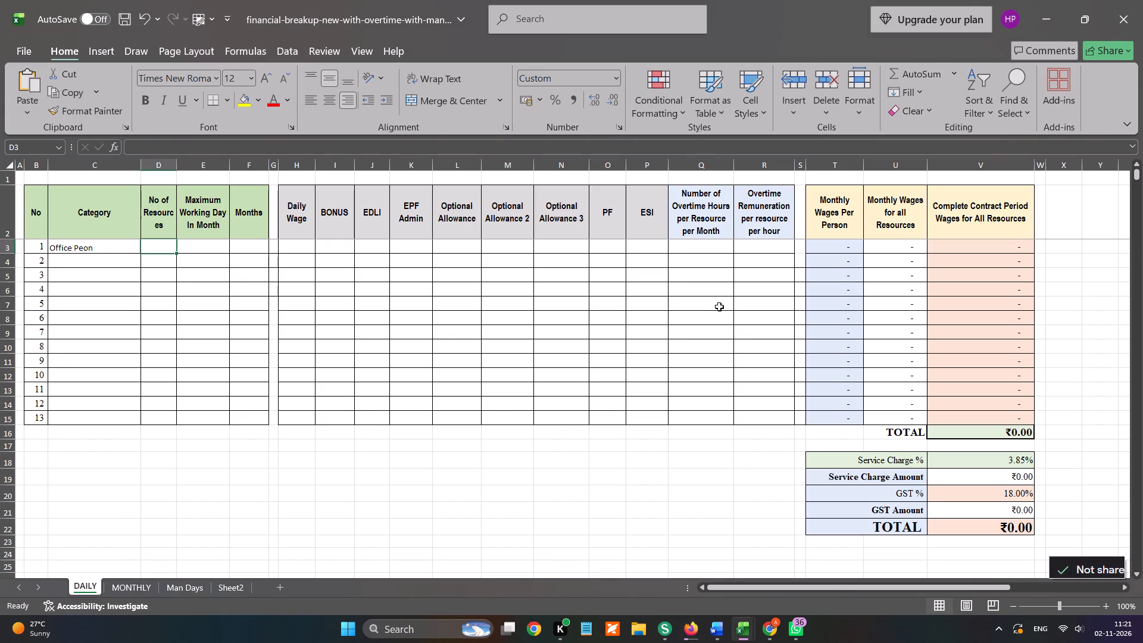
text(53)
key(Right)
key(alt+Tab)
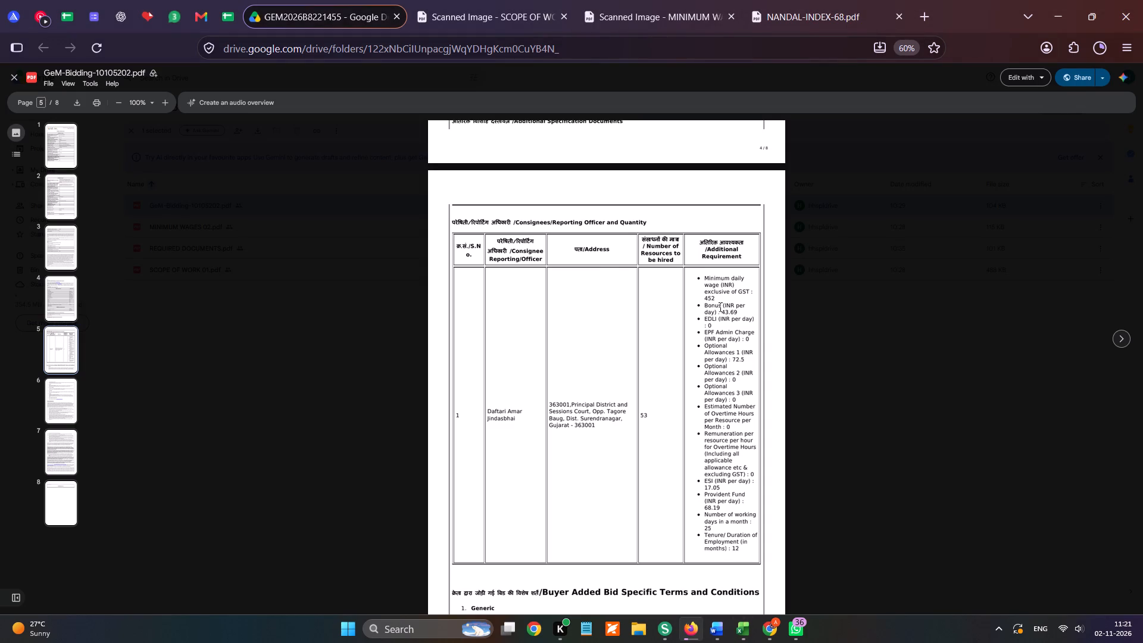
Set the Office Peon row's Maximum Working Day In Month to 25 and Months to 12.
key(alt+Tab)
text(25)
key(Right)
text(12)
key(Right)
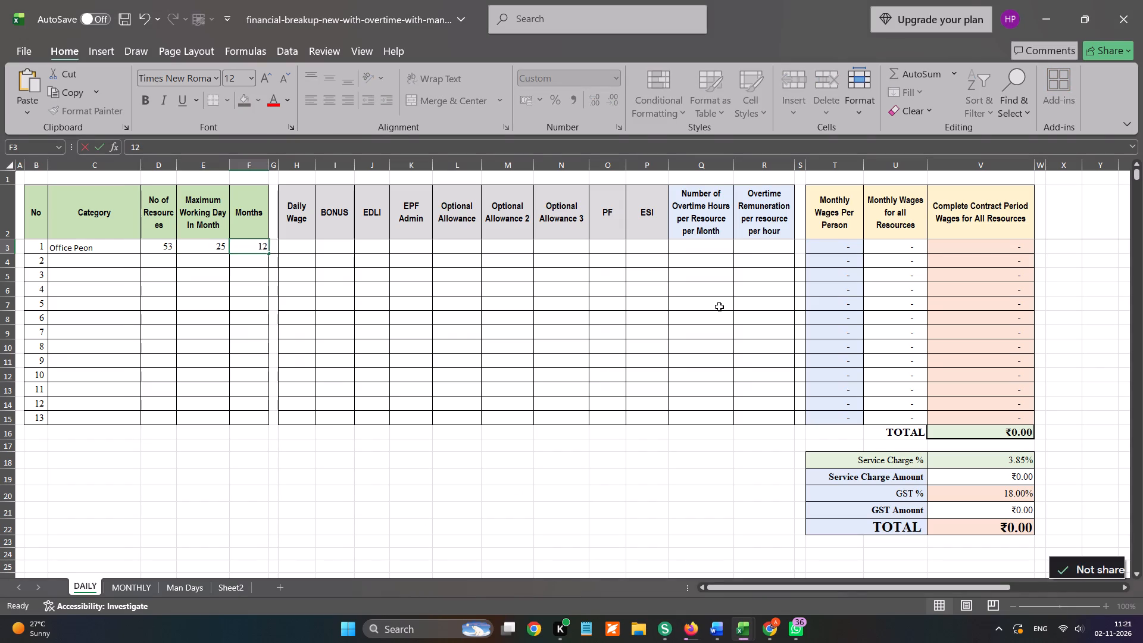
key(Right)
Enter the Office Peon row's Daily Wage as 452 and BONUS as 43.69 from the bid document.
key(alt+Tab)
key(alt+Tab)
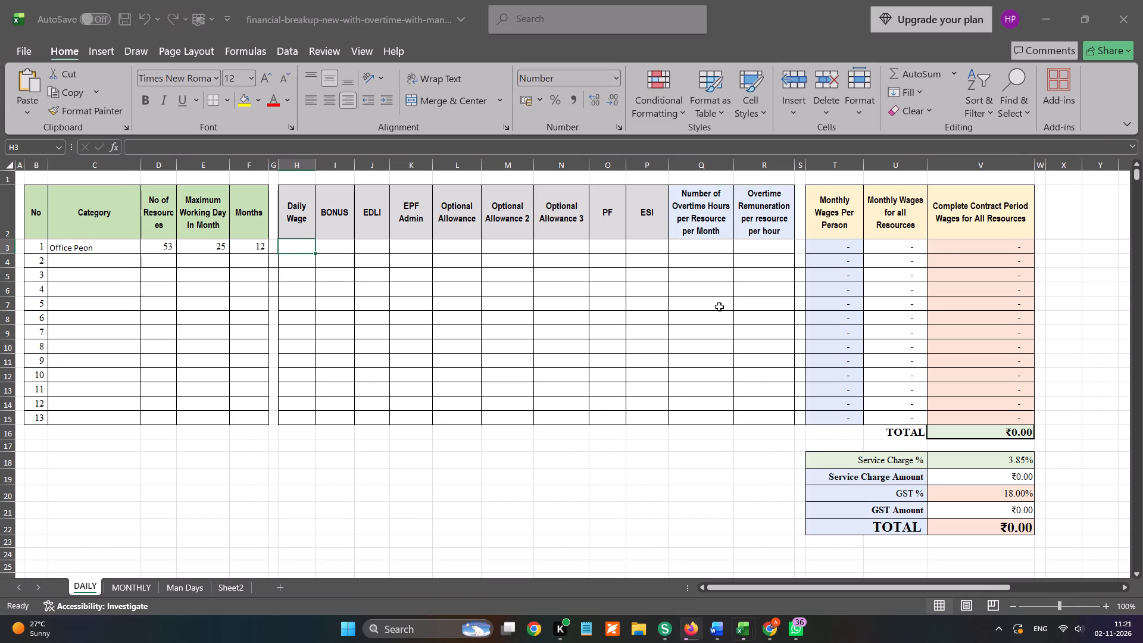
text(452)
key(Right)
key(alt+Tab)
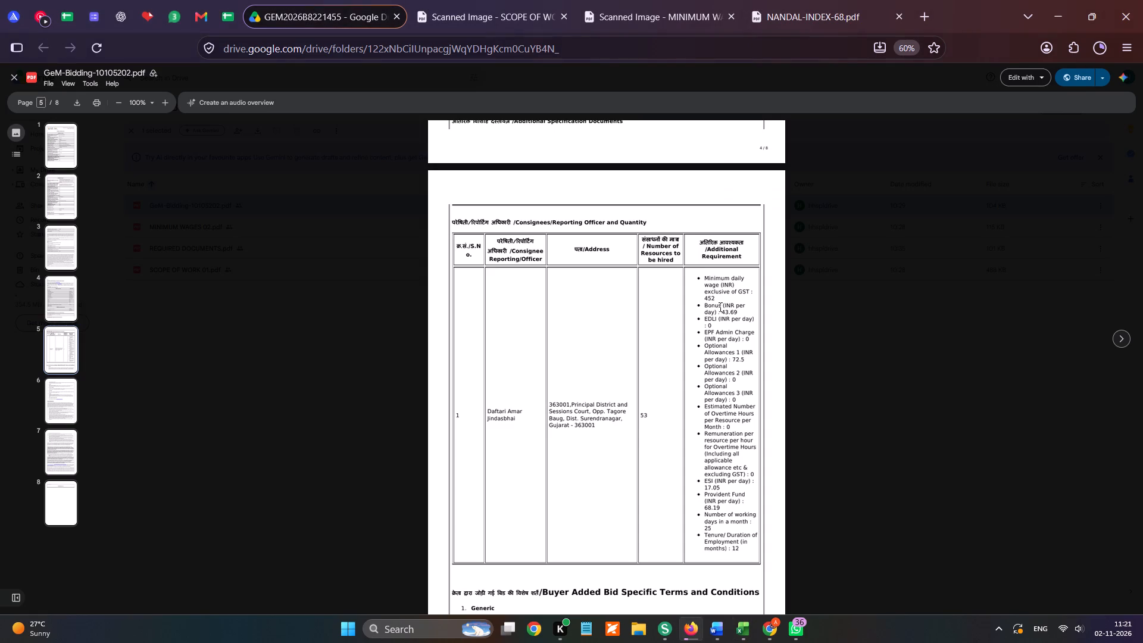
key(alt+Tab)
text(43.69)
key(Right)
Enter 0 for both EDLI and EPF Admin in the Office Peon row, as given in the bid document.
key(alt+Tab)
key(alt+Tab)
key(0)
key(Right)
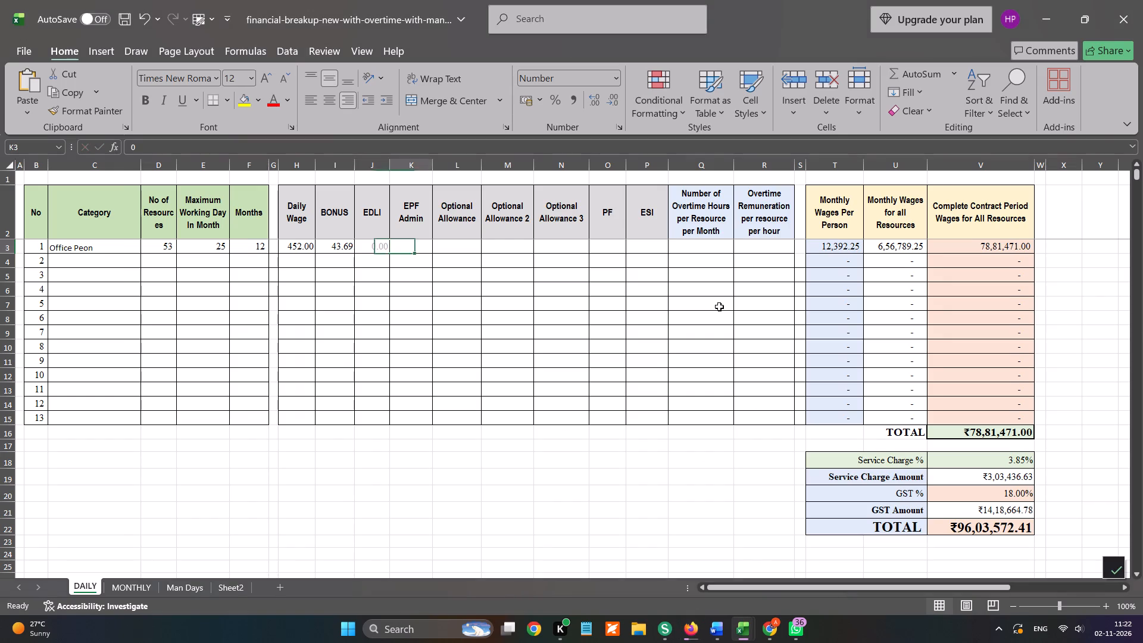
key(alt+Tab)
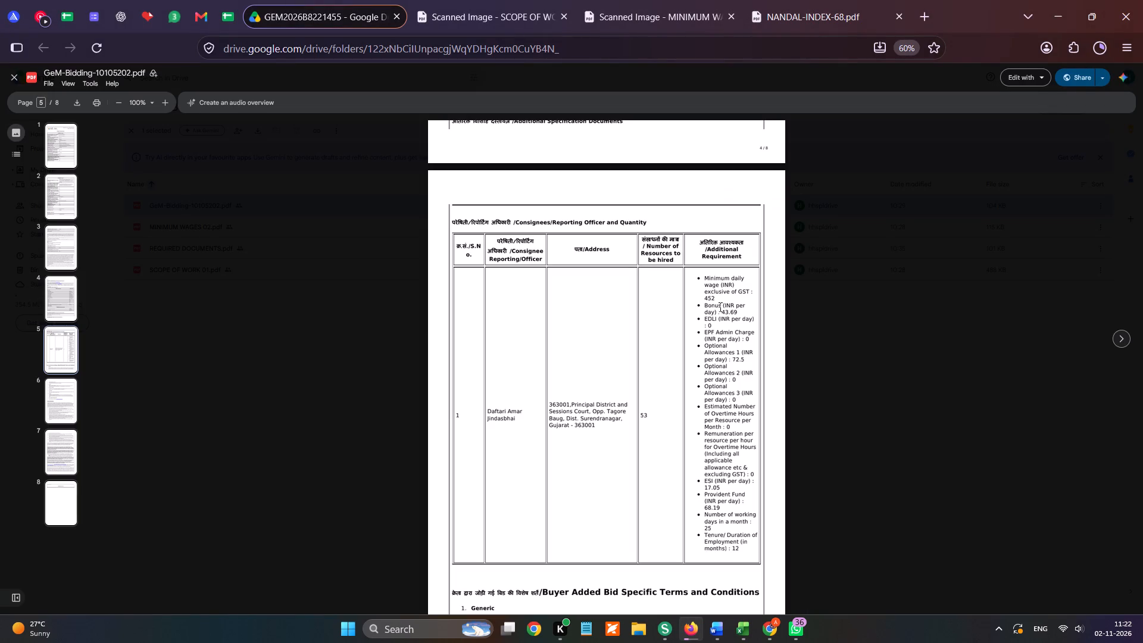
key(alt+Tab)
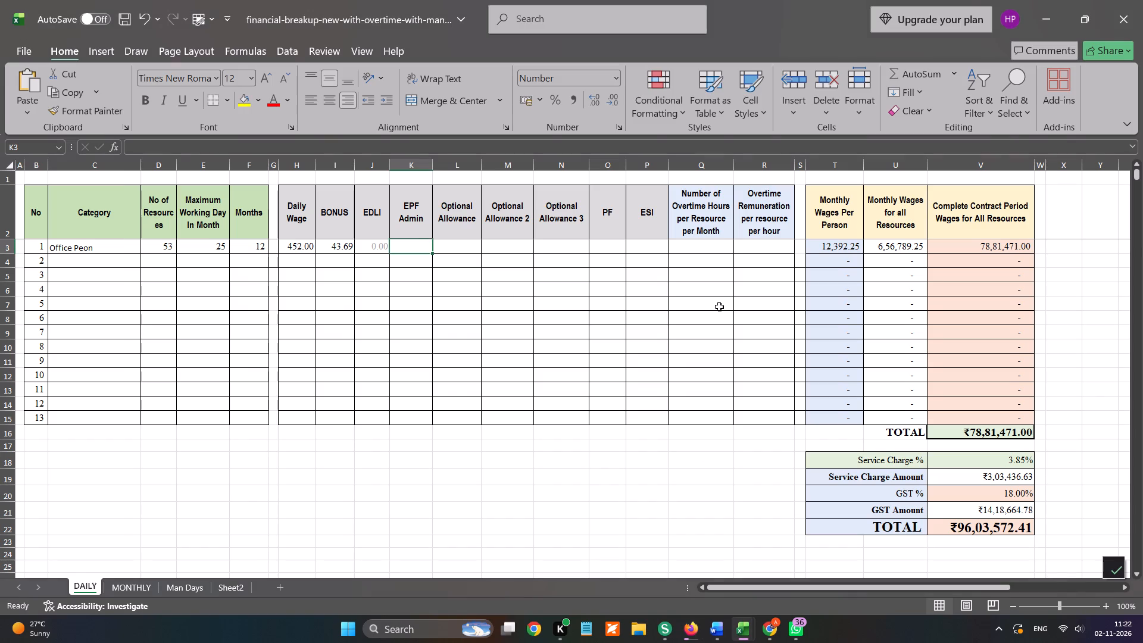
key(0)
key(Right)
key(Right)
key(Left)
Enter 72.5 as the Office Peon row's Optional Allowance and 0 for Optional Allowance 2 and Optional Allowance 3.
key(alt+Tab)
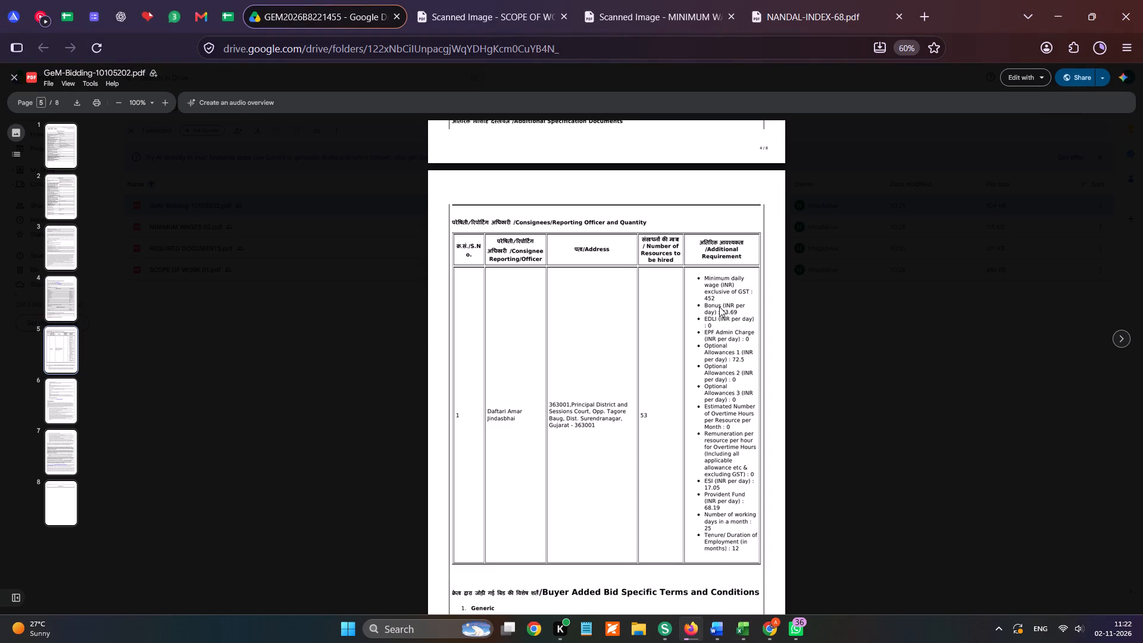
key(alt+Tab)
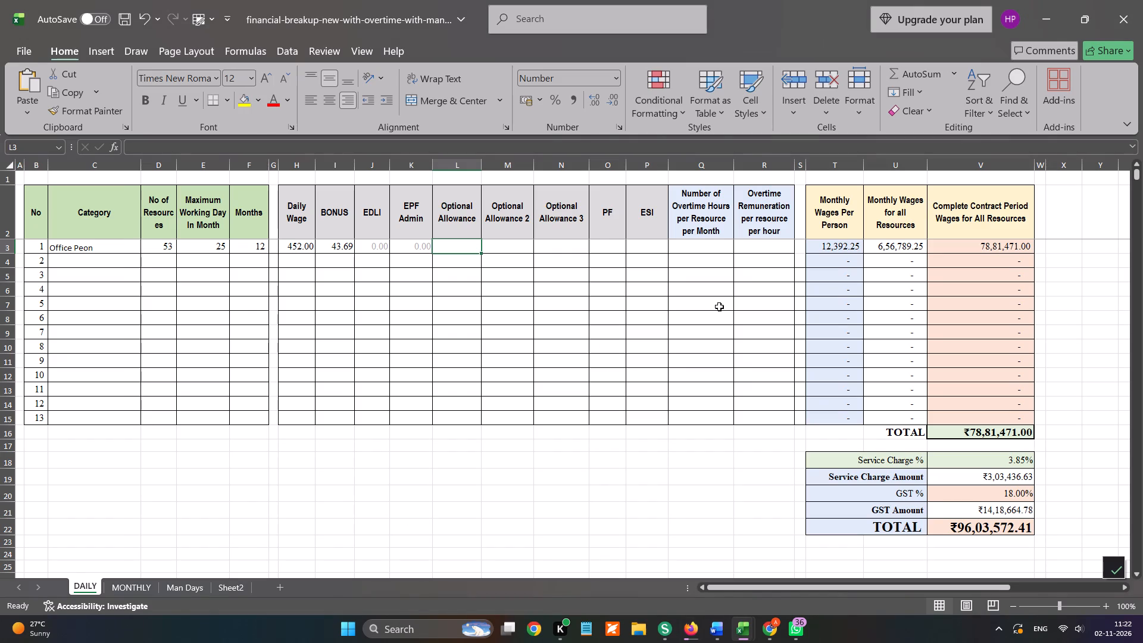
text(72.5)
key(Right)
key(alt+Tab)
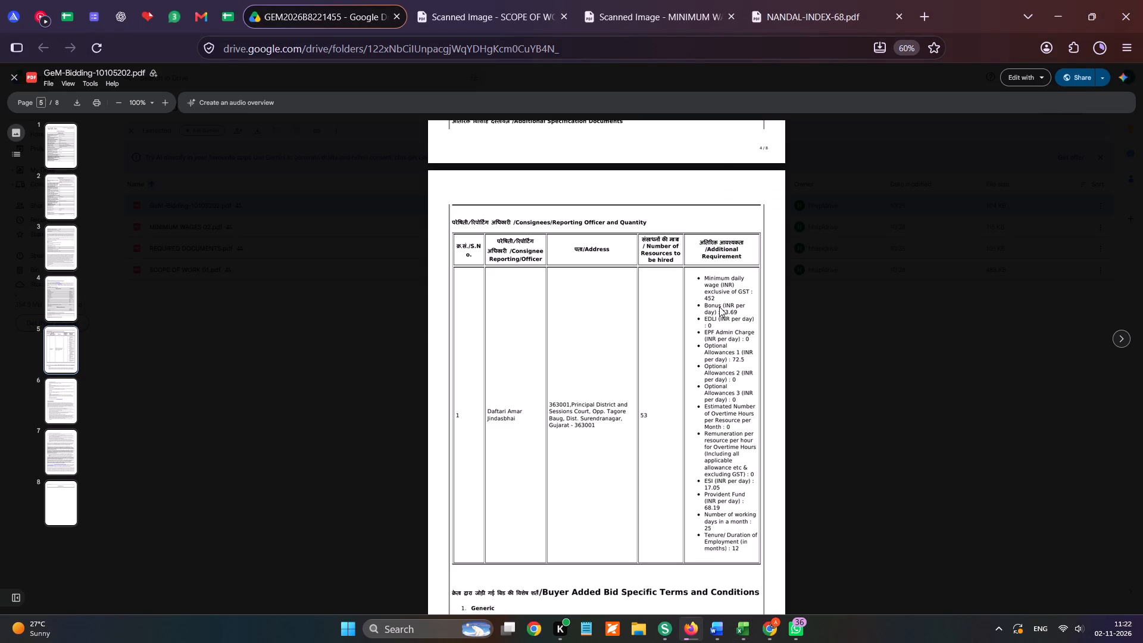
key(alt+Tab)
key(0)
key(Right)
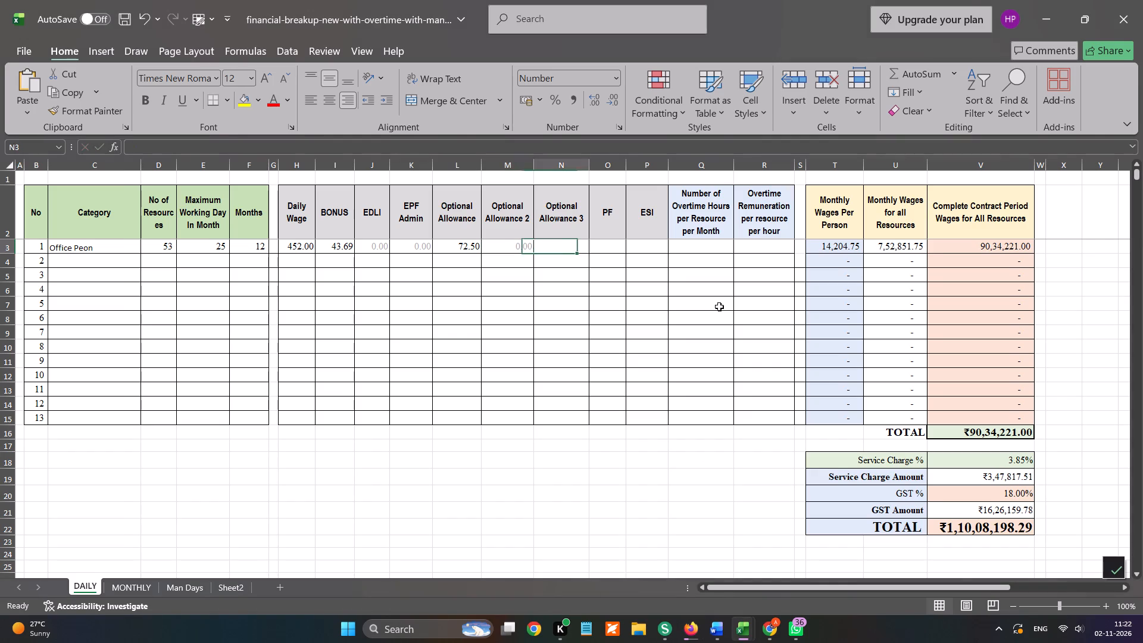
key(0)
key(Right)
Enter the Office Peon row's PF as 68.19 and ESI as 17.05 from the bid document.
key(0)
key(Right)
key(alt+Tab)
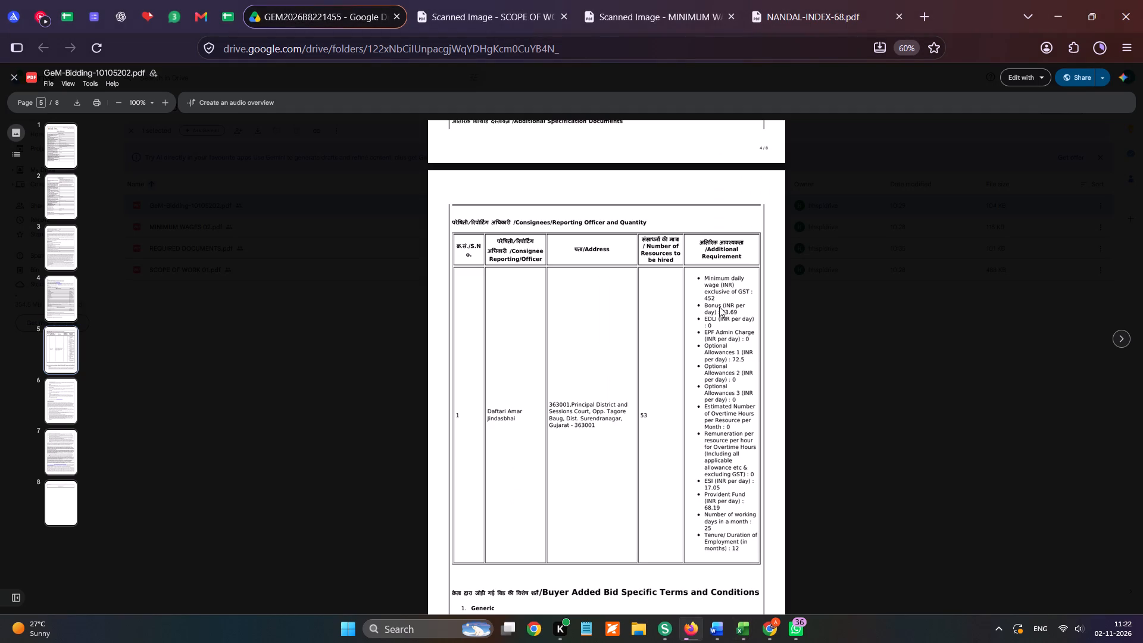
key(alt+Tab)
key(Left)
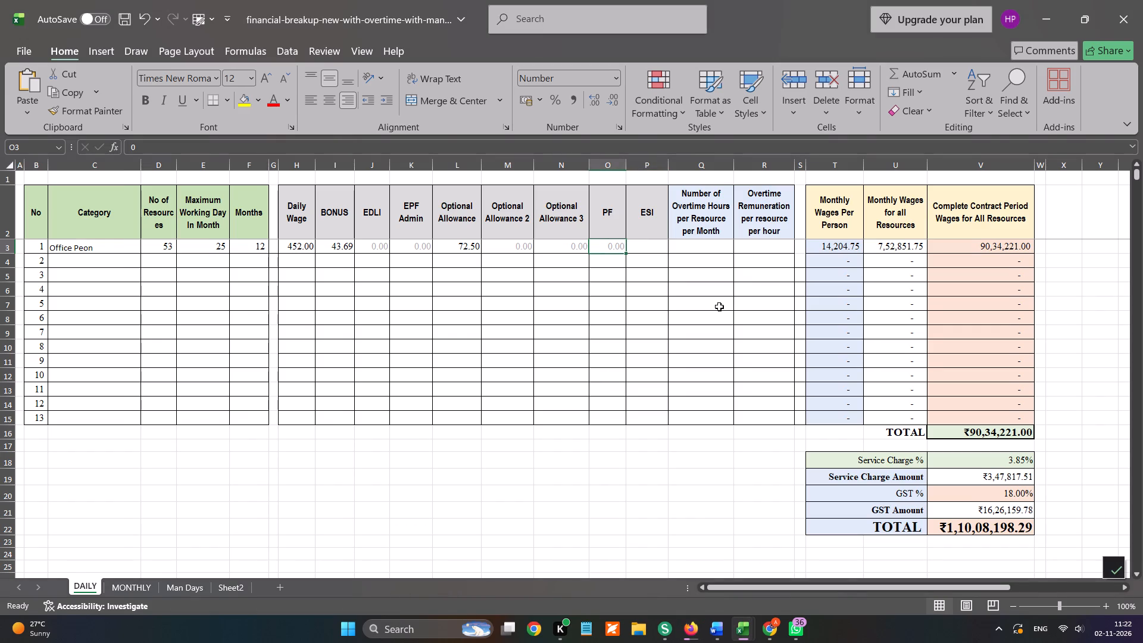
text(68.19)
key(Right)
key(alt+Tab)
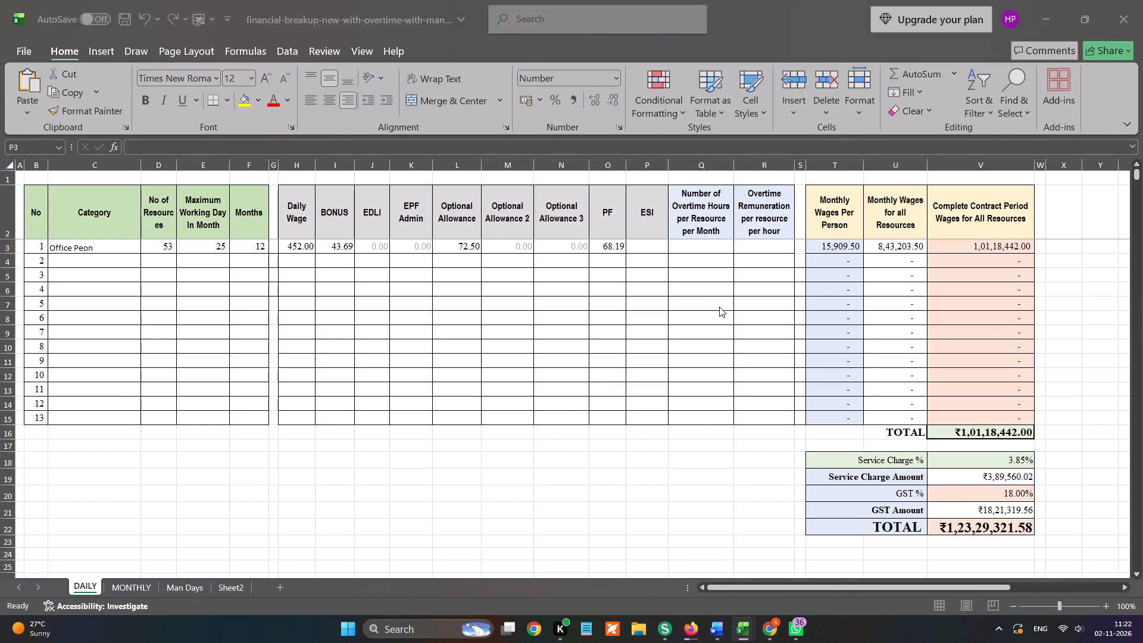
key(alt+Tab)
text(17.05)
key(Right)
Set the Office Peon row's Number of Overtime Hours and Overtime Remuneration to 0.
key(alt+Tab)
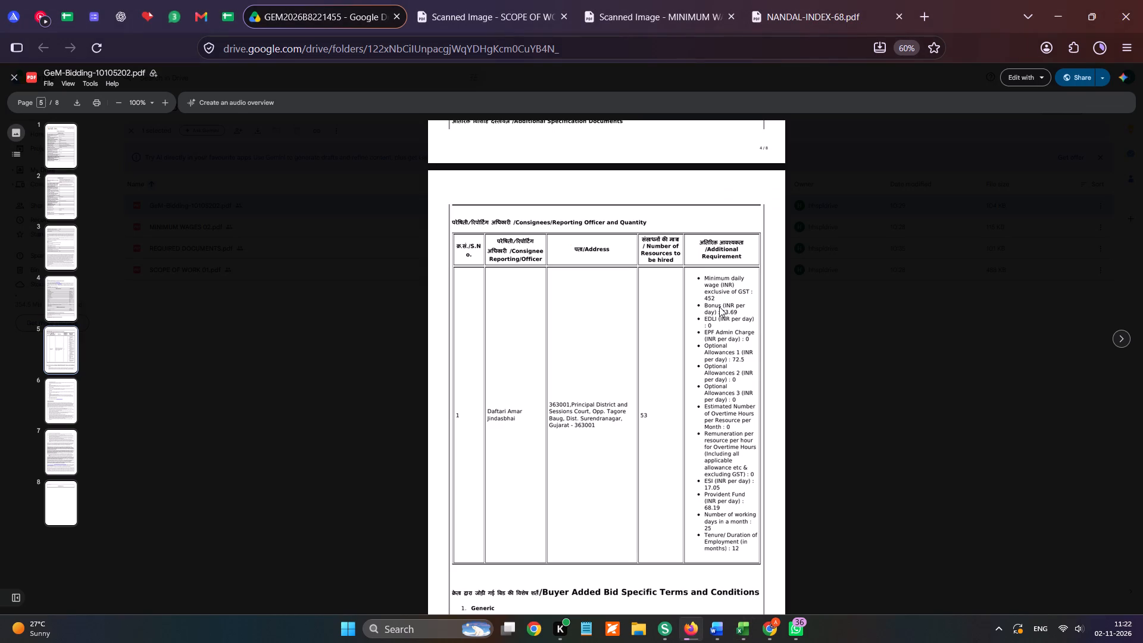
key(alt+Tab)
key(0)
key(Right)
key(0)
key(Right)
Go to the second row's Category cell and check the bid document for any further consignee or resource category.
key(Down)
key(Left)
key(Left)
key(Left)
key(Left)
key(Left)
key(Left)
key(Left)
key(Left)
key(Left)
key(Left)
key(Left)
key(Left)
key(Left)
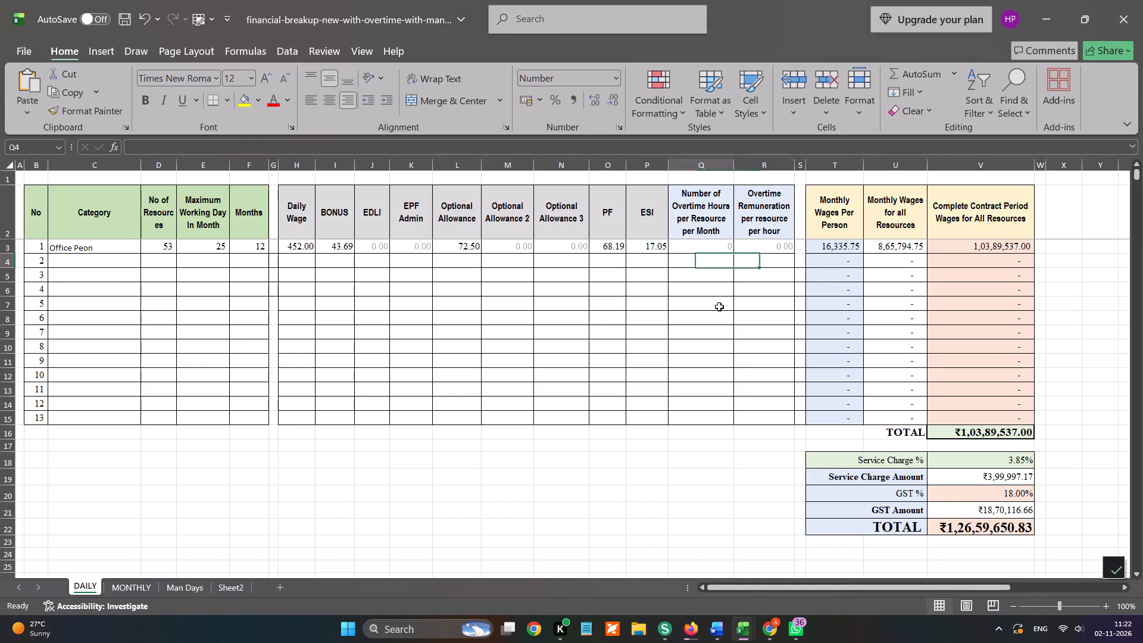
key(Left)
key(Left)
key(Left)
key(alt+Tab)
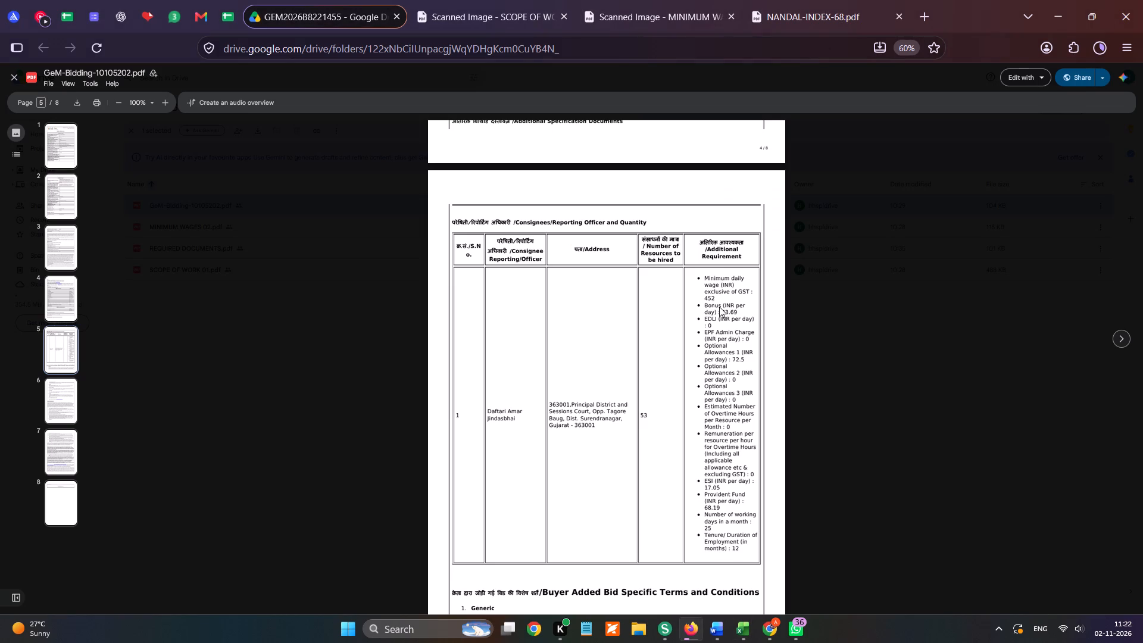
scroll(771, 344, down, 1)
key(alt+Tab)
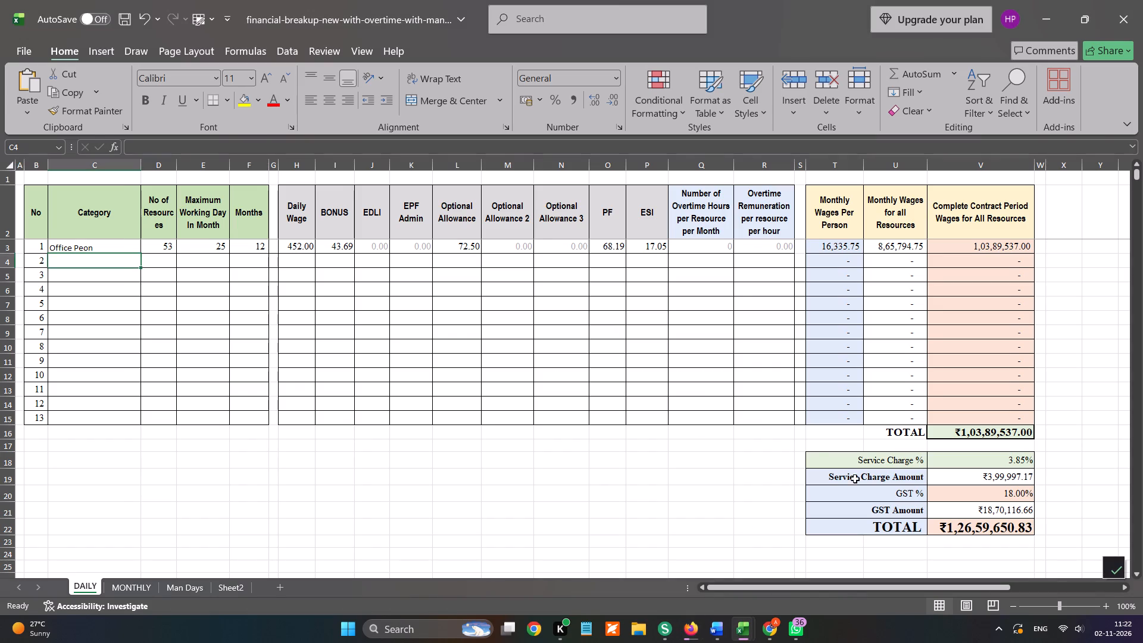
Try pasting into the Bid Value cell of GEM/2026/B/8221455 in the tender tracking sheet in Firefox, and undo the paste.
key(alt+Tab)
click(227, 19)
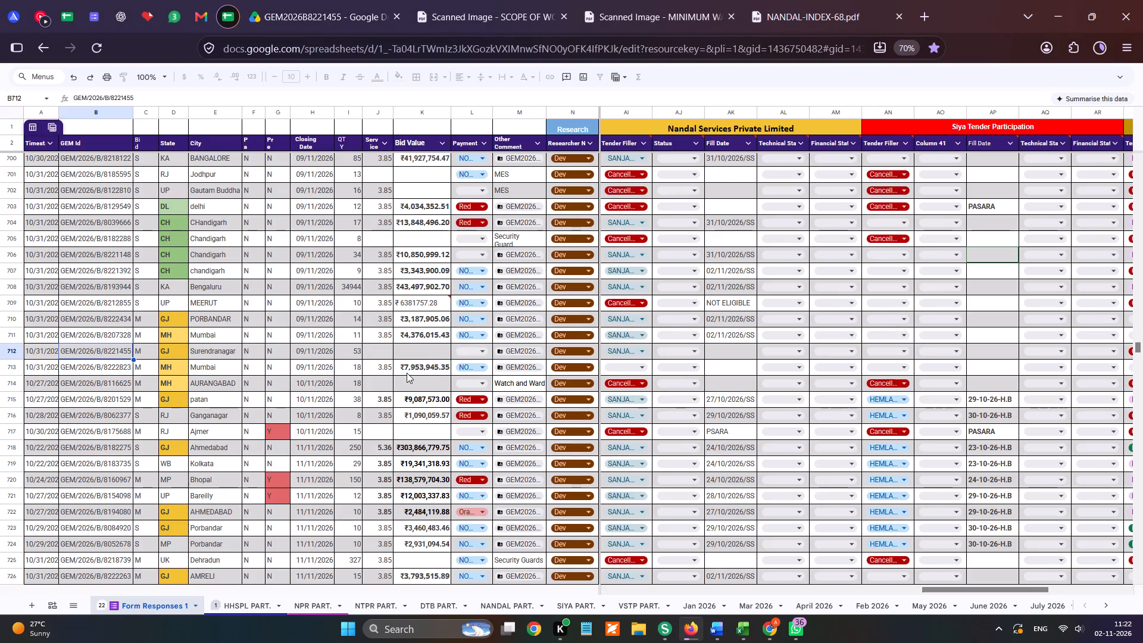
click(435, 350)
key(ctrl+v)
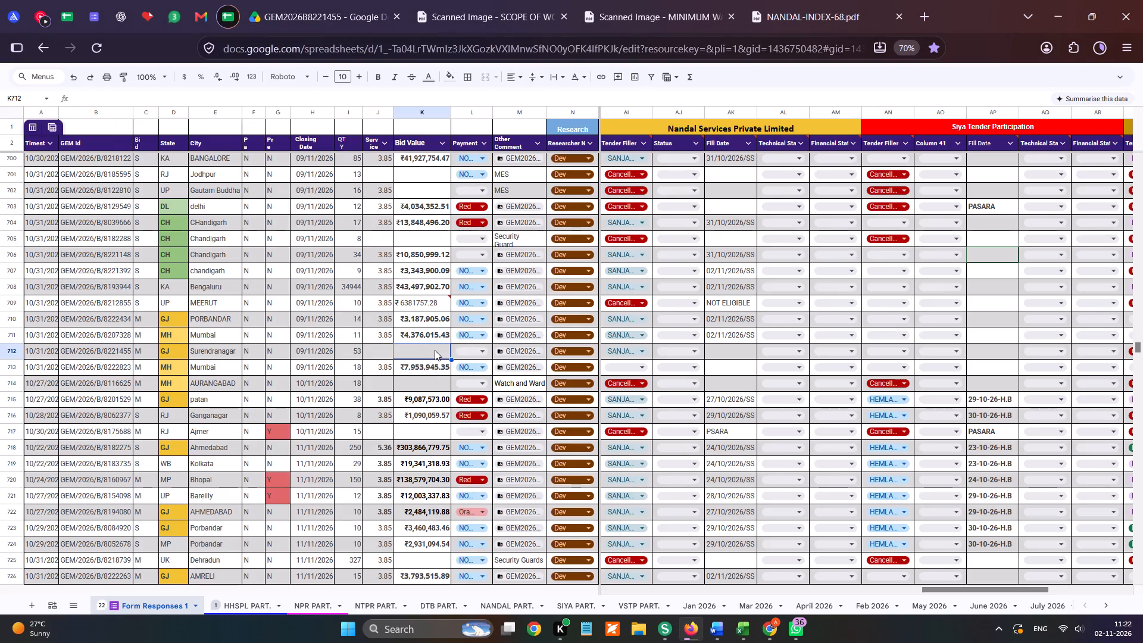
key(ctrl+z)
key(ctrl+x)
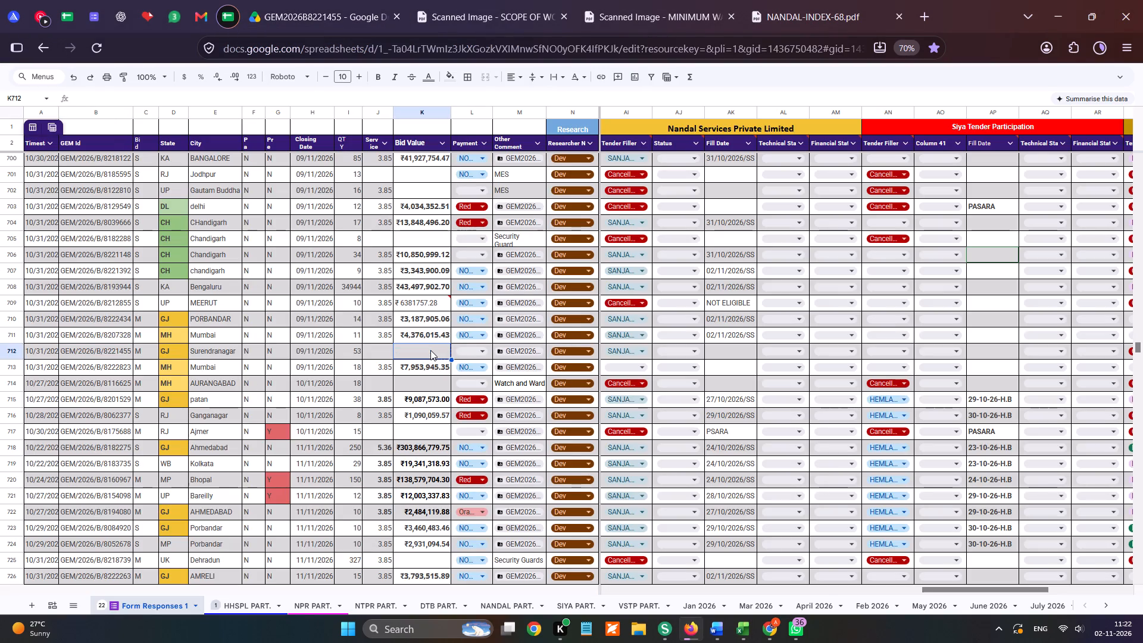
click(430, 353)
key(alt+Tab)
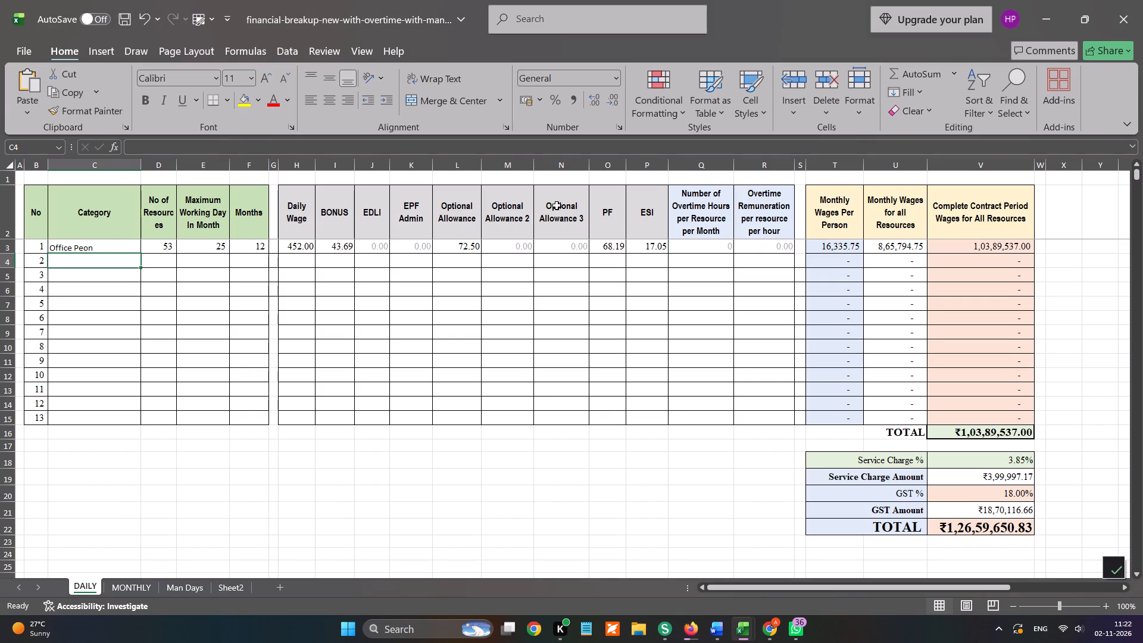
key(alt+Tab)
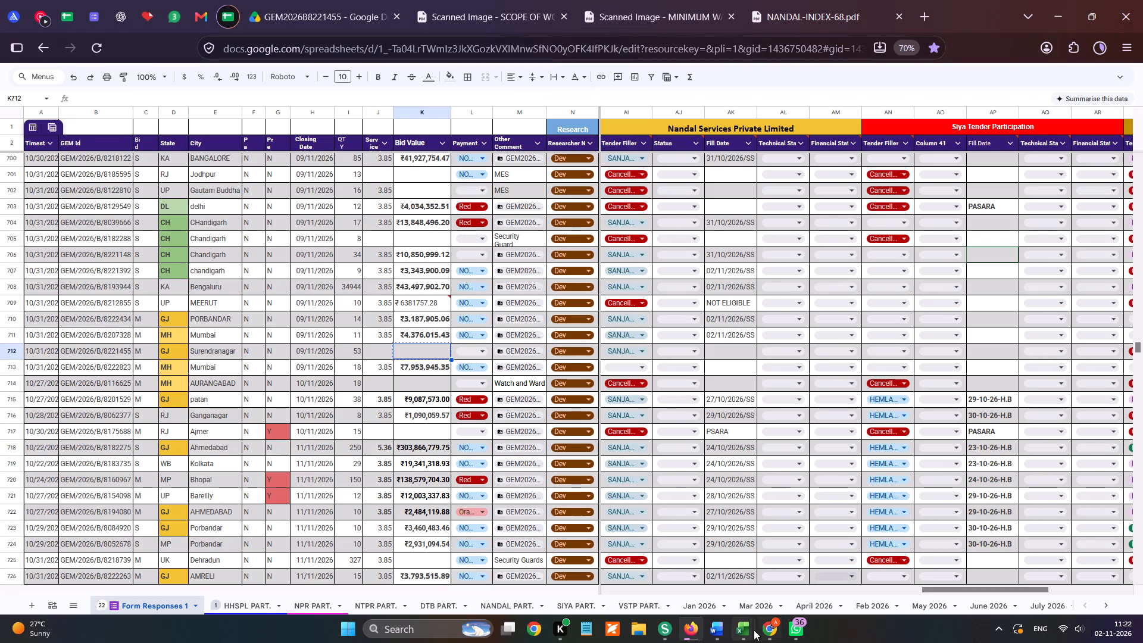
Reopen the bid's Offer Price for editing on the GeM portal in Chrome and enter 3.85 as the service charge percentage.
click(754, 626)
click(770, 624)
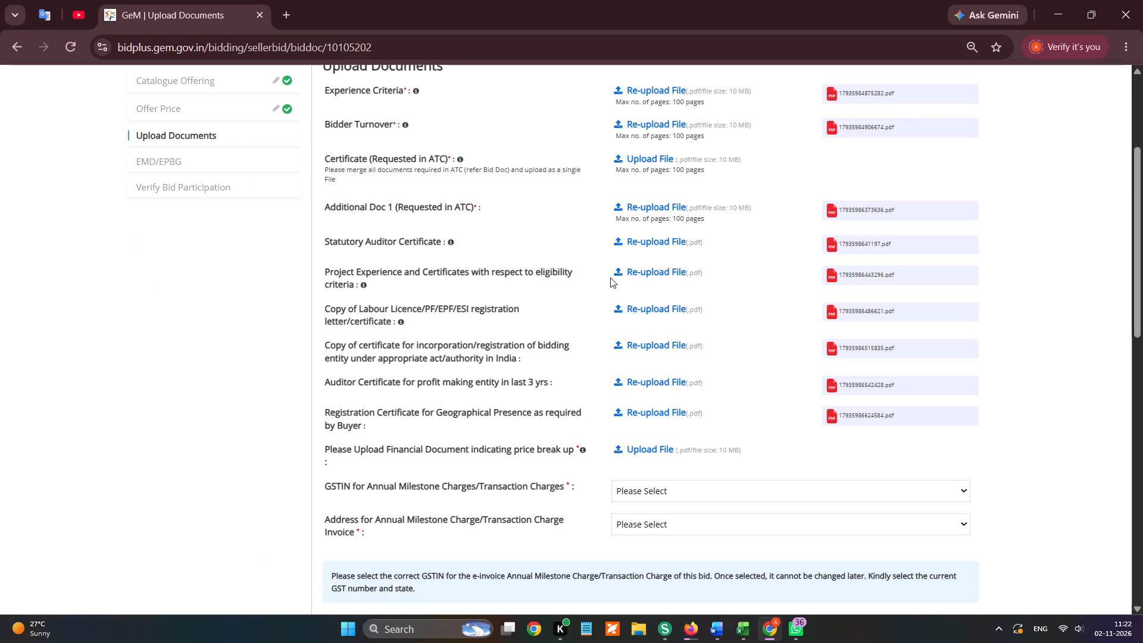
click(284, 108)
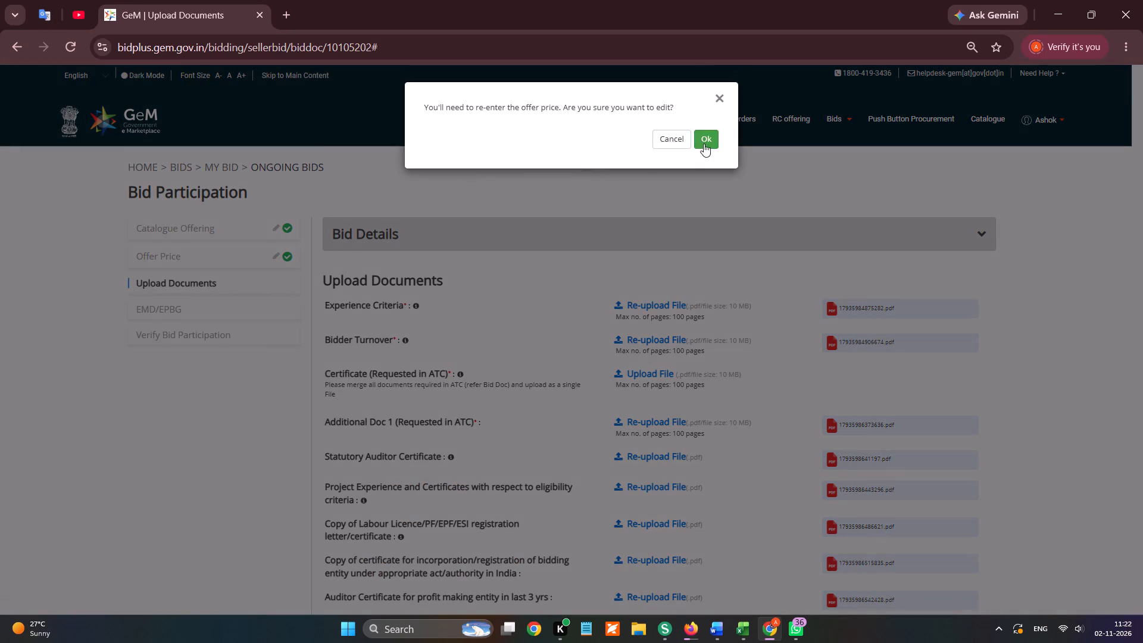
click(705, 142)
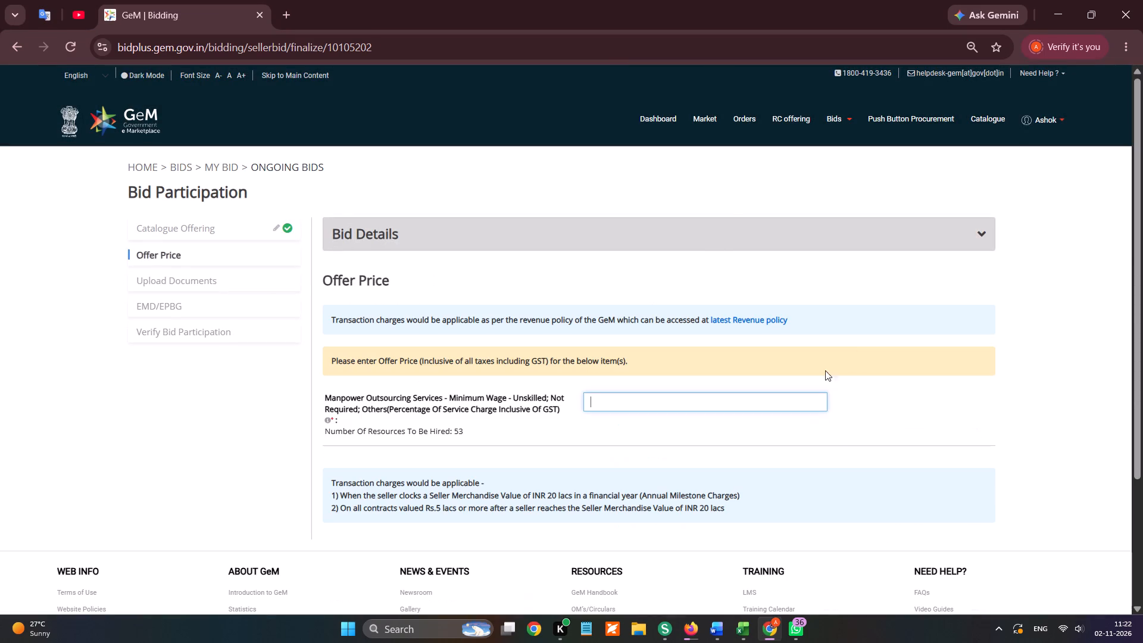
click(792, 400)
click(730, 433)
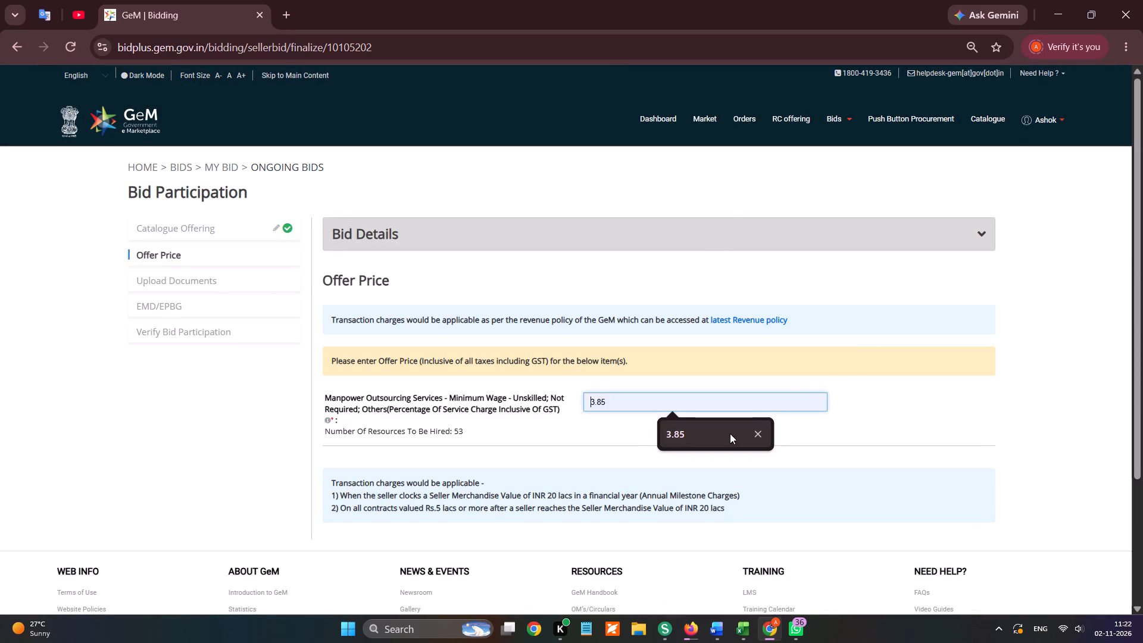
click(777, 453)
Show the estimated price, copy the Total Offer Price amount and proceed.
click(926, 463)
scroll(842, 433, down, 5)
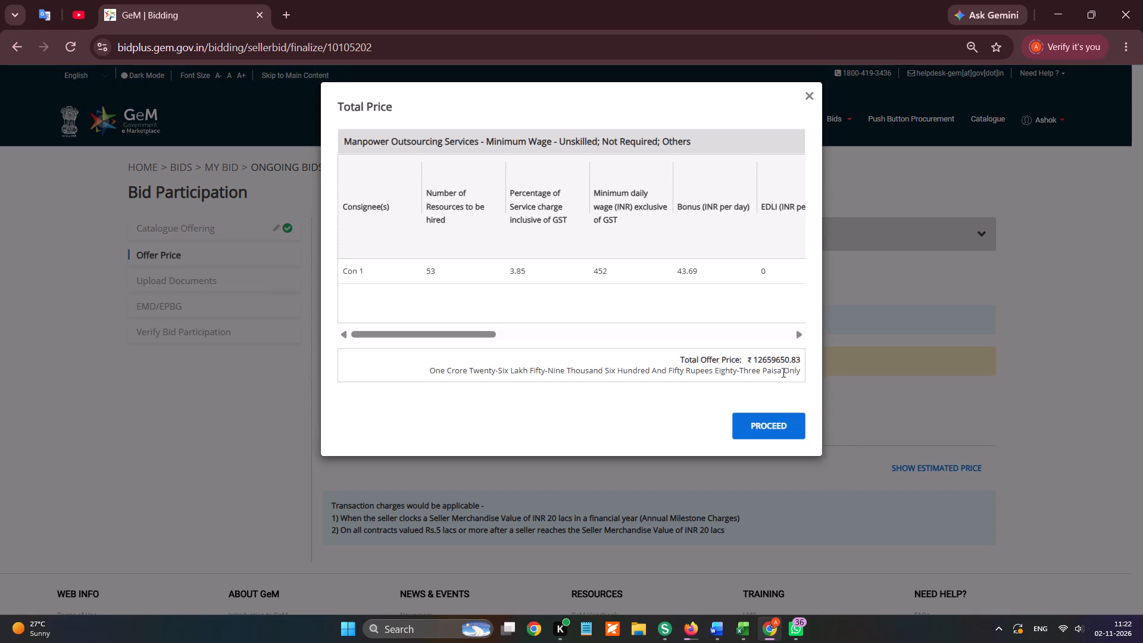
double_click(780, 360)
key(ctrl+c)
click(777, 426)
Encrypt and save the offer price, confirming the encryption, to return to the Upload Documents stage.
click(967, 518)
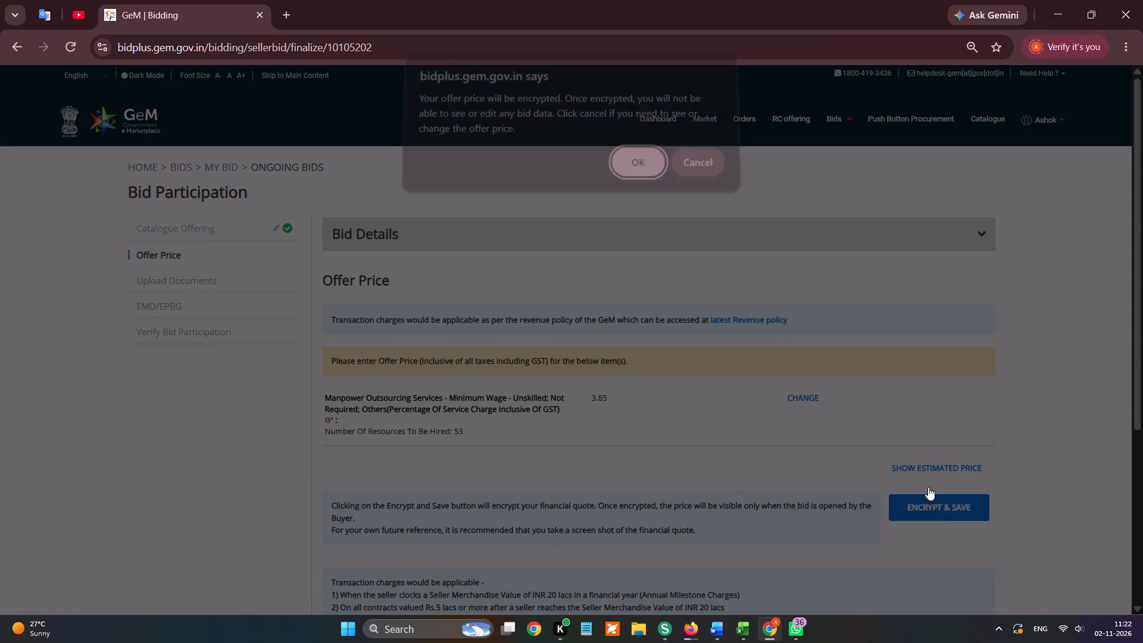
click(649, 176)
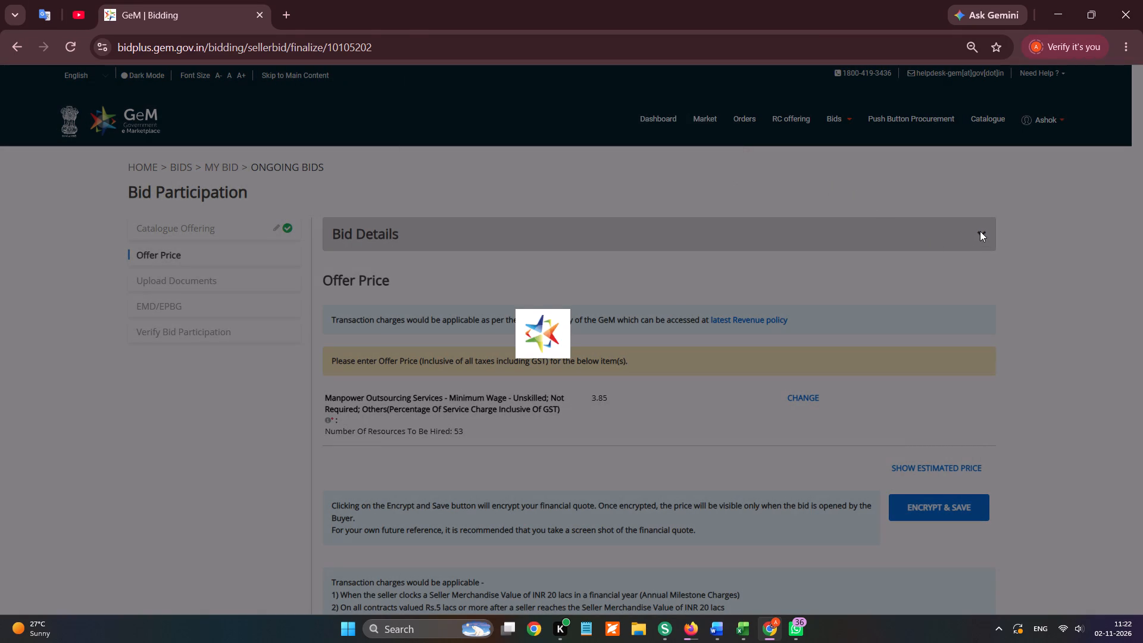
click(980, 231)
click(980, 231)
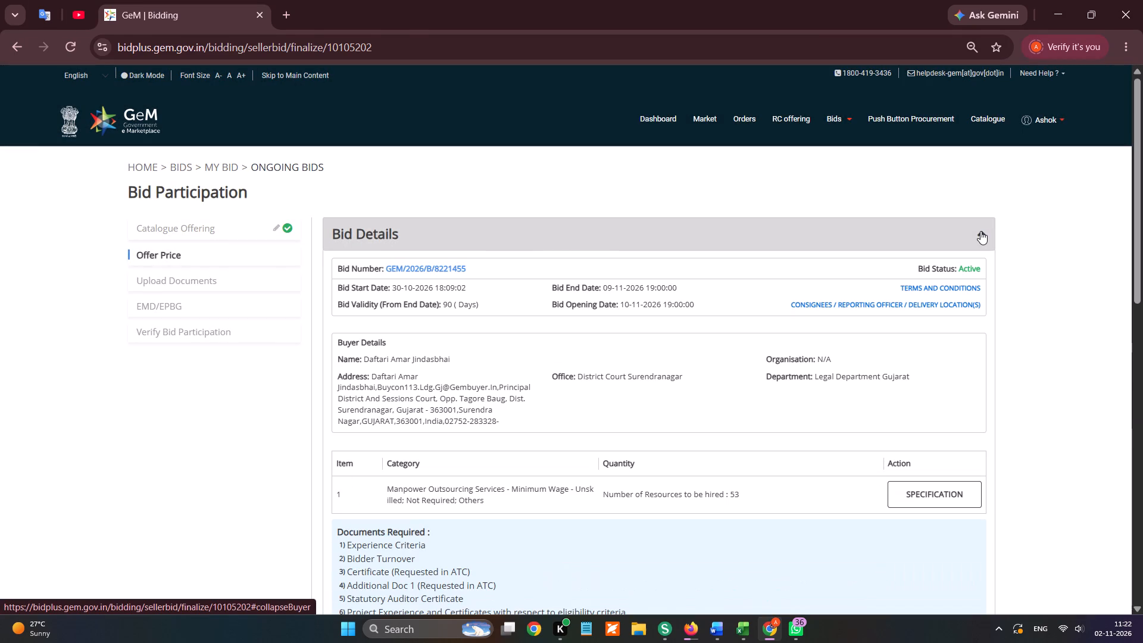
click(980, 231)
click(980, 231)
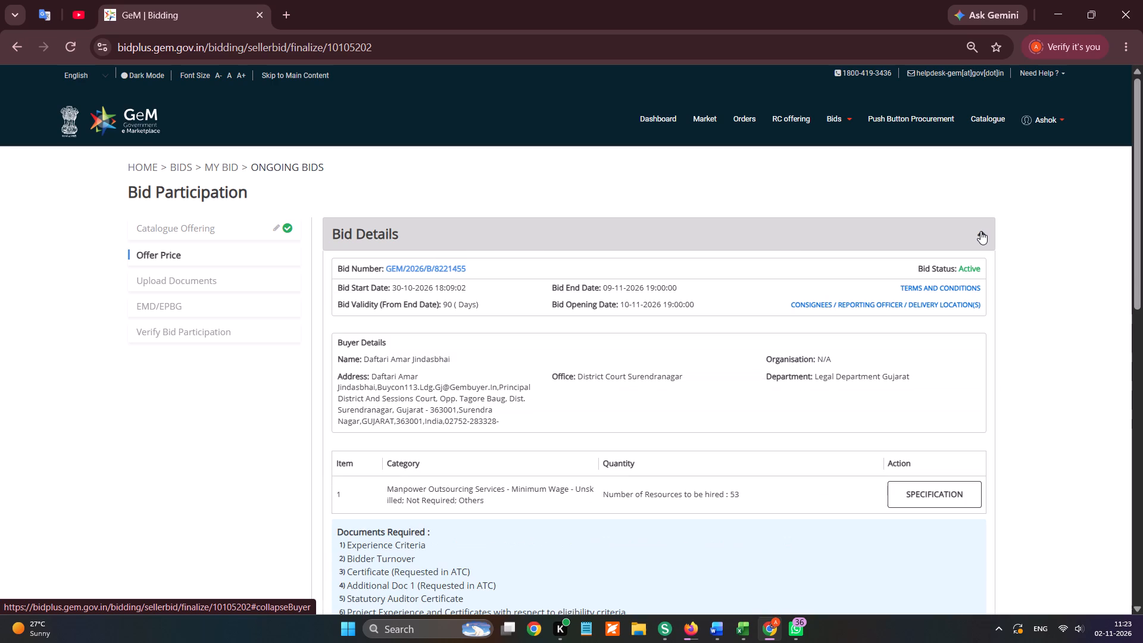
click(980, 231)
click(915, 533)
click(917, 519)
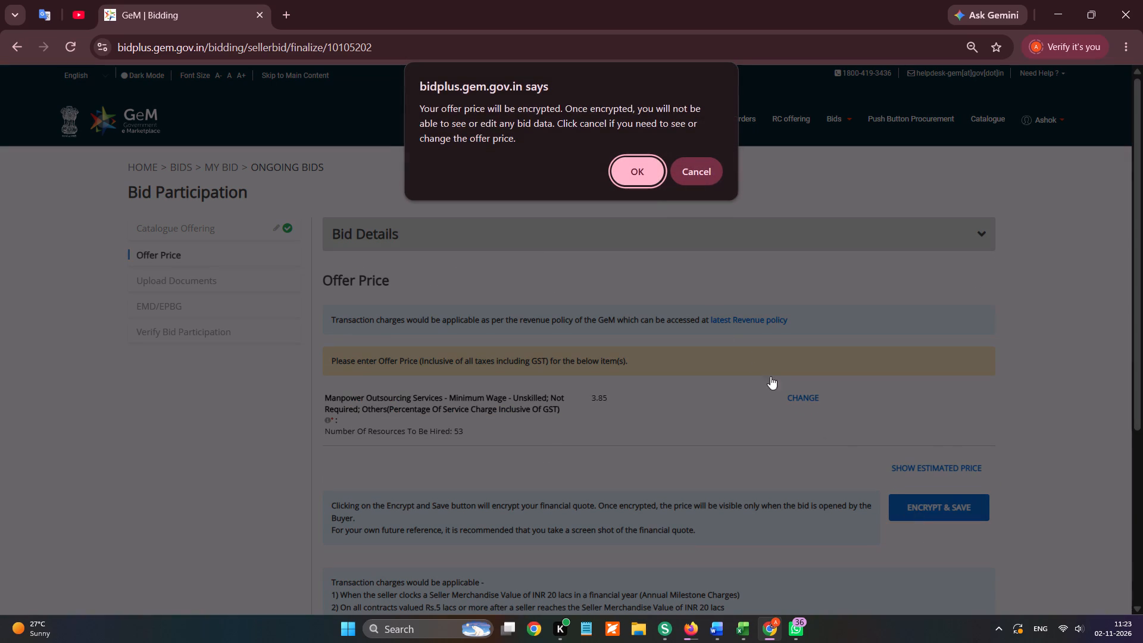
click(652, 199)
click(641, 178)
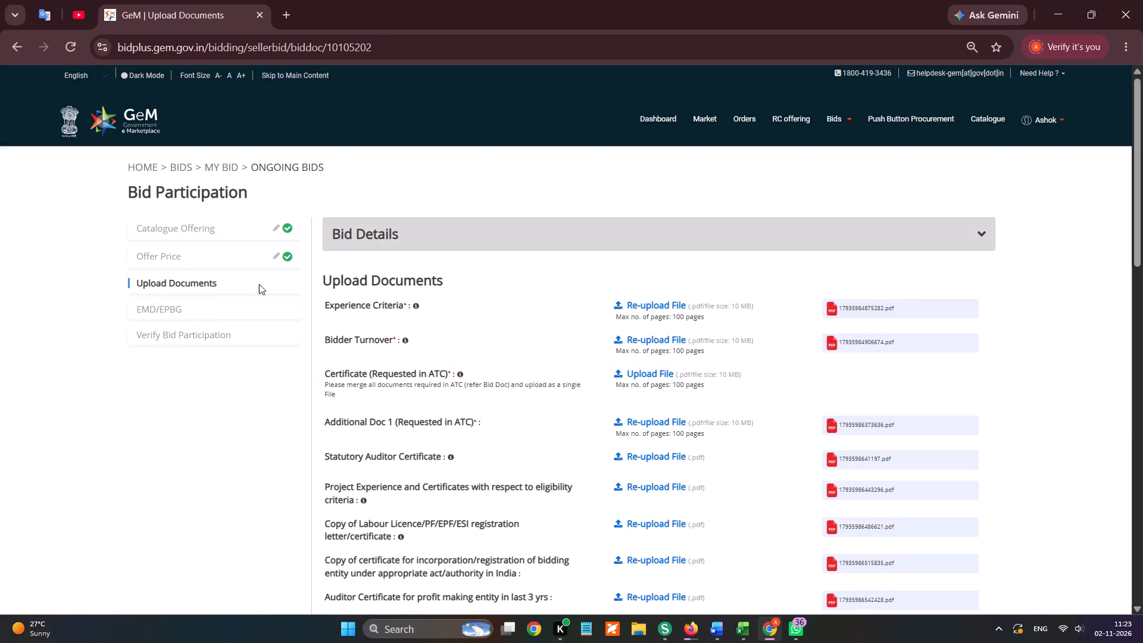
Paste the copied offer price 12659650.83 into the Bid Value cell of GEM/2026/B/8221455 in the tender tracking sheet in Firefox.
key(alt+Tab)
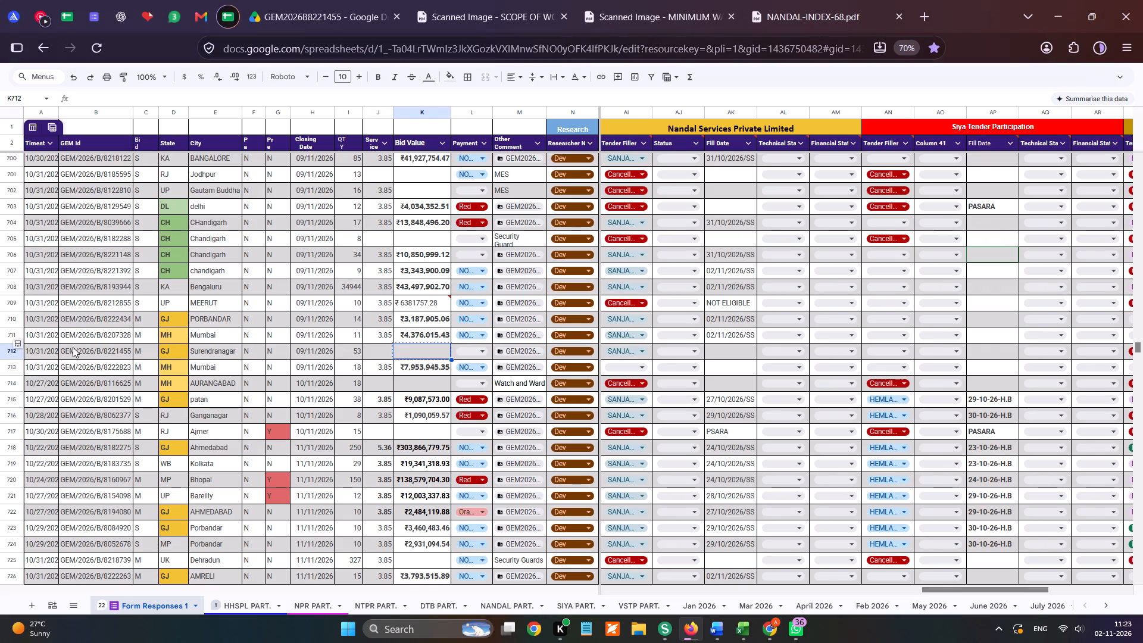
key(ctrl+v)
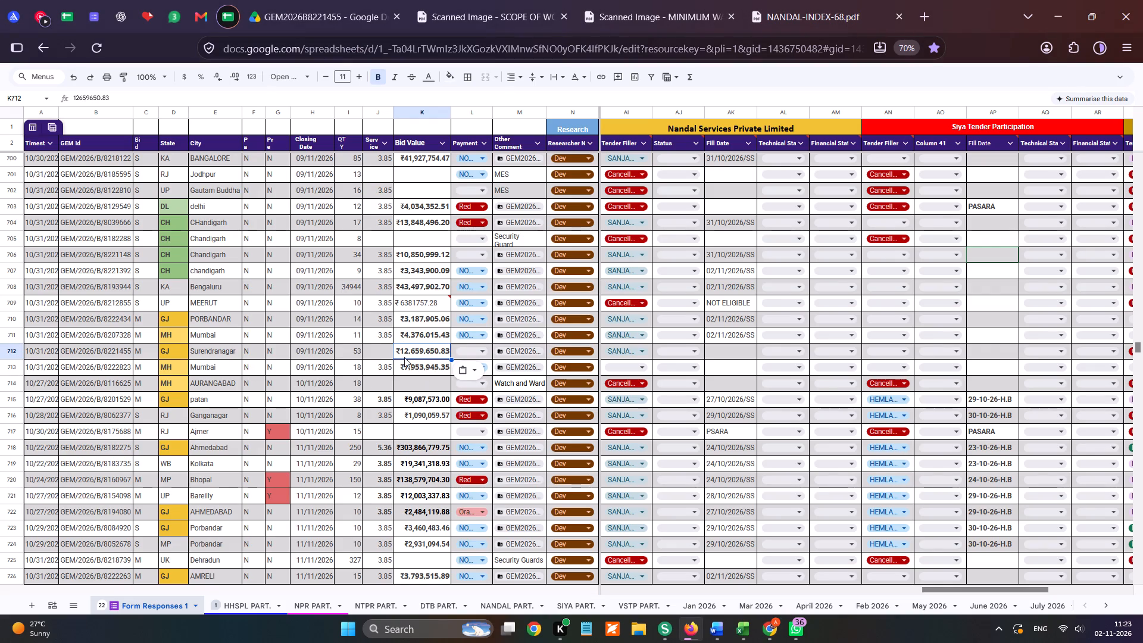
Set the payment of GEM/2026/B/8221455 to NONE and fill its service charge with 3.85 from the row above.
click(474, 352)
click(468, 417)
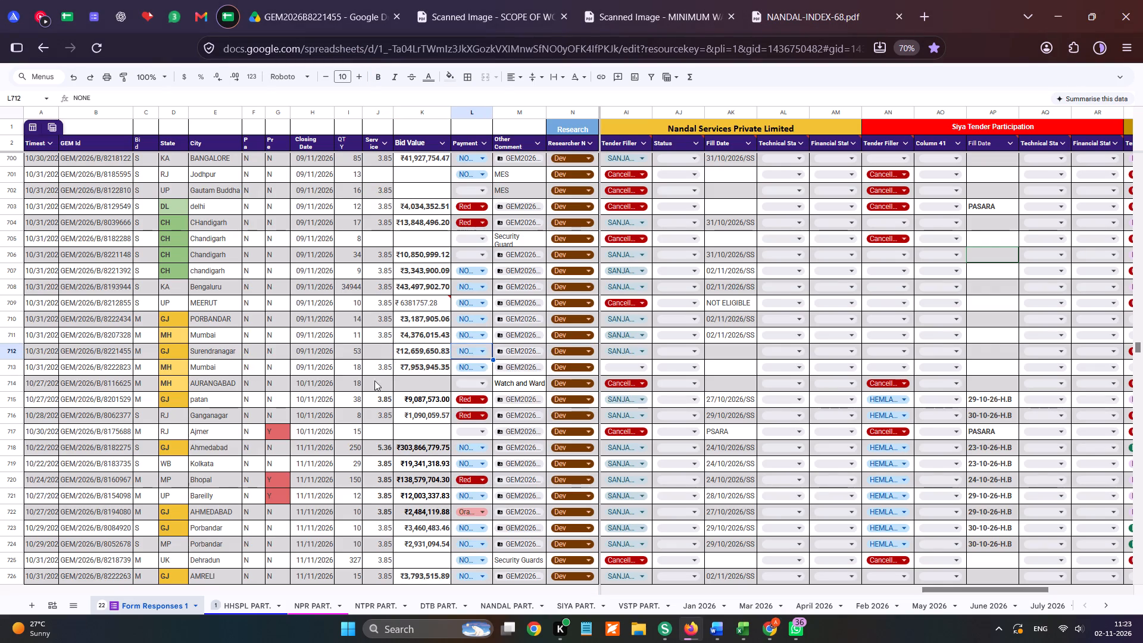
click(374, 355)
key(ctrl+d)
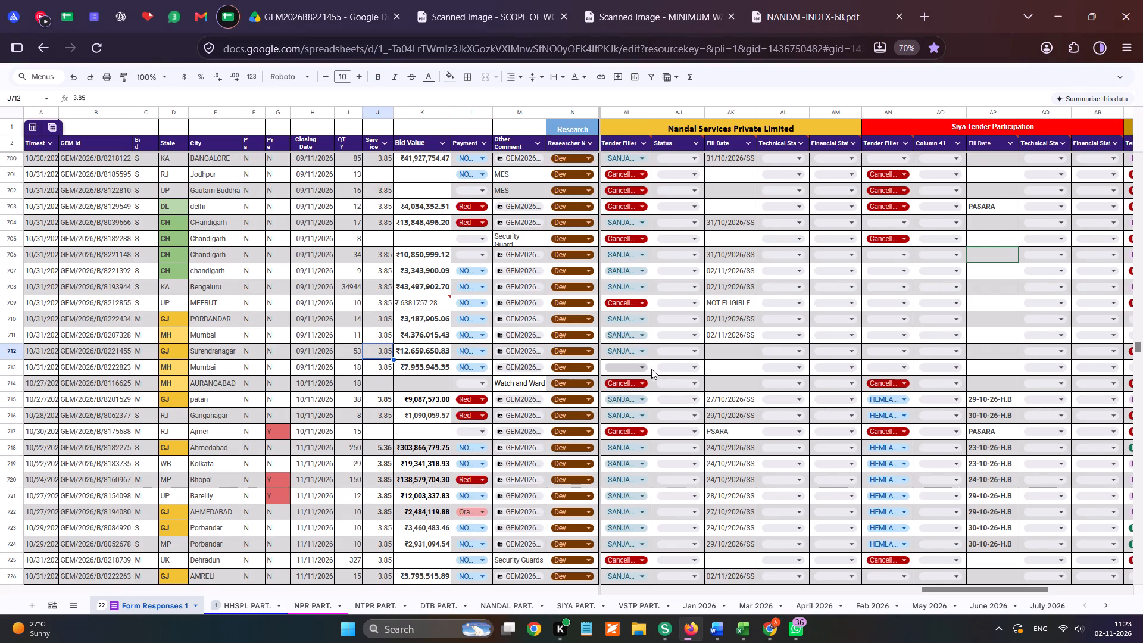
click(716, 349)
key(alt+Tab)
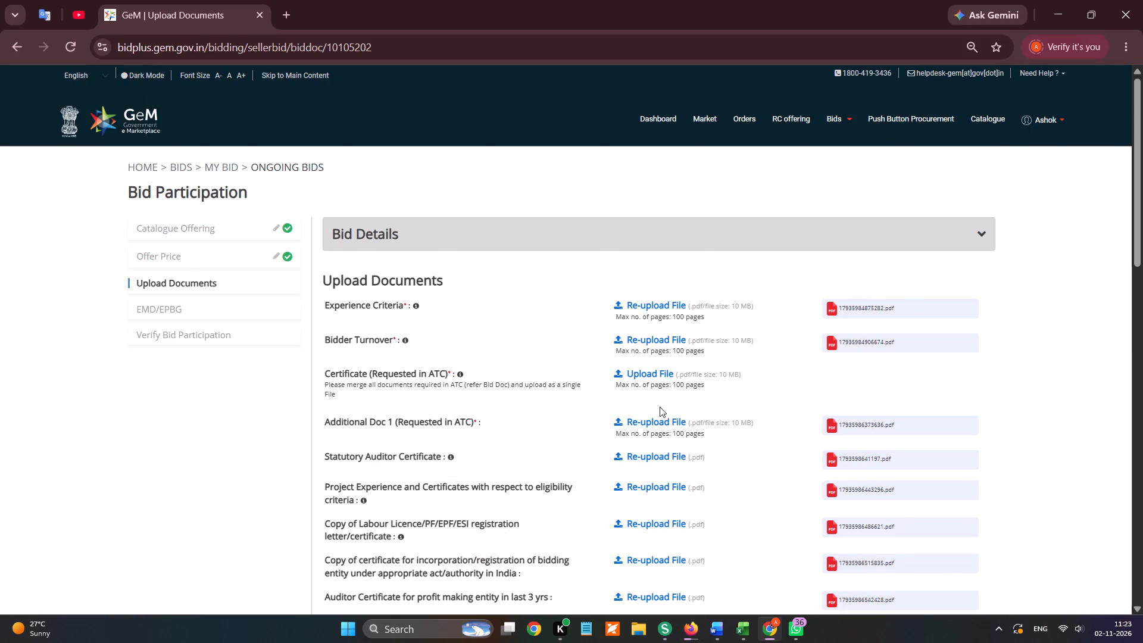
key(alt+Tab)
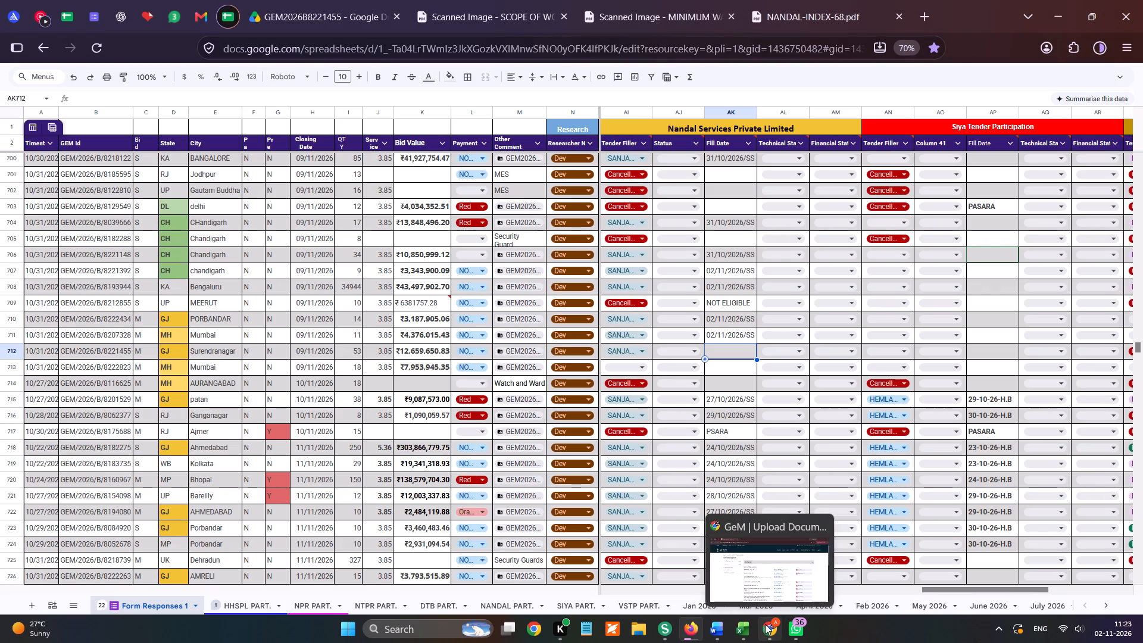
Switch to the financial breakup workbook in Excel and publish it to the Downloads folder as a PDF named 12659650.
click(744, 629)
click(831, 576)
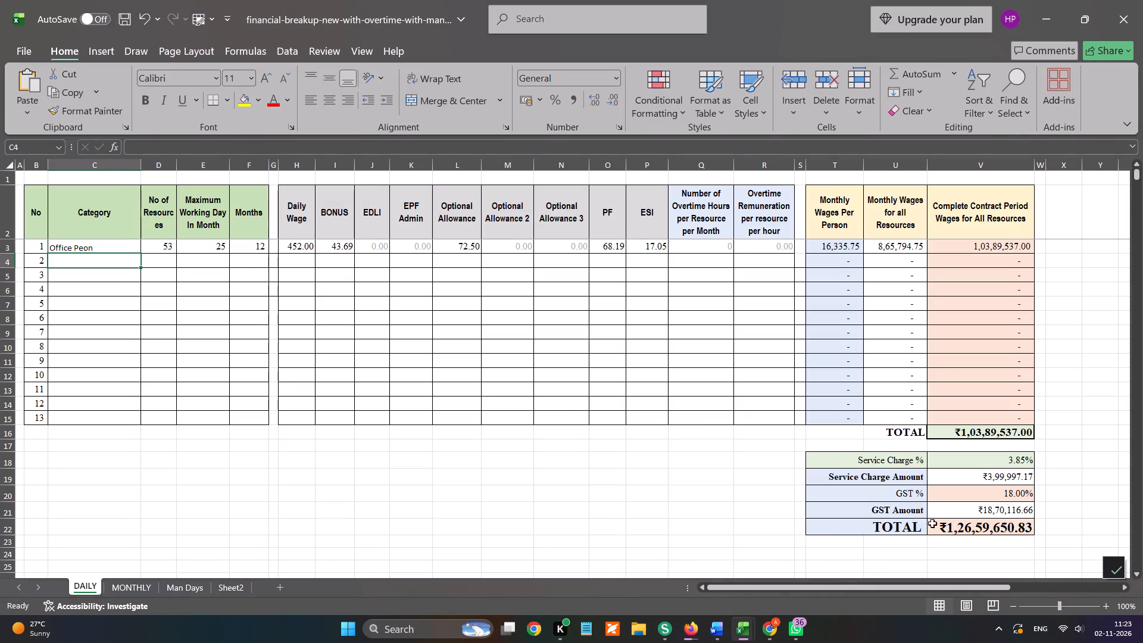
key(alt+f)
key(e)
key(a)
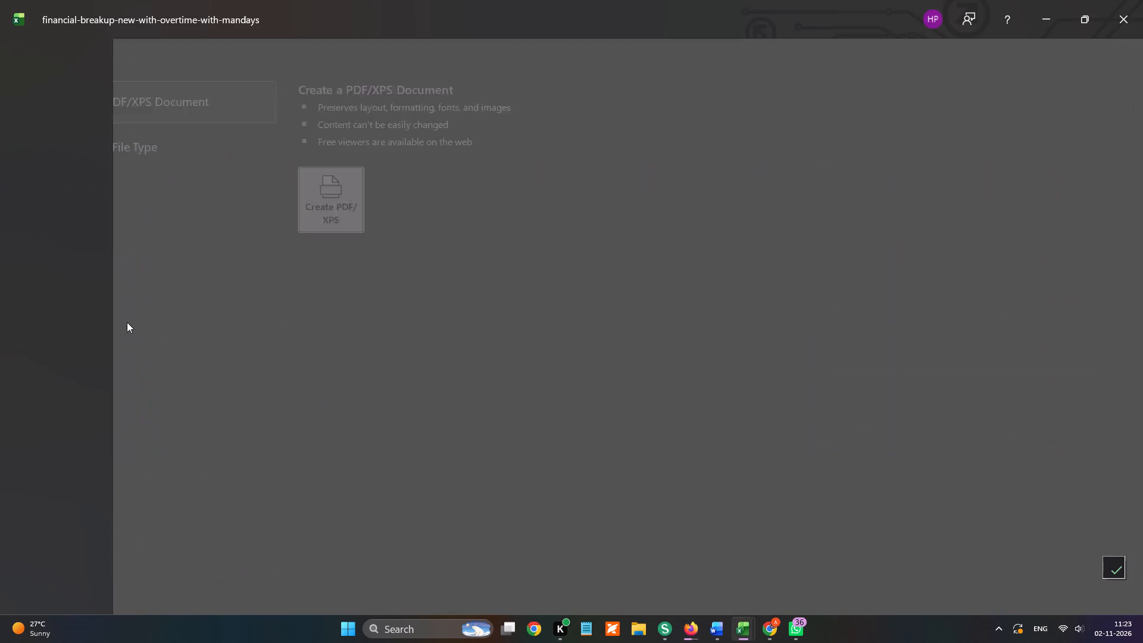
scroll(73, 211, up, 17)
click(74, 143)
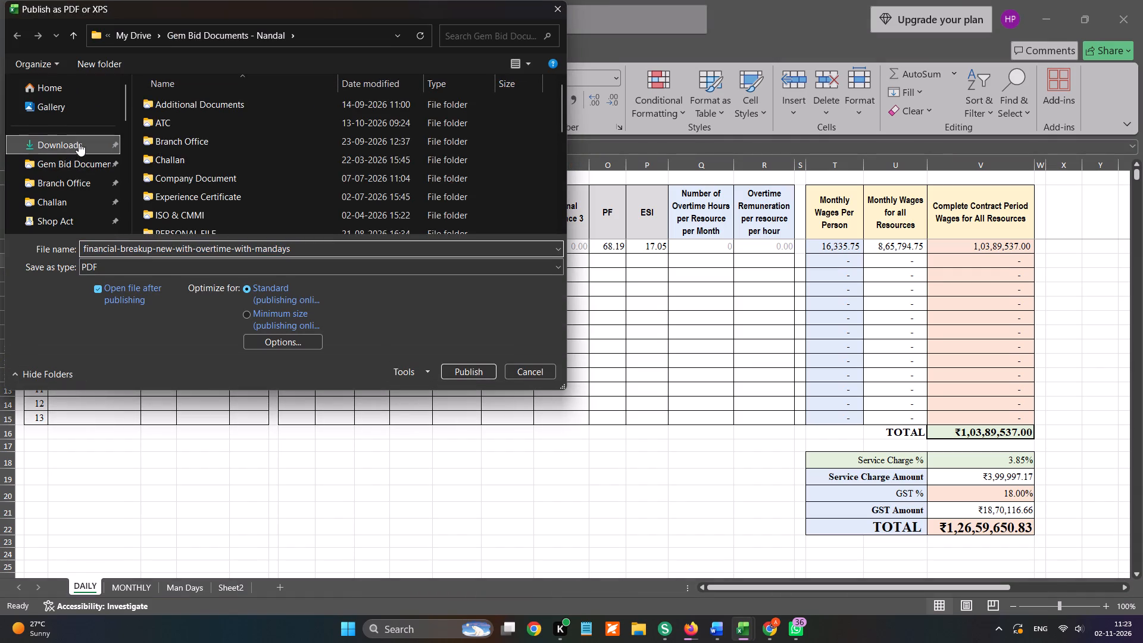
click(361, 246)
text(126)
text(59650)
scroll(62, 157, up, 5)
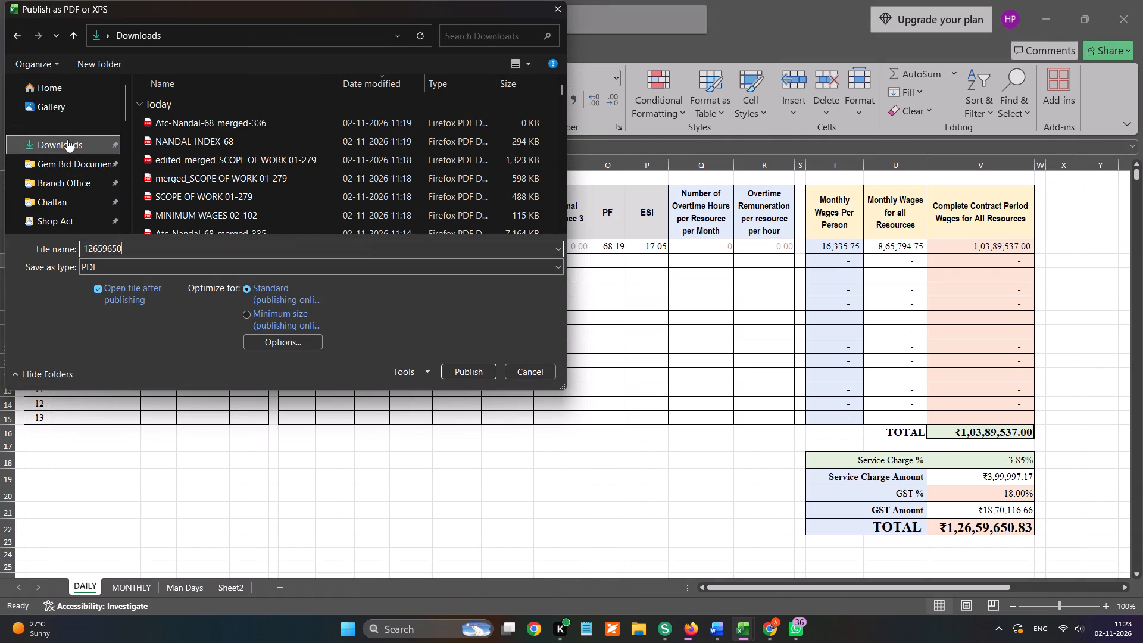
click(67, 139)
click(479, 374)
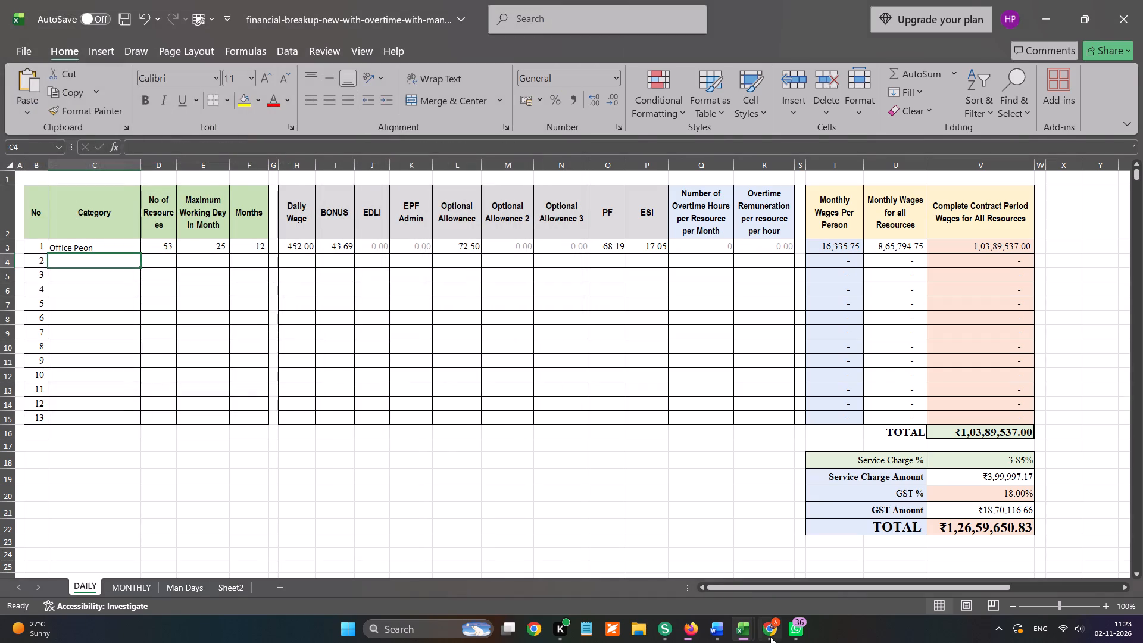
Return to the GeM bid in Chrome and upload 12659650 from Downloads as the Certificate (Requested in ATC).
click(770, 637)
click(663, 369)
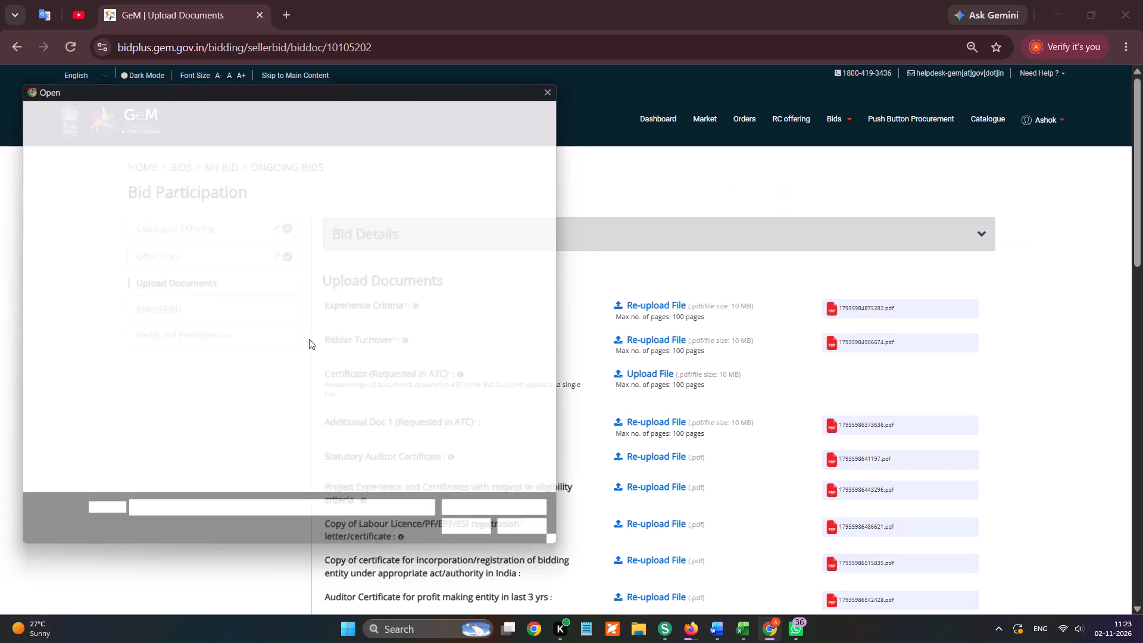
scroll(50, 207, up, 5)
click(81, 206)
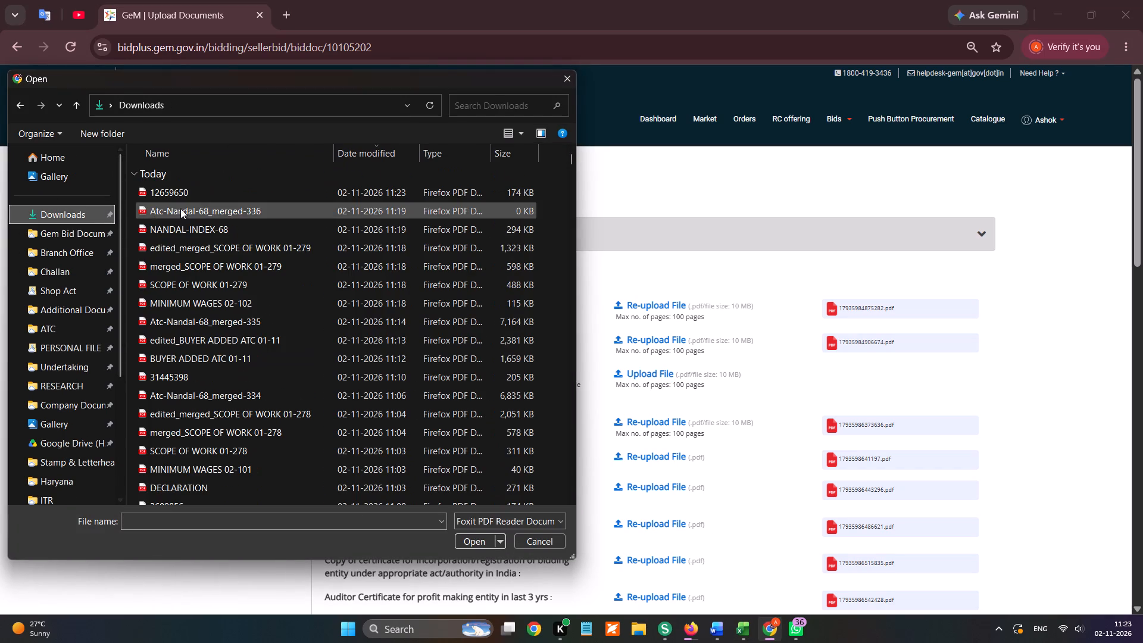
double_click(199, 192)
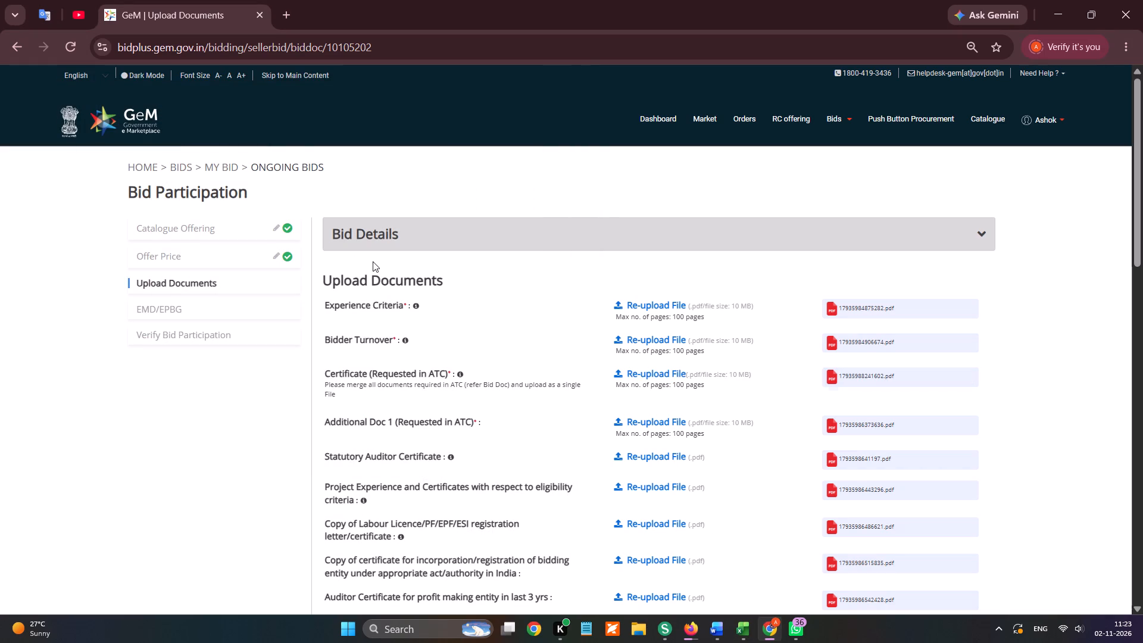
Select the registered GSTIN beginning with 07 and the Delhi invoice address for the Annual Milestone/Transaction Charges, confirming both.
scroll(770, 339, down, 2)
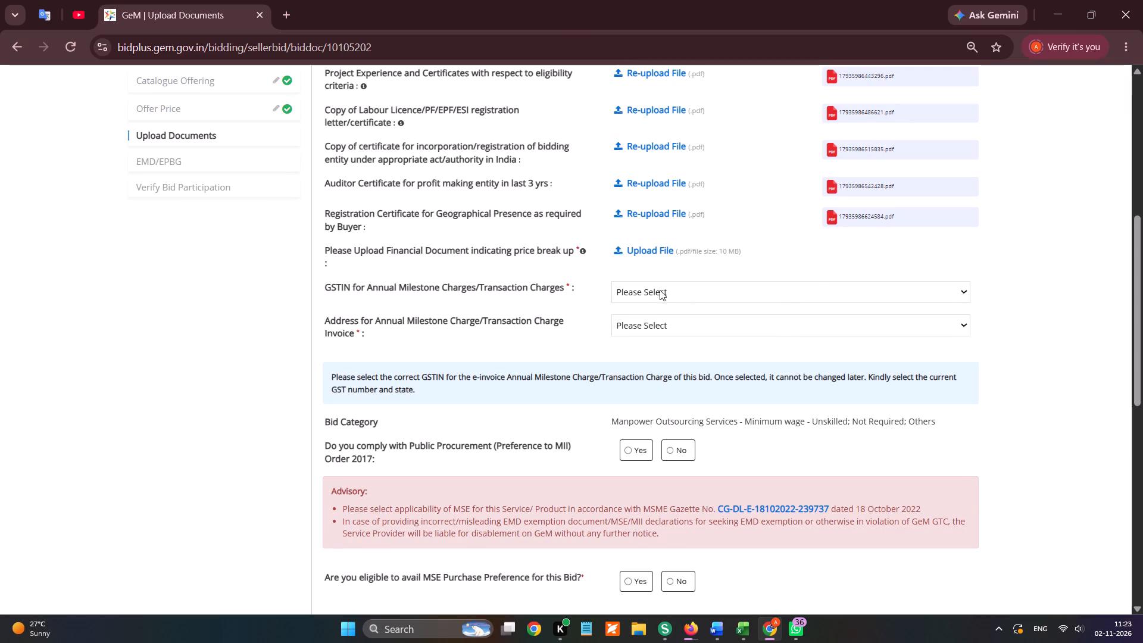
click(660, 290)
click(670, 325)
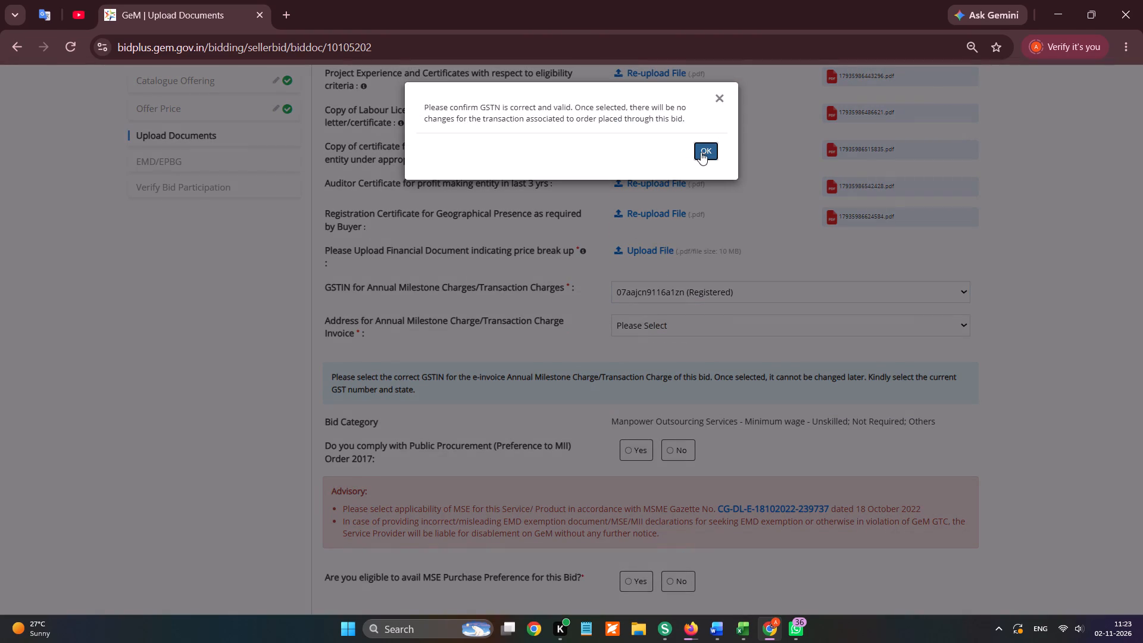
click(701, 152)
click(667, 331)
click(669, 359)
click(696, 155)
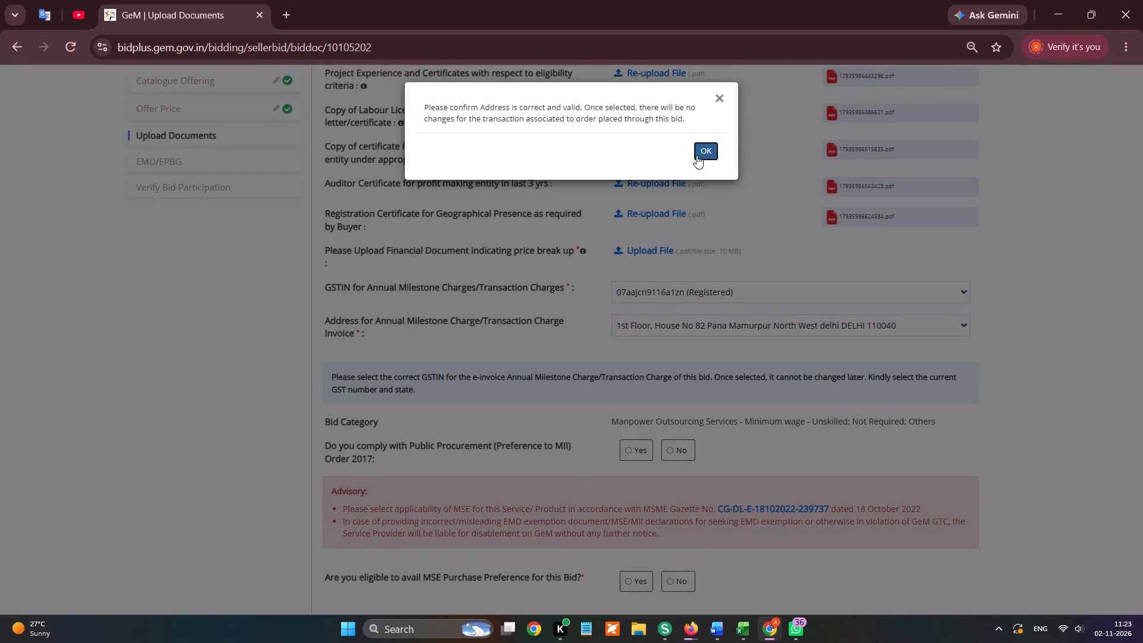
Answer Yes to MII compliance and MSE Purchase Preference, and upload msme-certificate-nandal from the Nandal bid documents as the MSE category certificate.
click(626, 452)
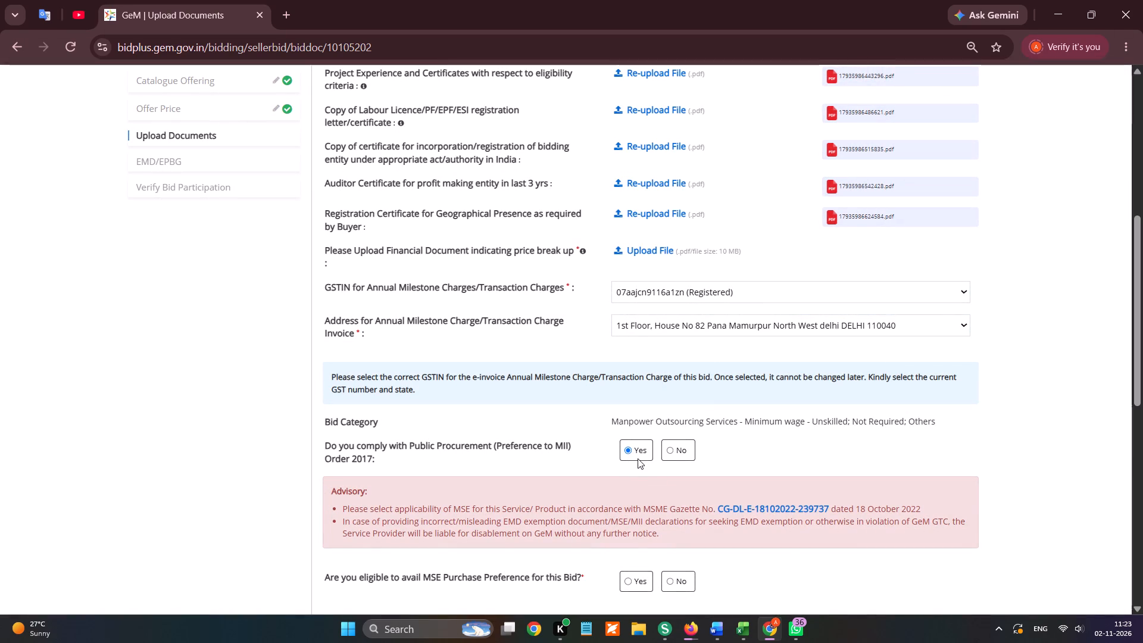
scroll(636, 467, down, 1)
click(630, 382)
click(639, 410)
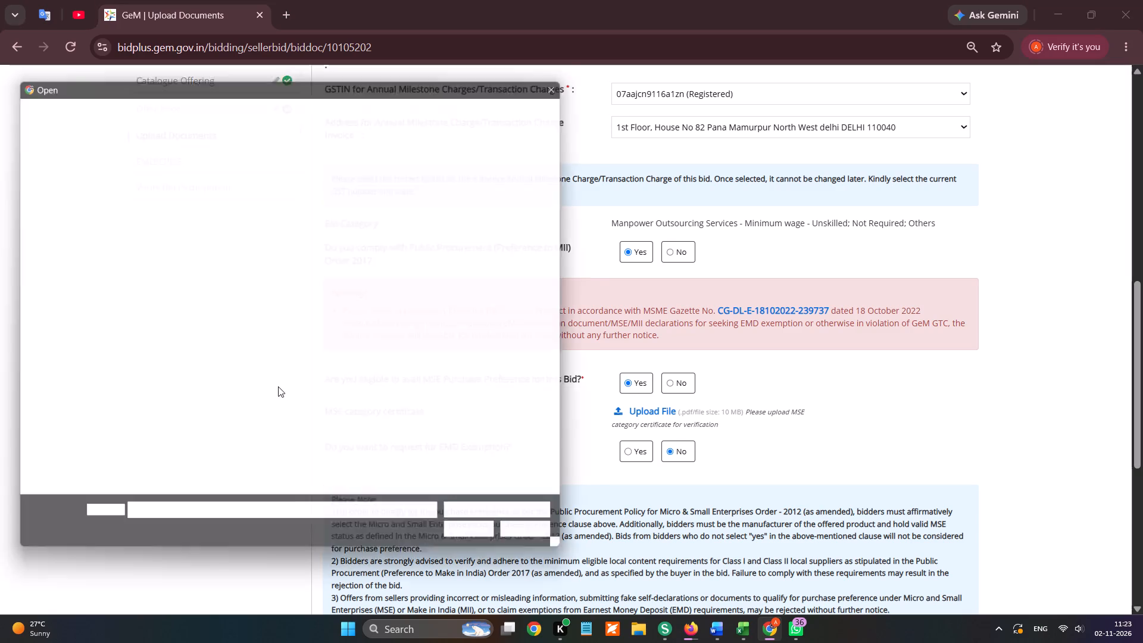
click(83, 215)
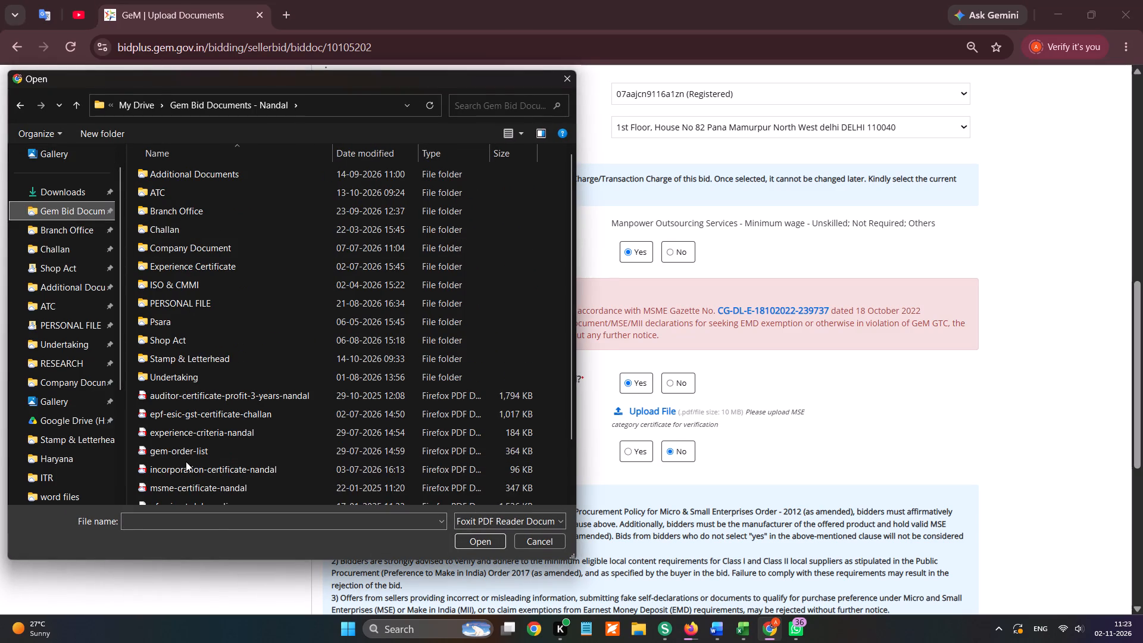
double_click(176, 481)
Request EMD exemption and choose Start-up as the EMD Exemption Category.
click(642, 454)
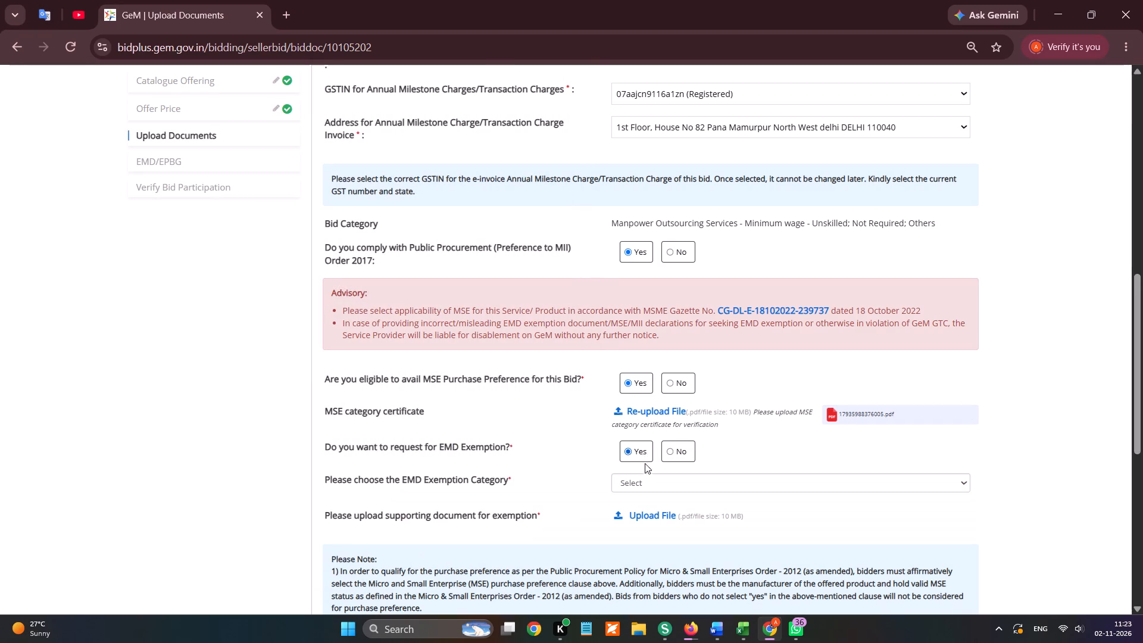
click(645, 483)
click(645, 273)
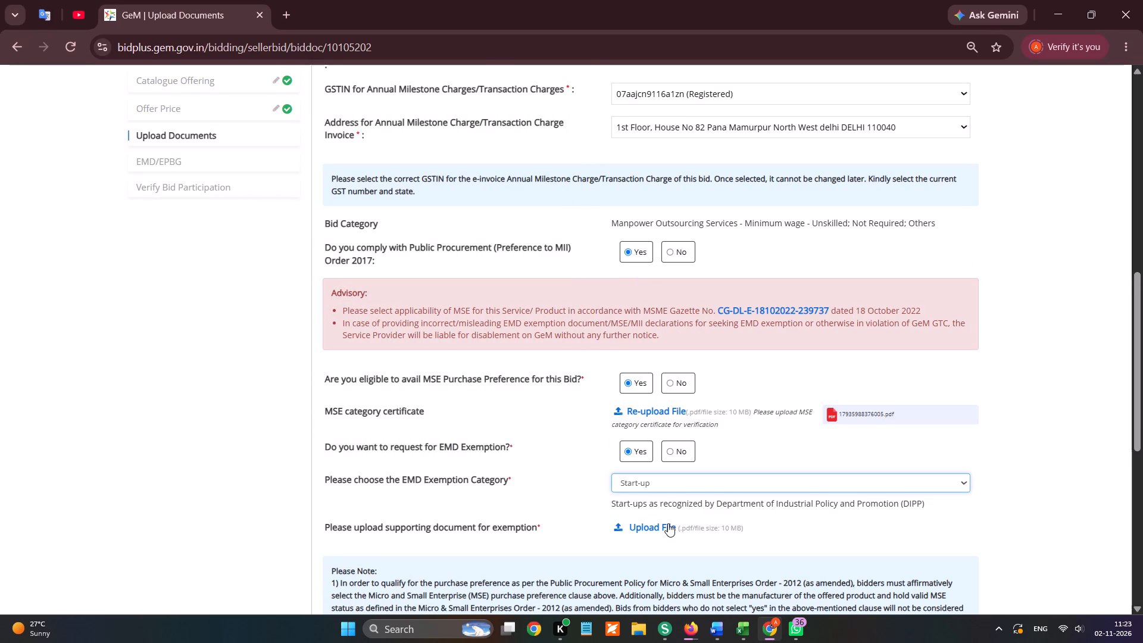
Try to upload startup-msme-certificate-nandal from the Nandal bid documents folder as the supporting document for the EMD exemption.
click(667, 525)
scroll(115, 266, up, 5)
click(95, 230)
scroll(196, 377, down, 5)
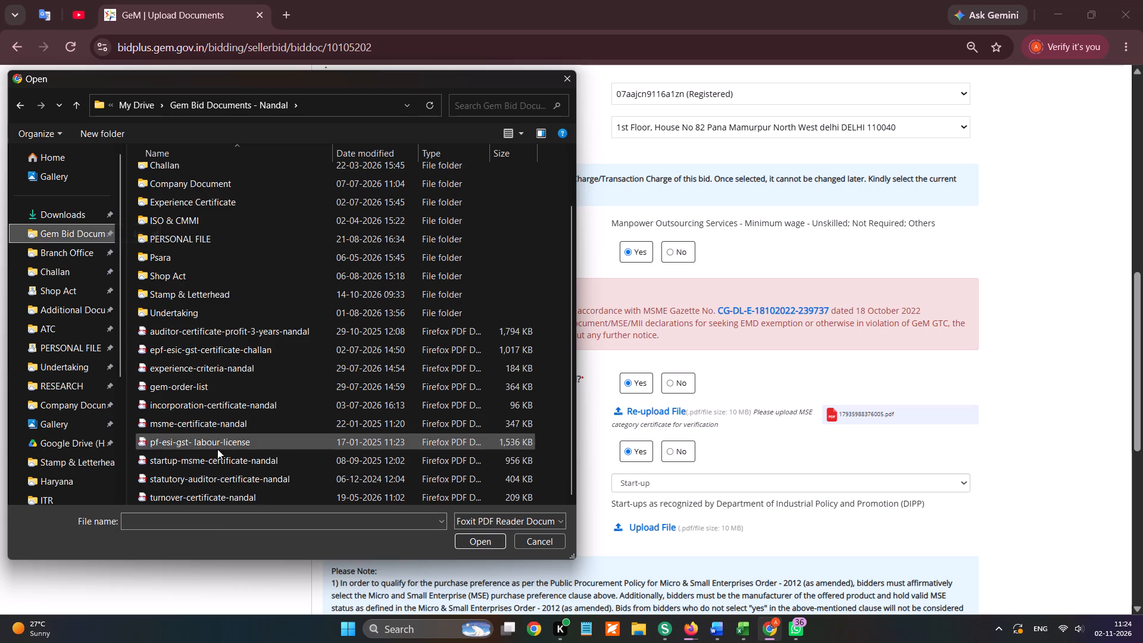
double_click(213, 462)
Upload startup-msme-certificate-nandal again as the supporting document for the EMD exemption.
scroll(749, 391, up, 4)
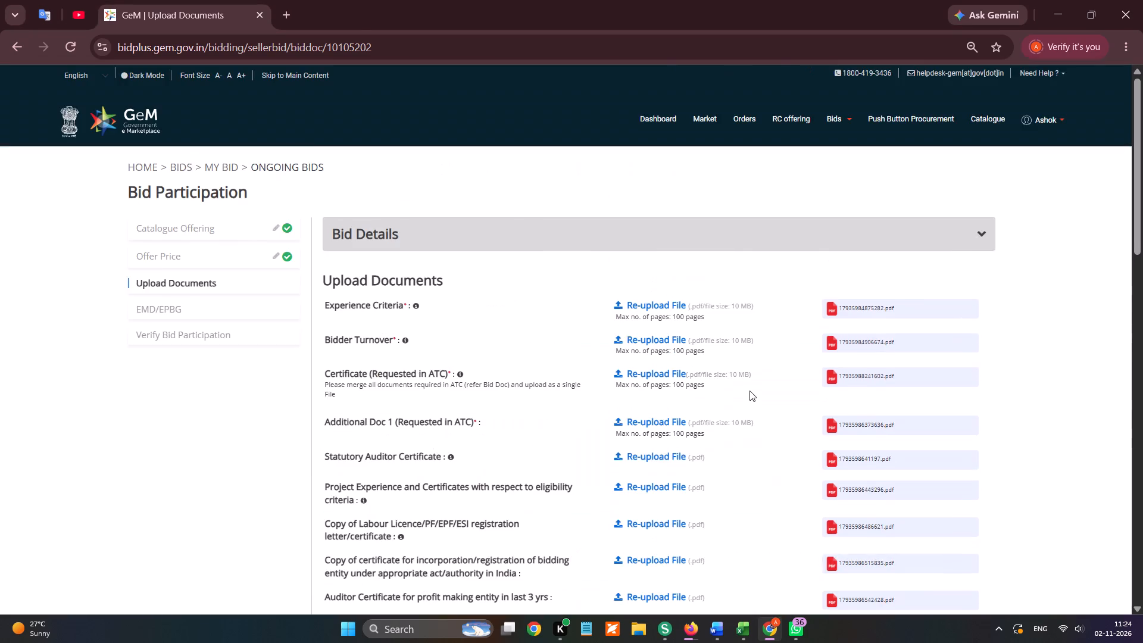
scroll(754, 387, down, 3)
click(639, 530)
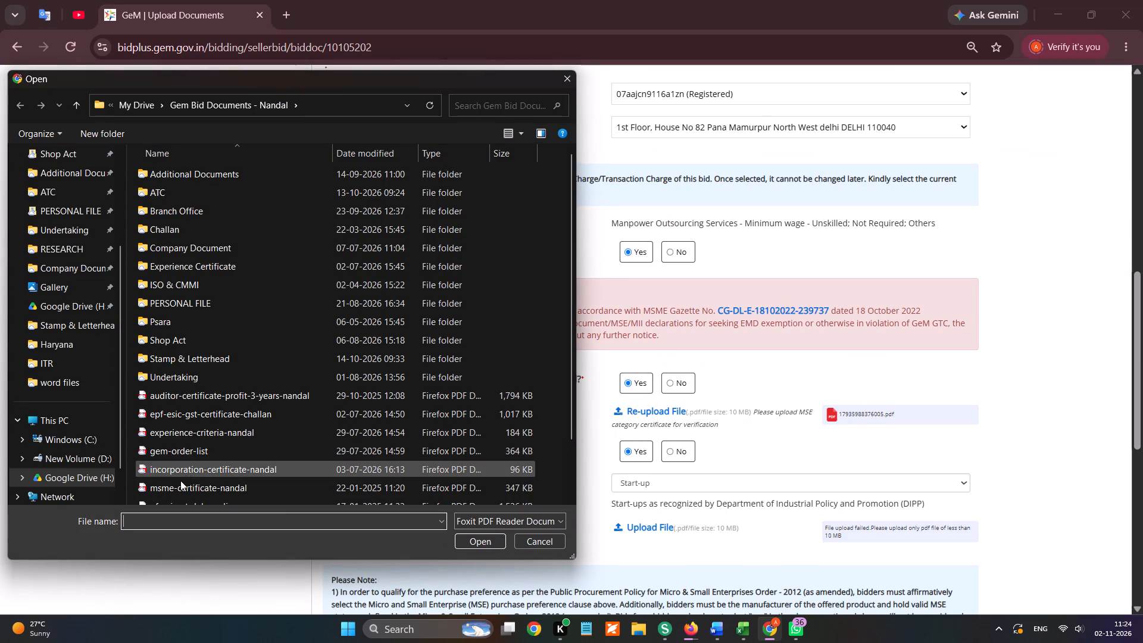
scroll(183, 468, down, 3)
double_click(193, 463)
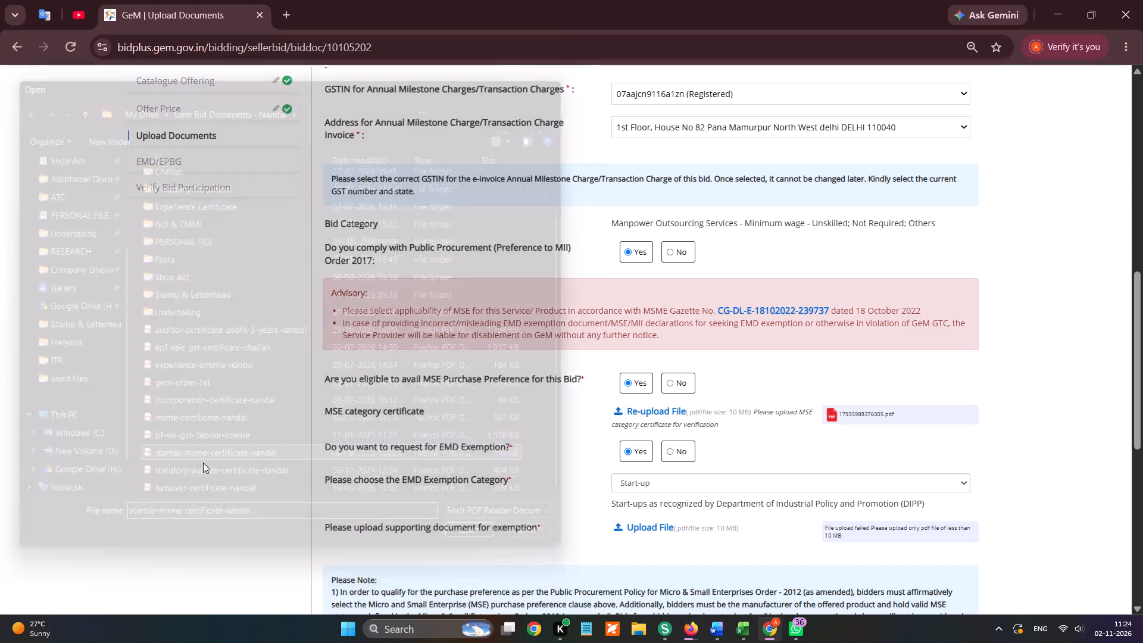
Upload 12659650 from Downloads as the Financial Document indicating price break up.
scroll(663, 351, up, 2)
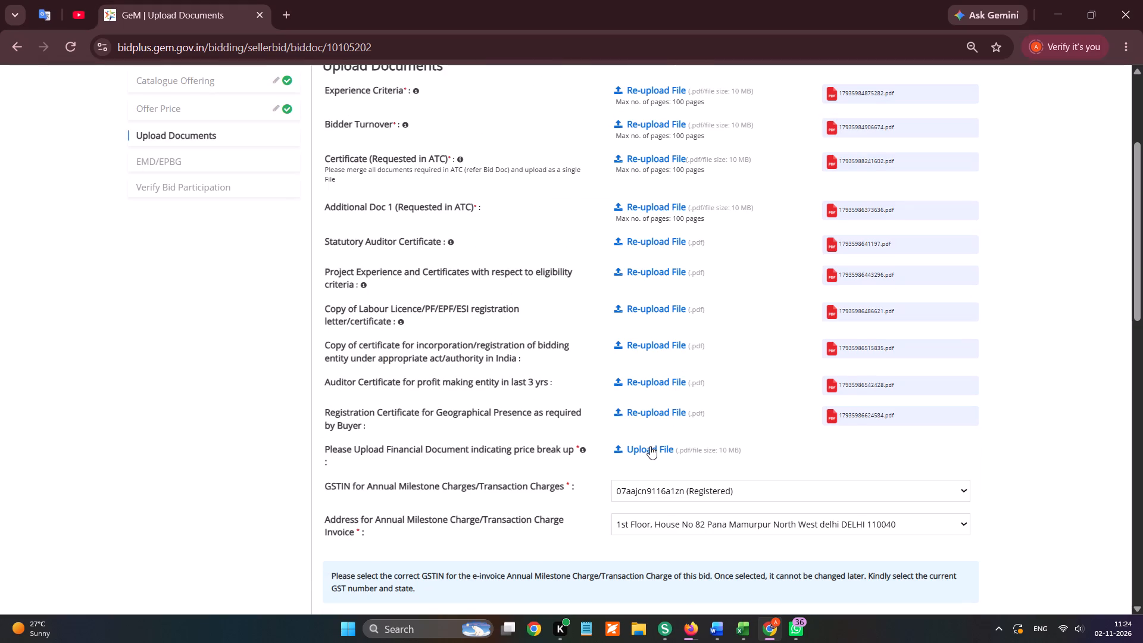
click(650, 446)
scroll(129, 238, up, 4)
click(88, 207)
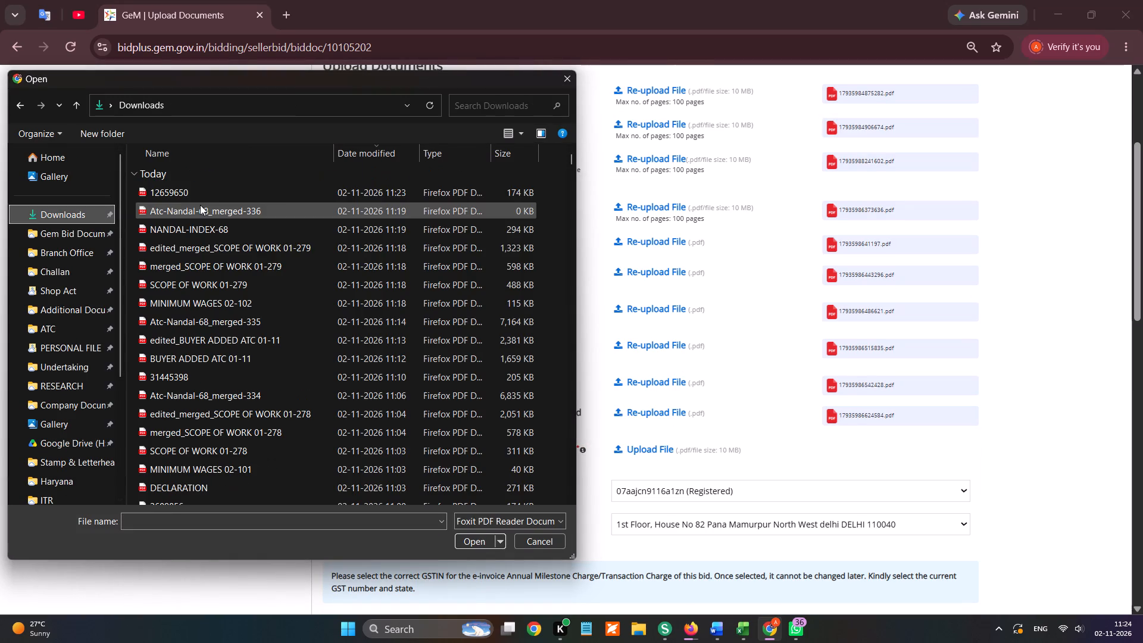
click(204, 195)
double_click(204, 195)
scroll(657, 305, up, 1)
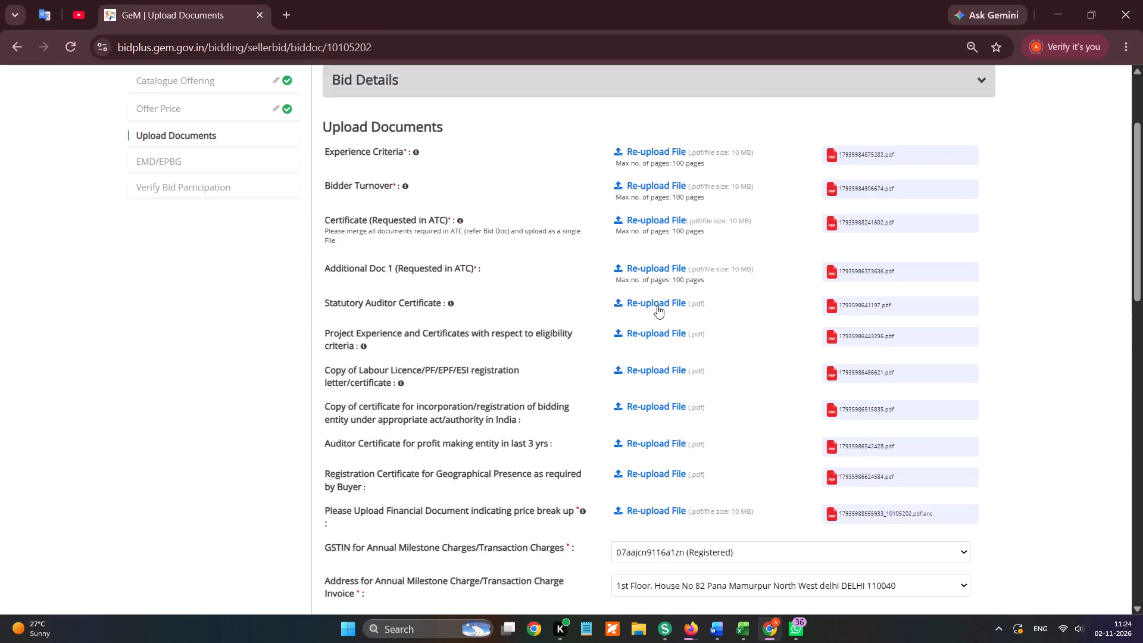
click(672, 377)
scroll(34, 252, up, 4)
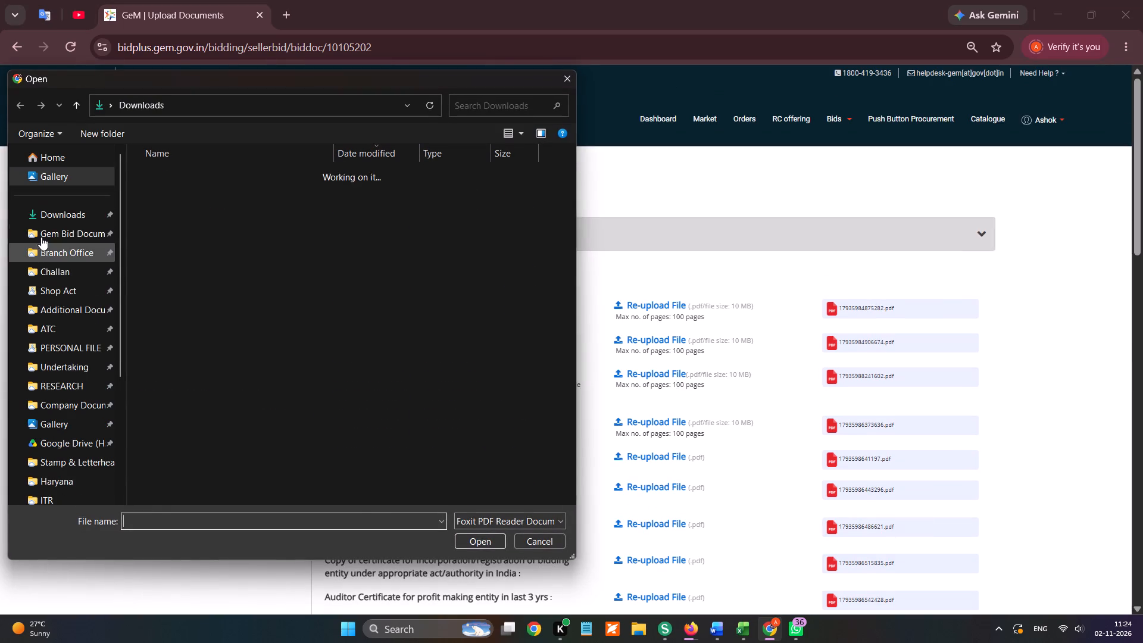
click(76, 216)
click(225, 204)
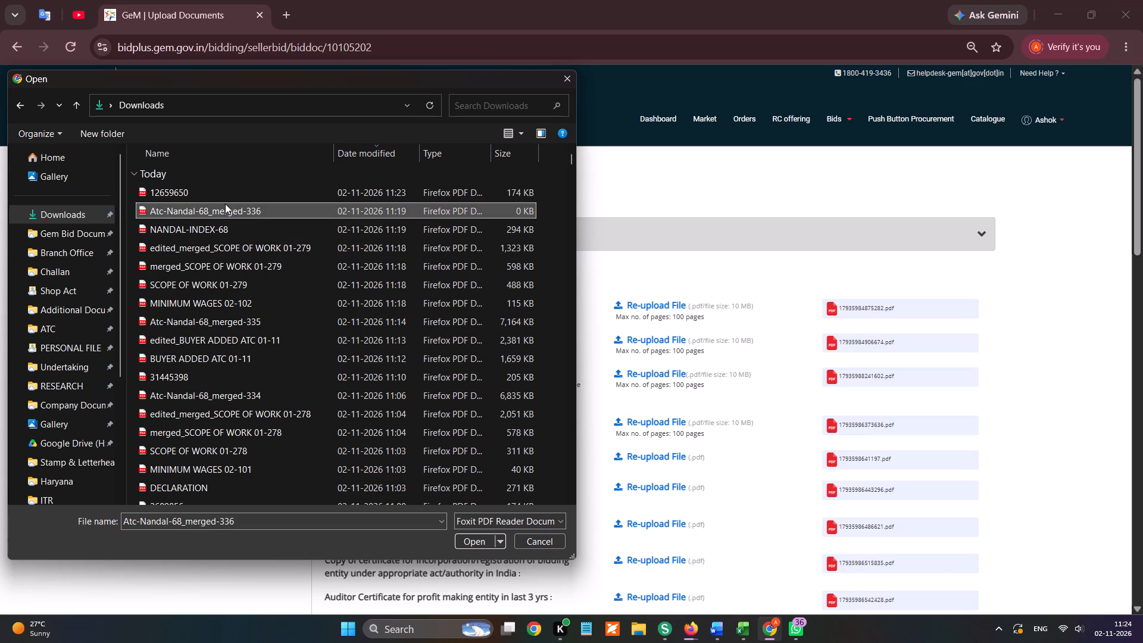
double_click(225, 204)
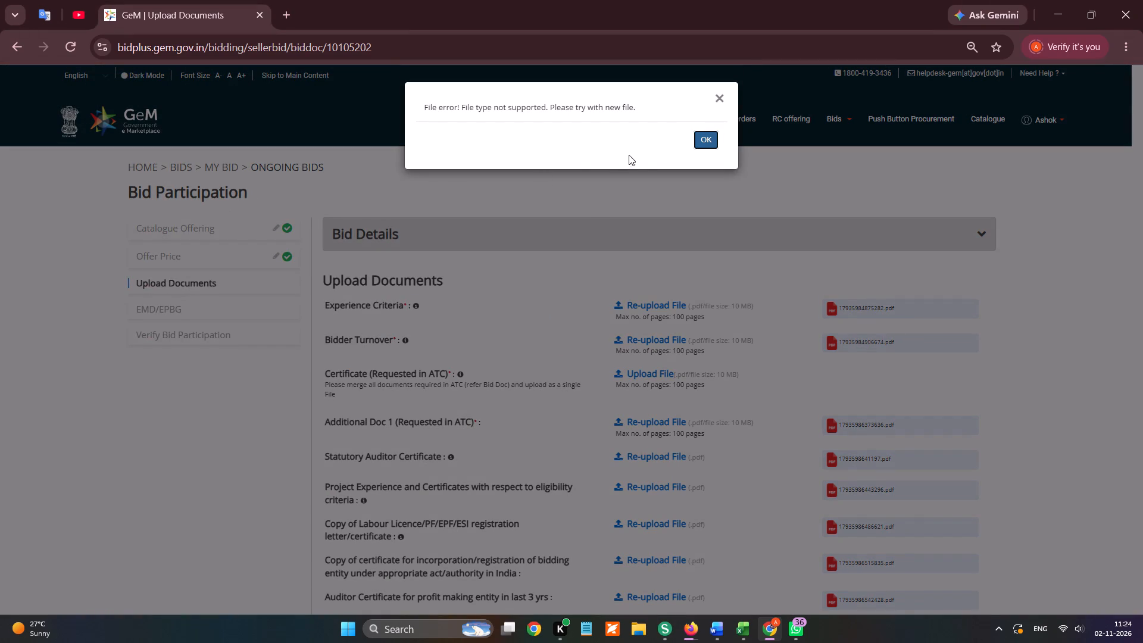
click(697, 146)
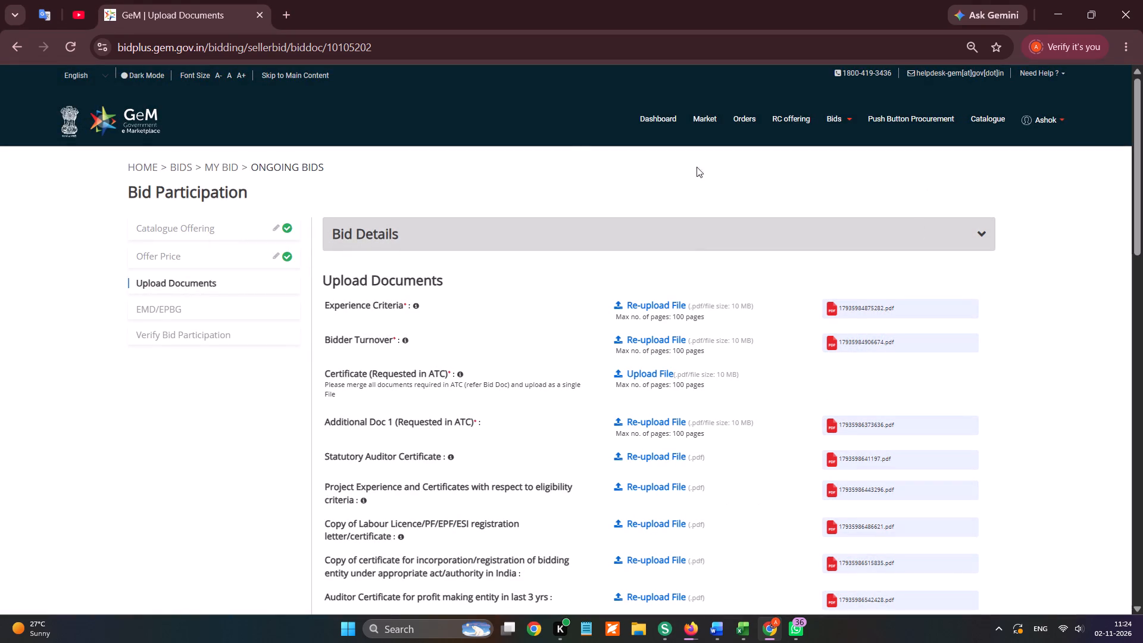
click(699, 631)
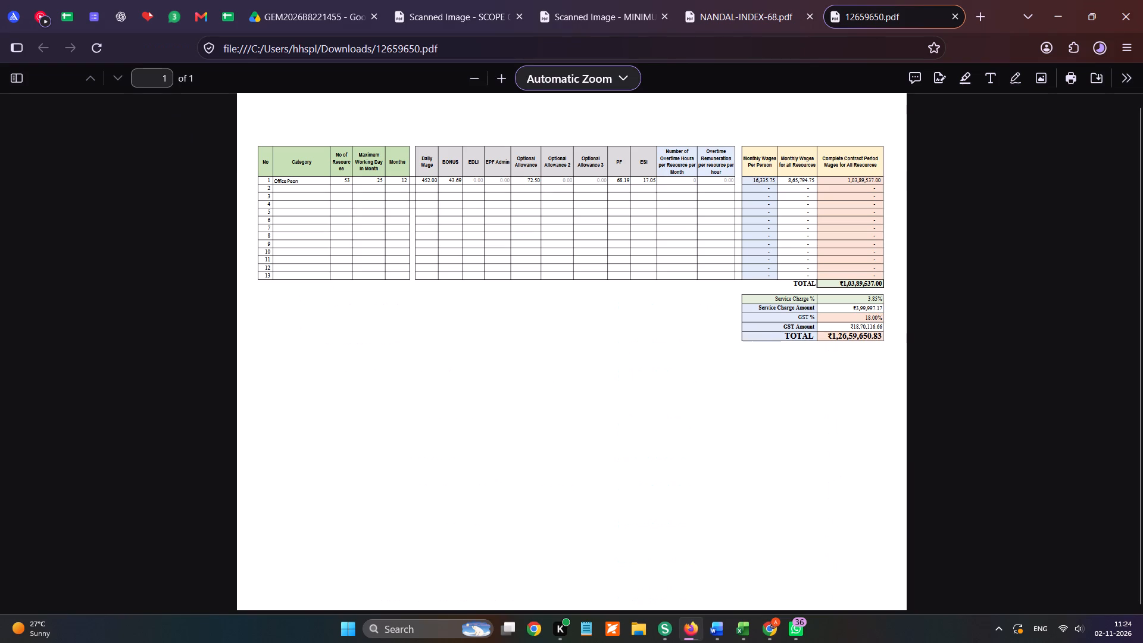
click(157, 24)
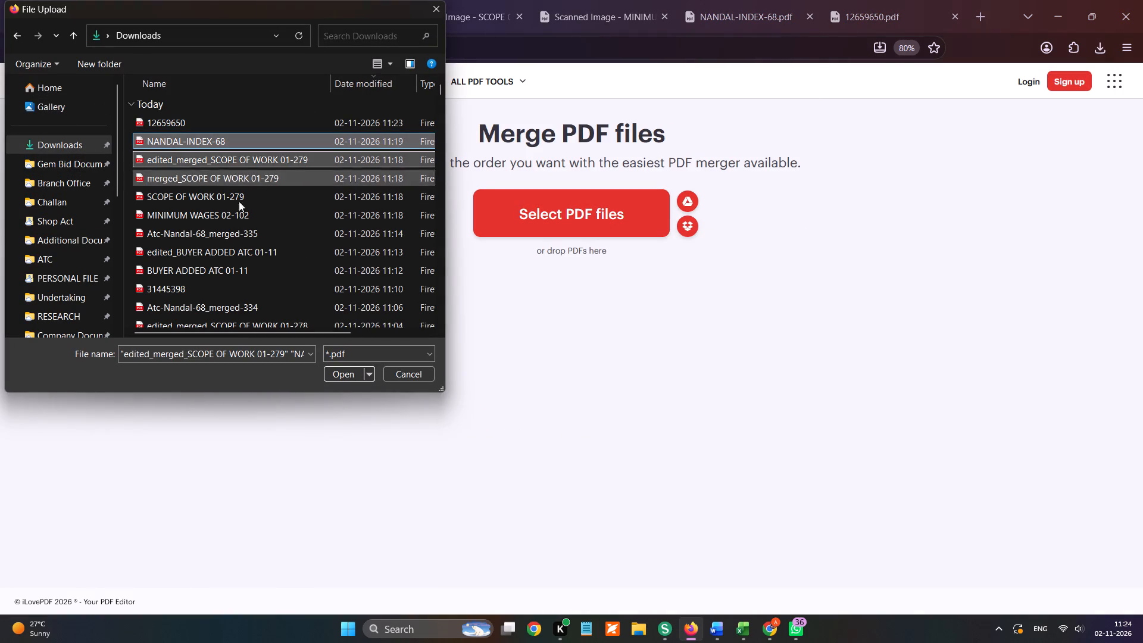
click(360, 376)
Add Atc-Nandal-68 from the Gem Bid Documents - Nandal folder to the merge as the third file.
click(850, 154)
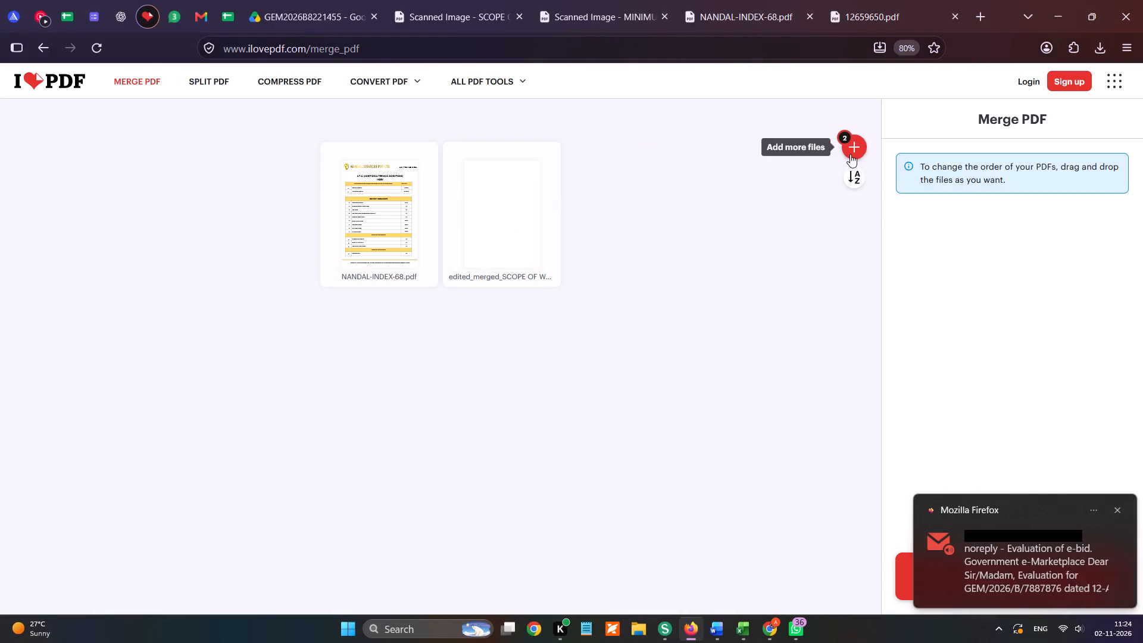
scroll(120, 235, up, 5)
click(77, 160)
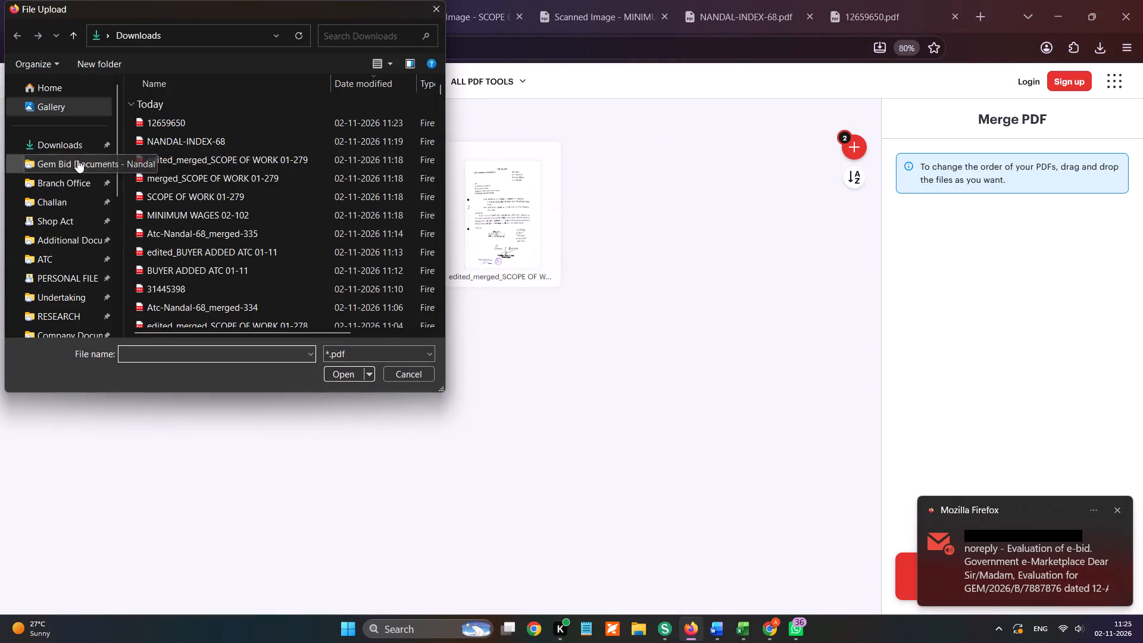
double_click(190, 113)
double_click(188, 129)
double_click(199, 190)
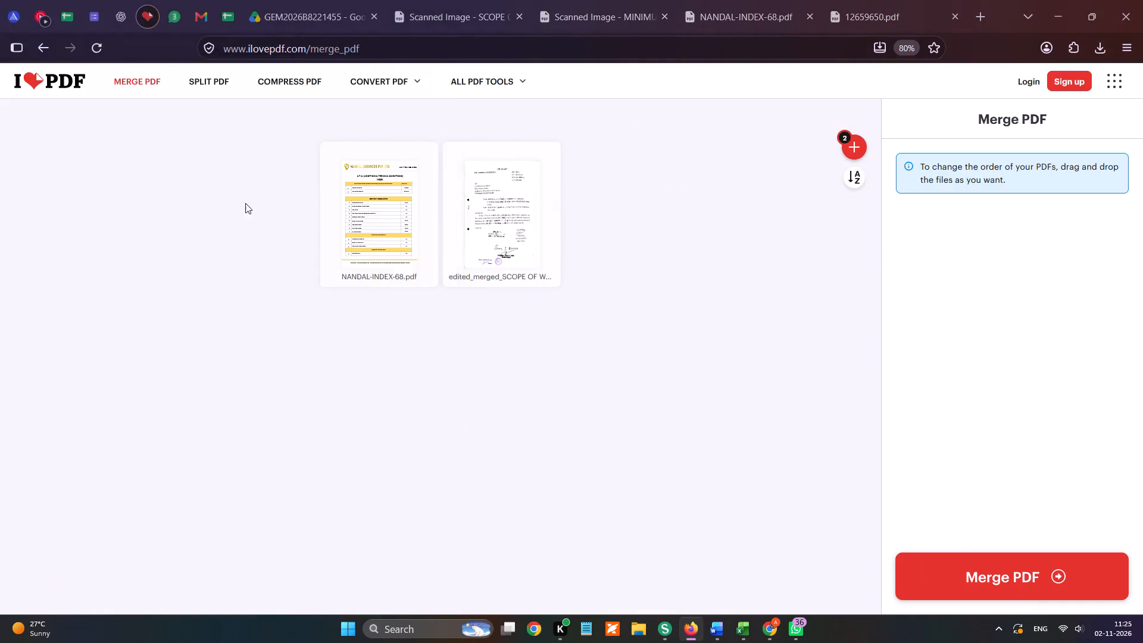
Merge the three PDFs into one ATC document and download it.
click(996, 563)
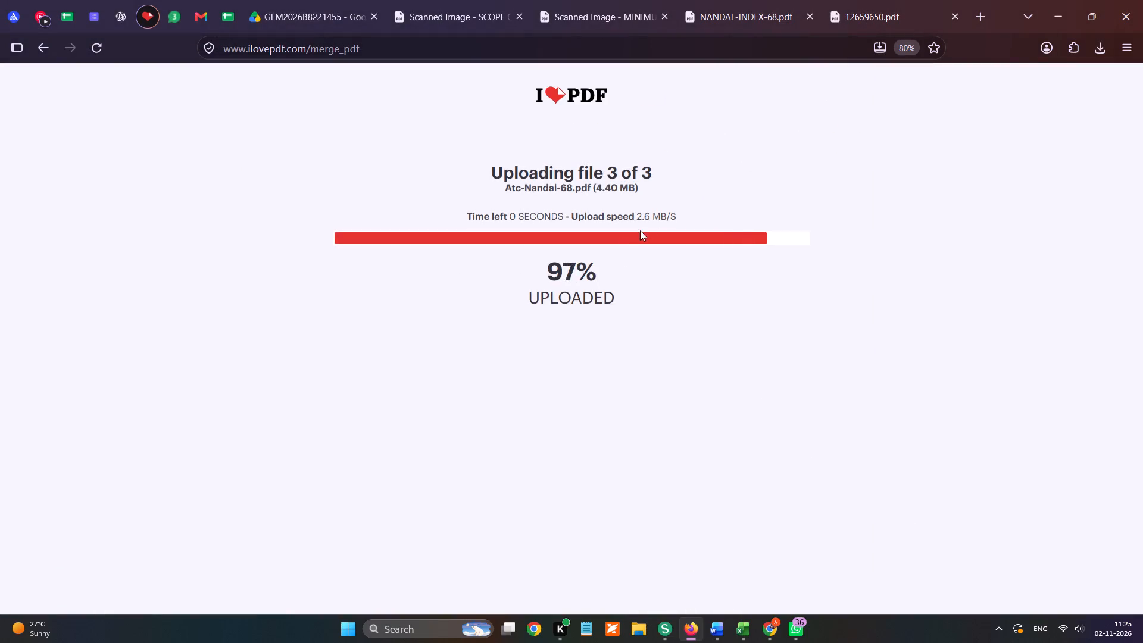
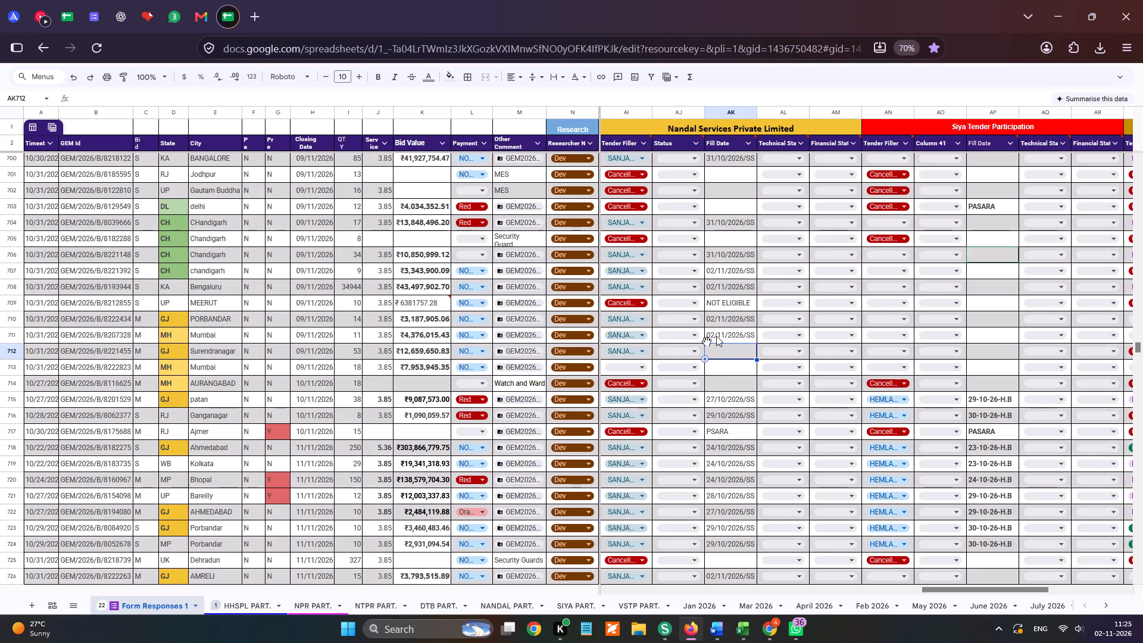
Copy the fill date 02/11/2026/SS from the row above into Nandal's Fill Date for the Surendranagar bid GEM/2026/B/8221455.
key(ctrl+c)
click(723, 352)
key(ctrl+v)
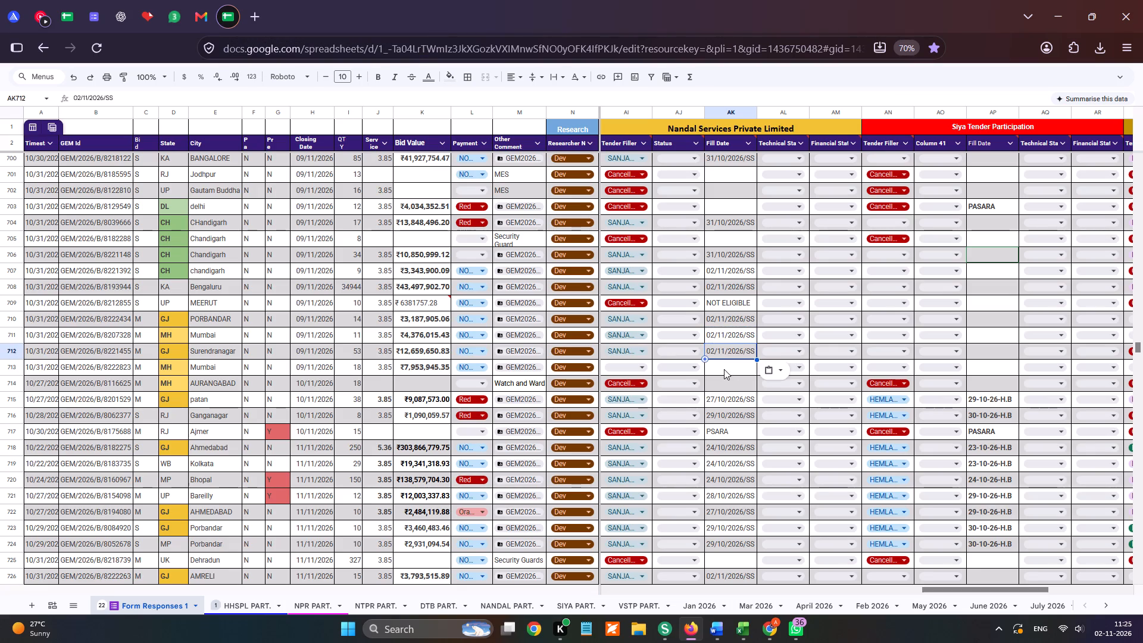
Set Nandal's Tender Filler for the Mumbai bid GEM/2026/B/8222823 to the same person as in the rows above.
click(724, 369)
click(644, 369)
click(639, 382)
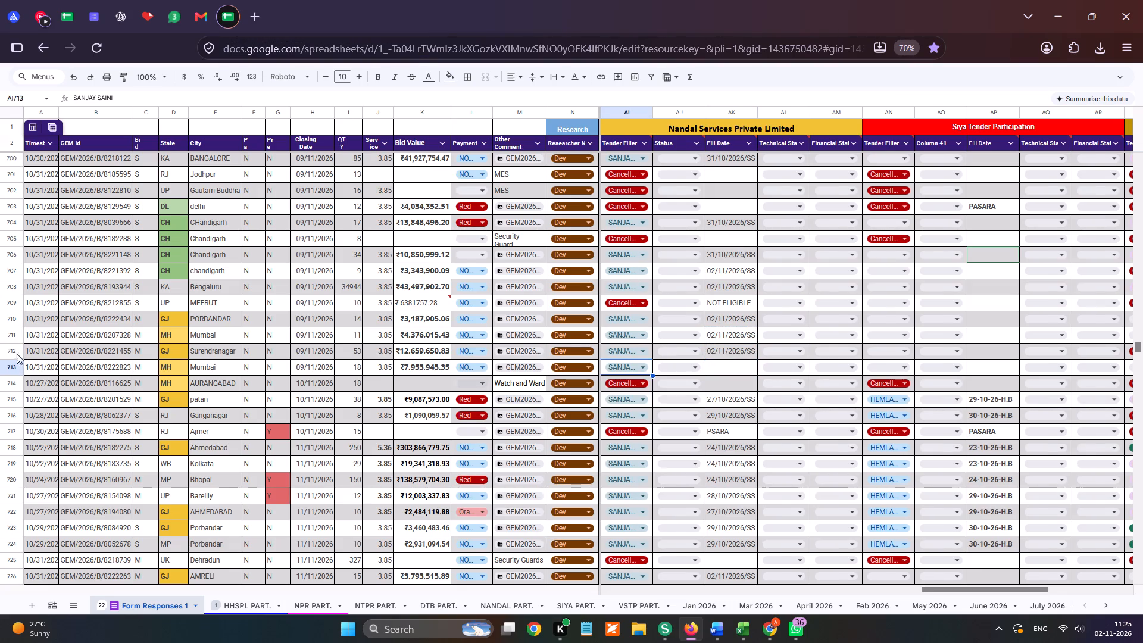
Copy the GeM ID GEM/2026/B/8222823 from the Mumbai bid's row.
click(0, 367)
click(91, 369)
key(ctrl+c)
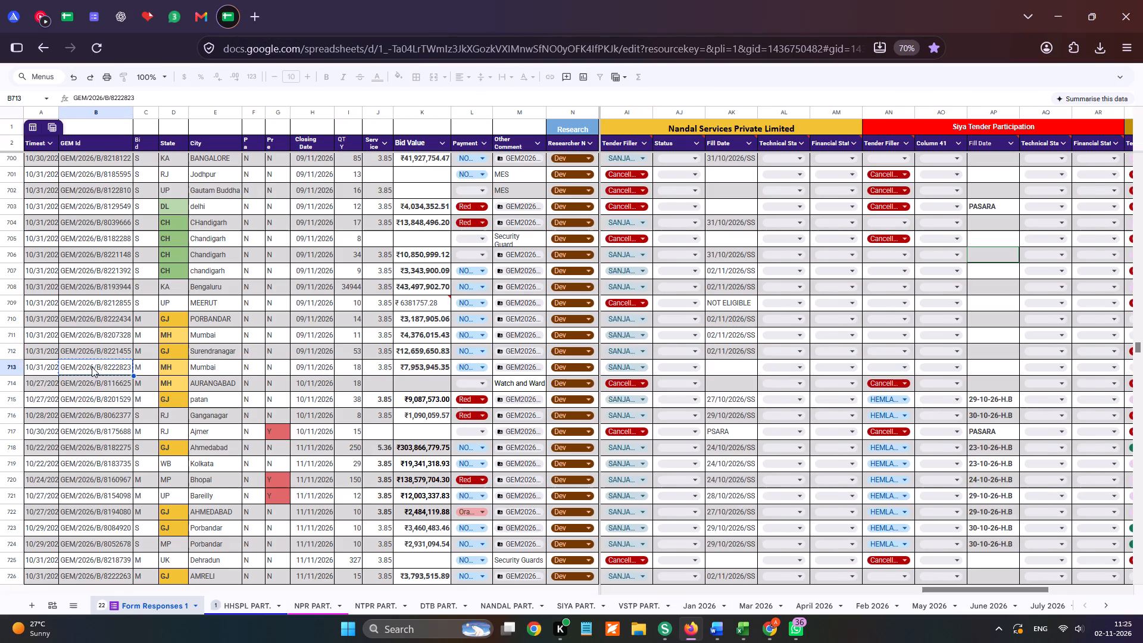
key(ctrl+c)
key(ctrl+c)
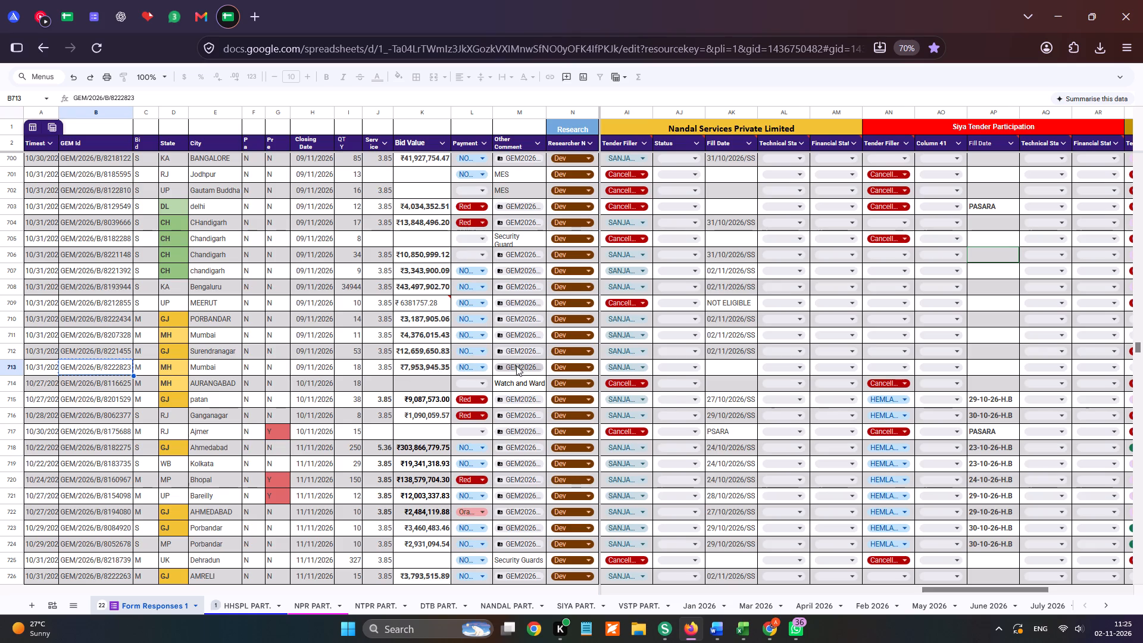
Open the Mumbai bid's linked Drive folder and read REQUIRED DOCUMENTS.pdf.
click(576, 389)
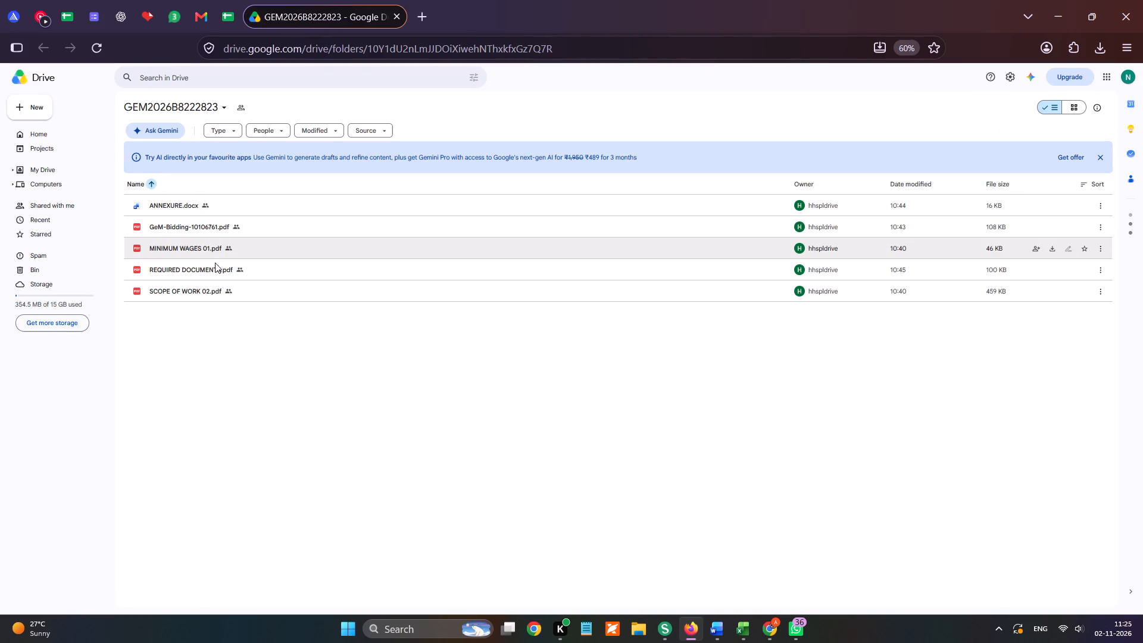
double_click(214, 270)
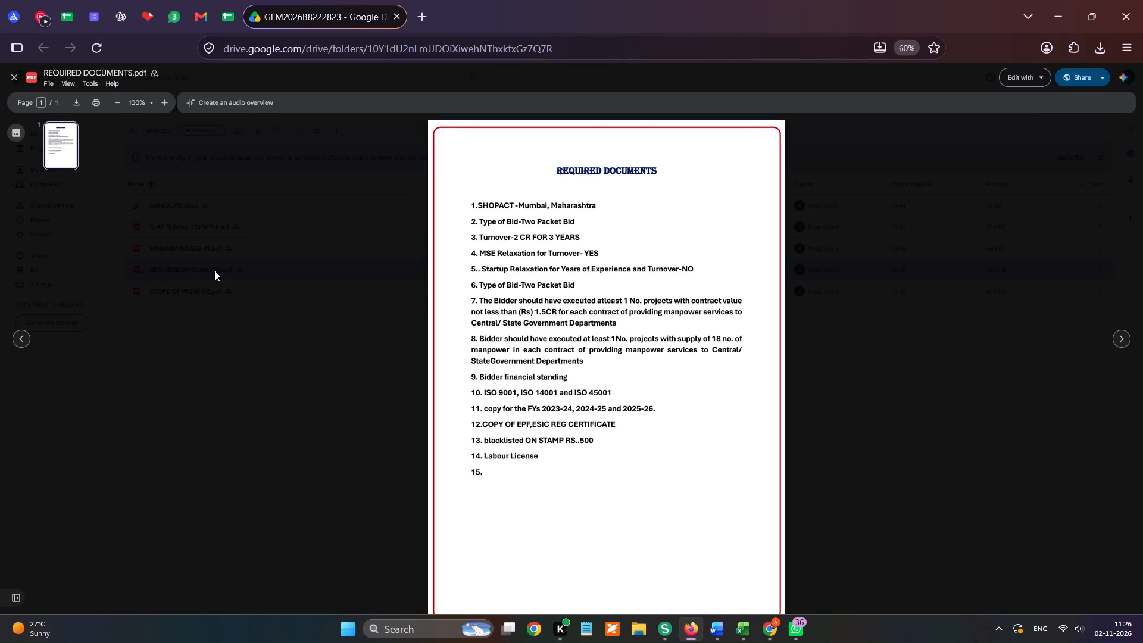
click(214, 270)
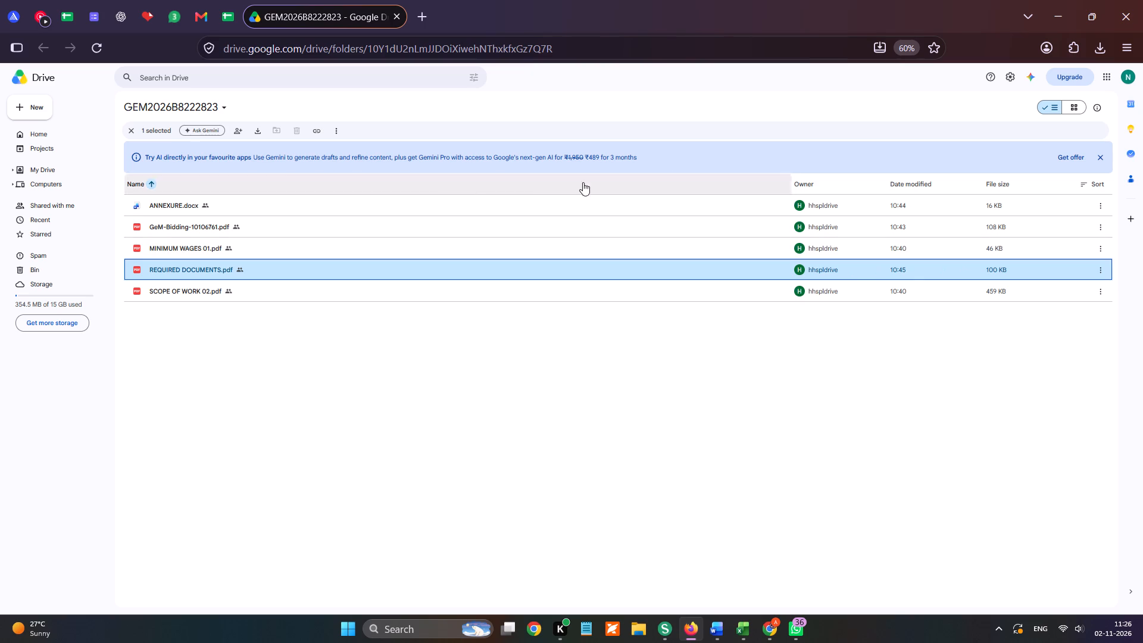
double_click(508, 199)
Switch to Chrome and find GEM/2026/B/8222823 in the GeM bid list using Exact Bid Search.
click(765, 636)
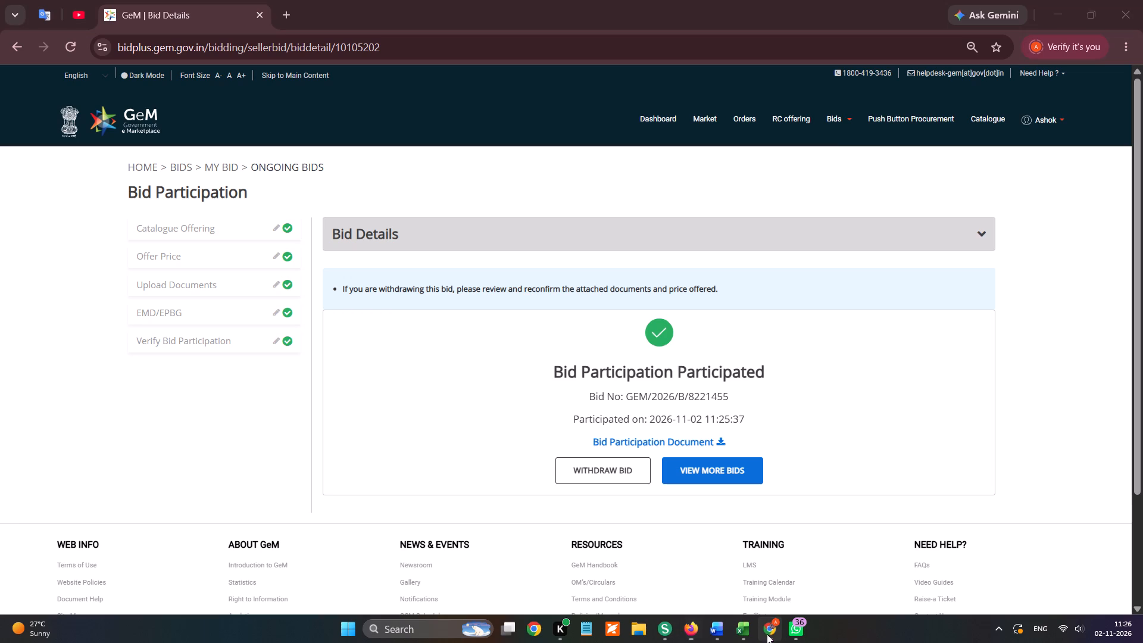
click(849, 139)
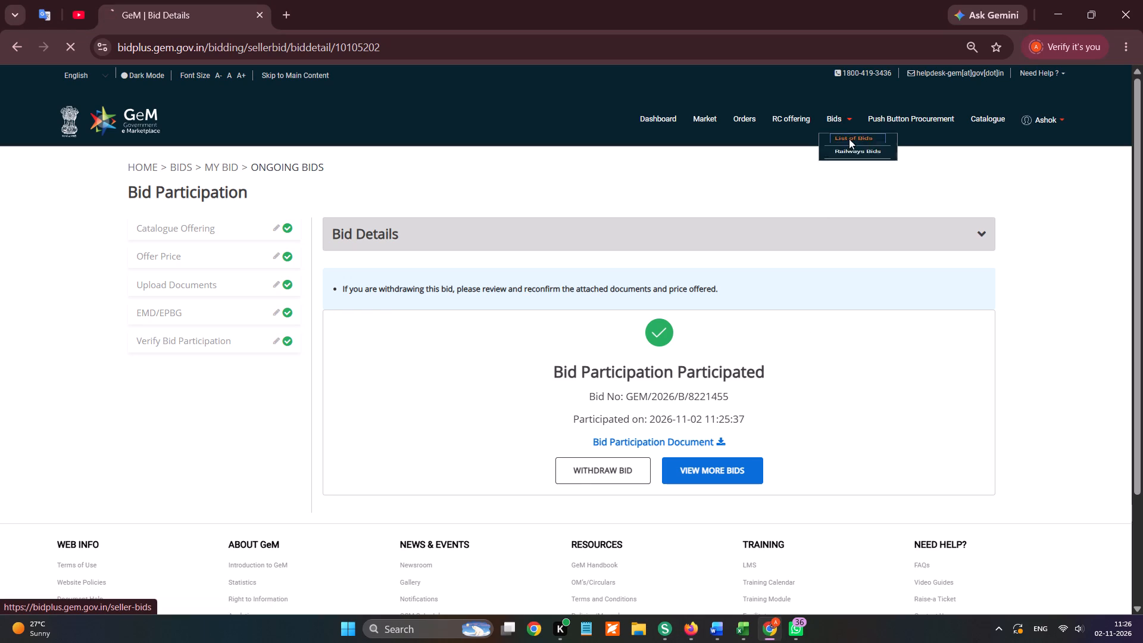
click(786, 163)
key(ctrl+v)
click(701, 167)
click(719, 238)
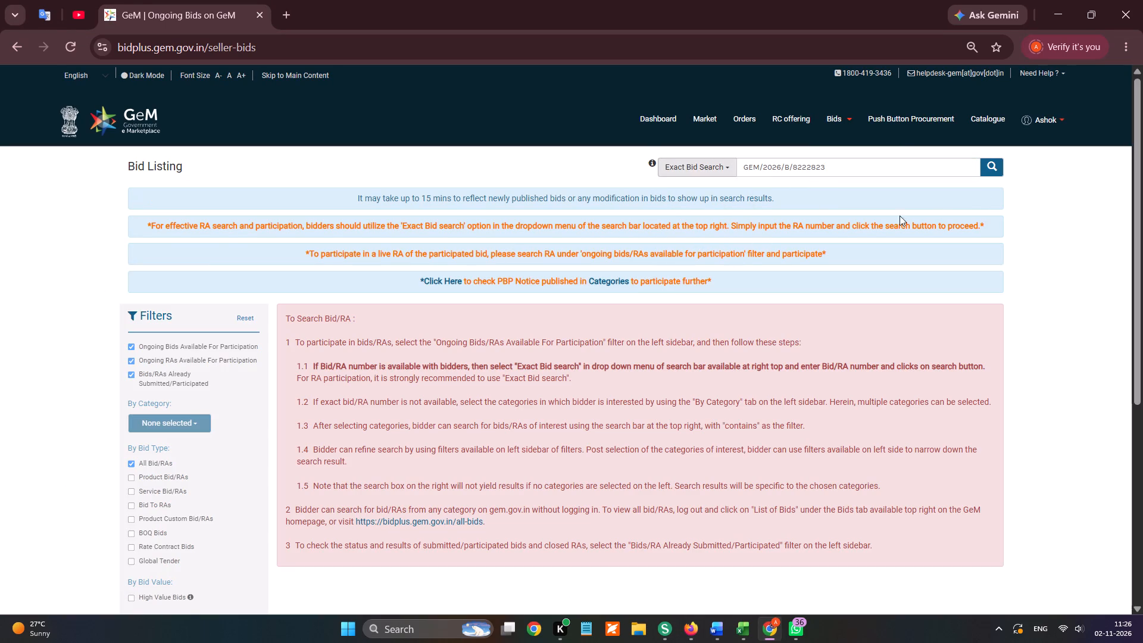
click(999, 170)
Start participating in the bid, declaring No for land border ownership, No for ToT arrangement and Yes for eligibility, and save.
click(947, 420)
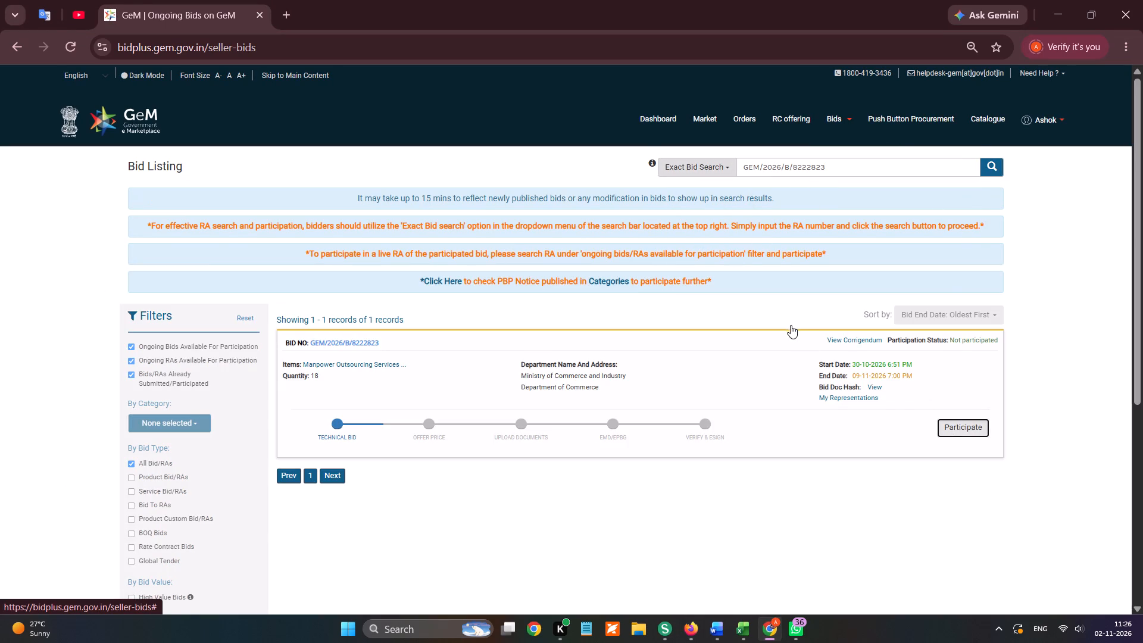
click(672, 162)
click(672, 143)
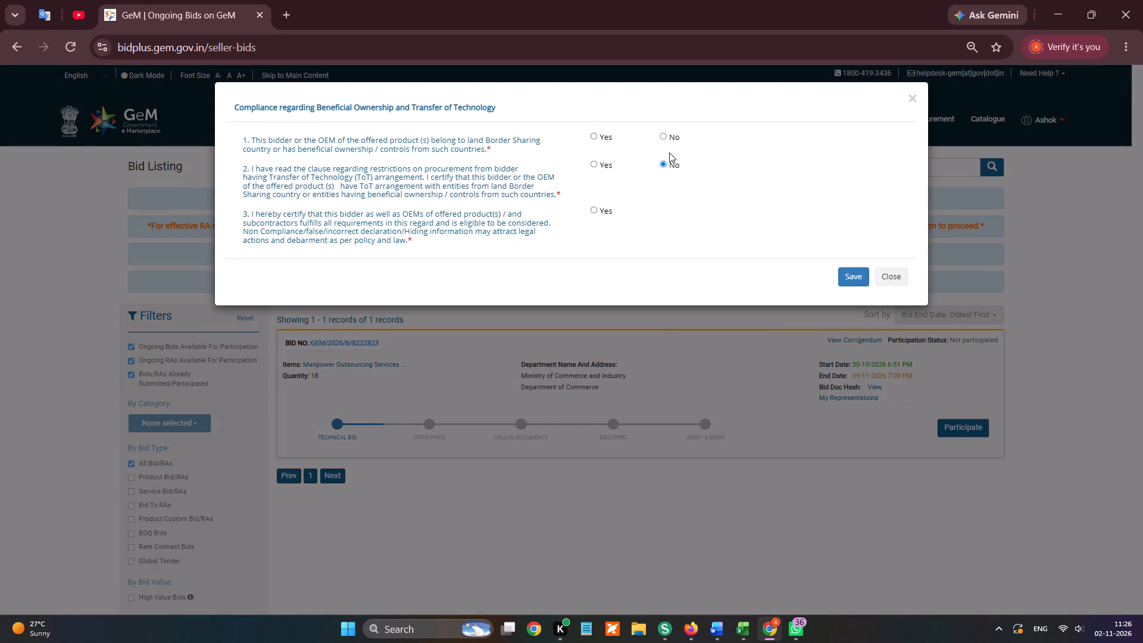
click(608, 209)
click(670, 135)
click(841, 275)
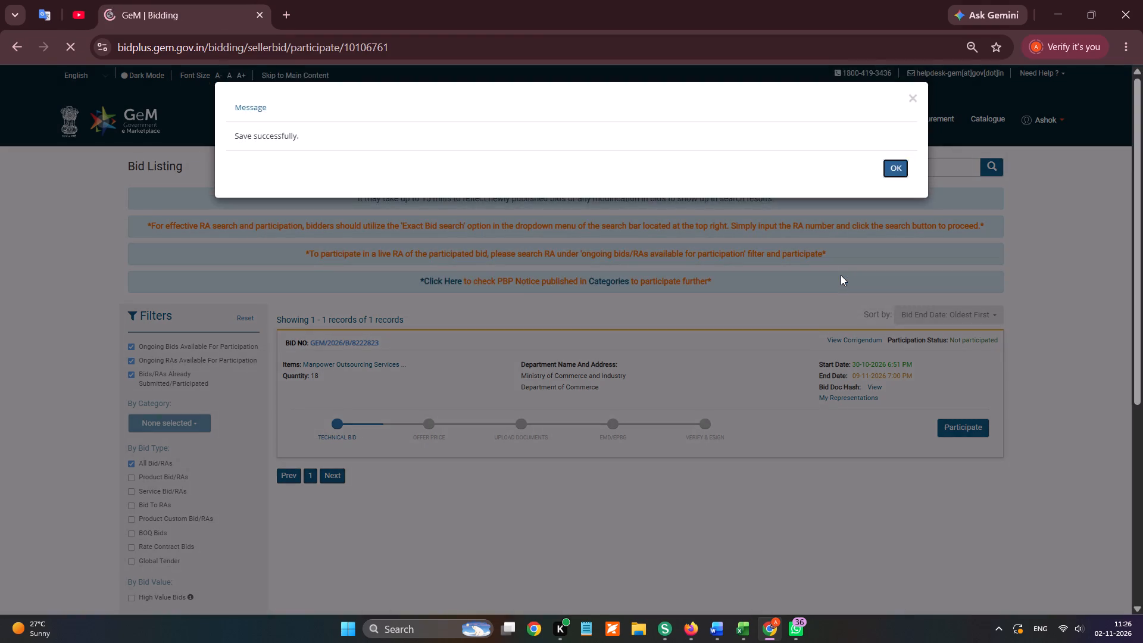
click(941, 354)
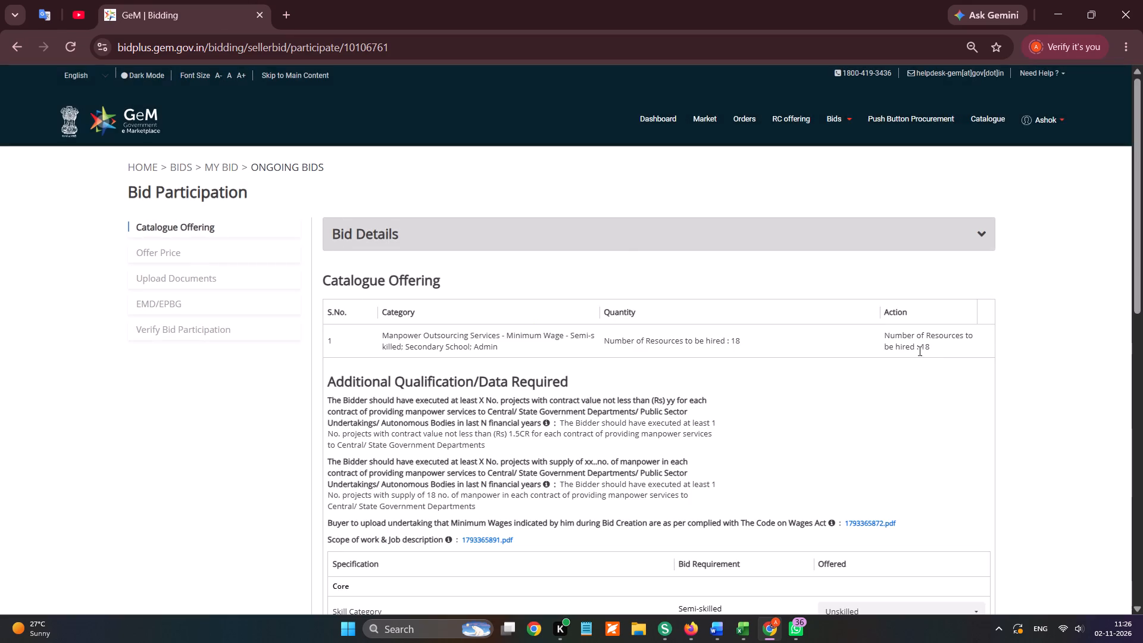
Set the offered Skill Category to Semi-skilled and the geographical presence state to Maharashtra, then encrypt and save the catalogue offering.
scroll(864, 325, down, 2)
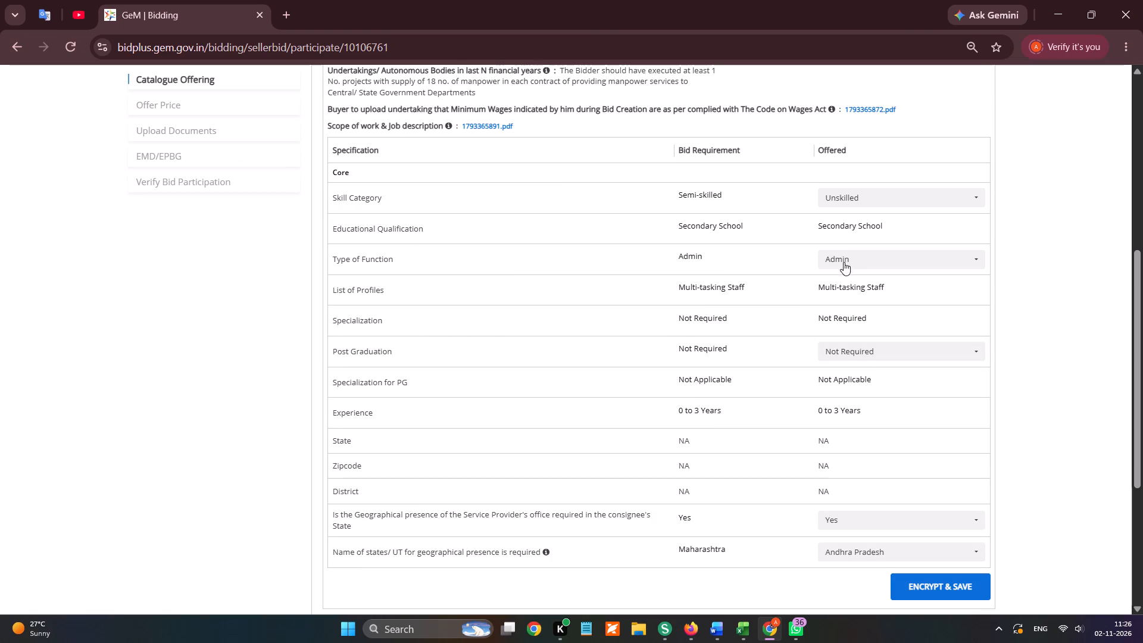
click(841, 199)
click(841, 245)
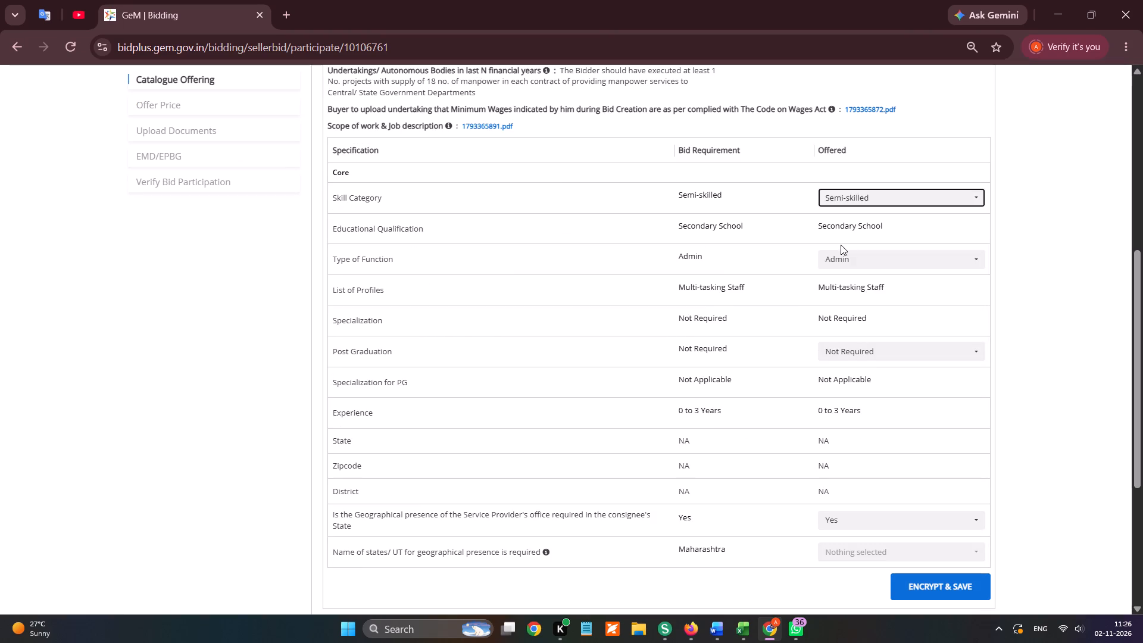
scroll(838, 301, down, 1)
click(828, 351)
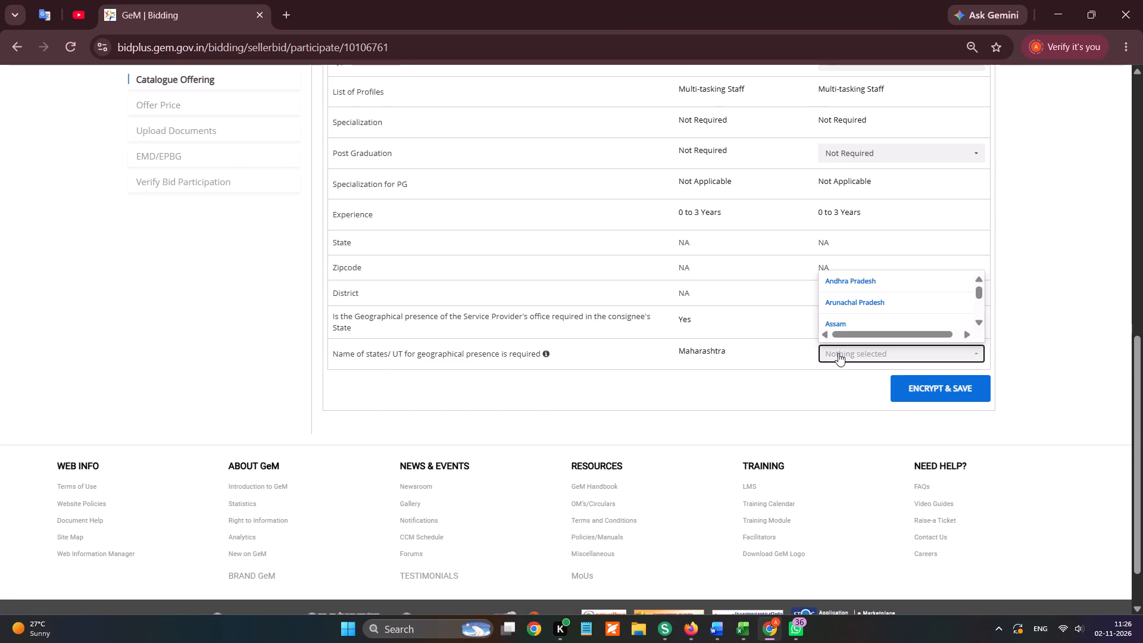
key(m)
click(847, 314)
click(851, 372)
click(924, 376)
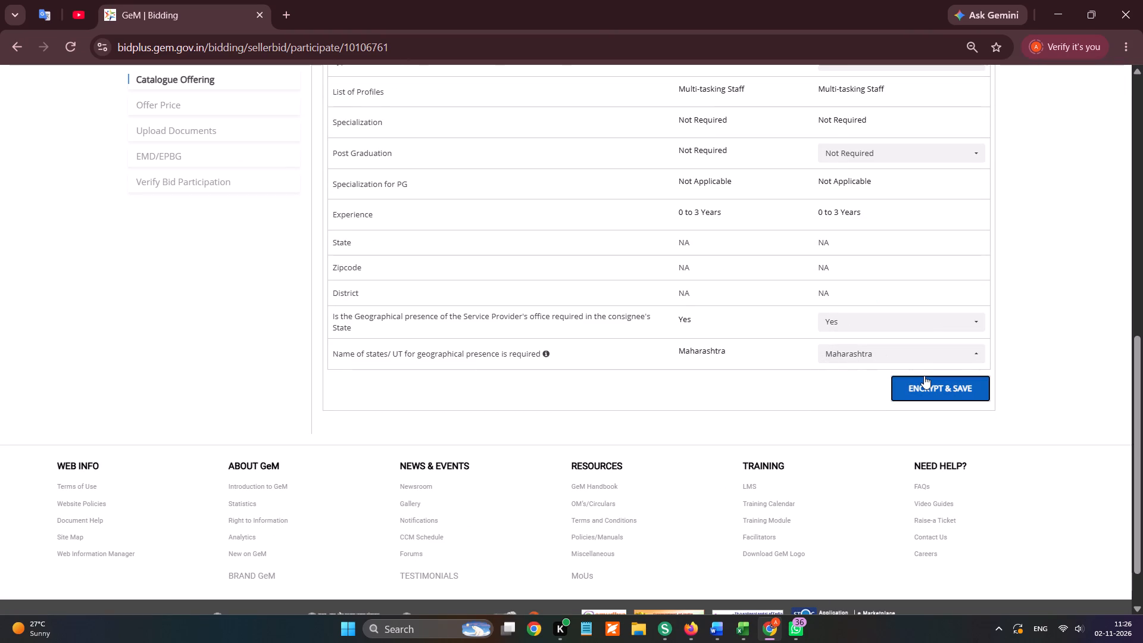
click(933, 381)
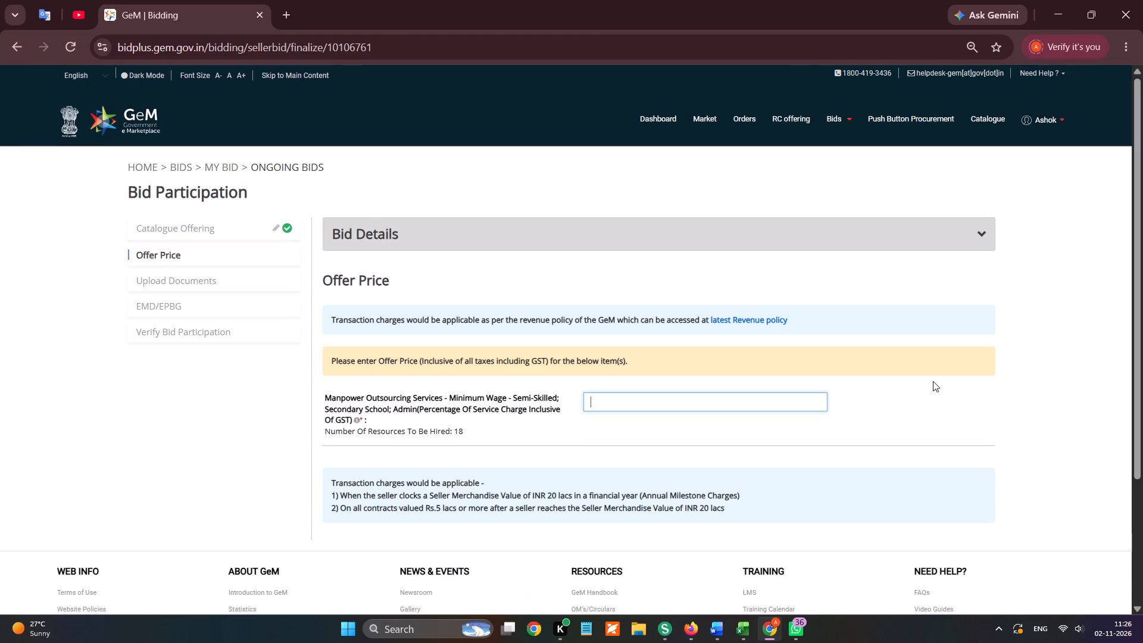
Enter 3.85 as the service charge percentage inclusive of GST in the offer price.
text(3.85)
key(Return)
Show the estimated price and copy the total offer price.
click(932, 479)
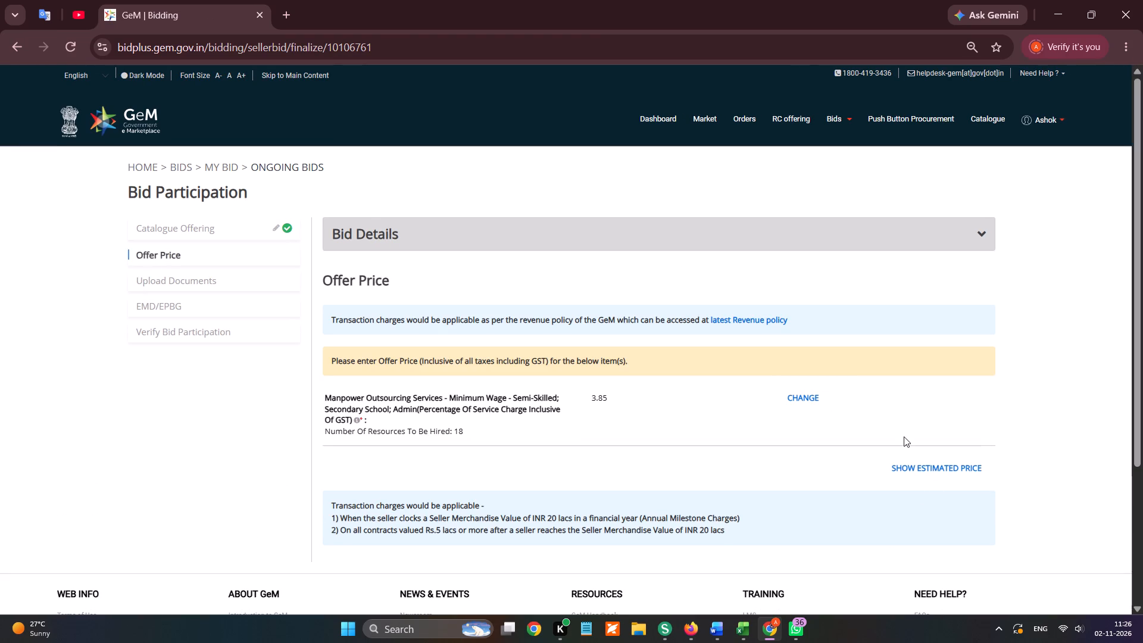
click(928, 464)
scroll(872, 435, down, 4)
double_click(776, 361)
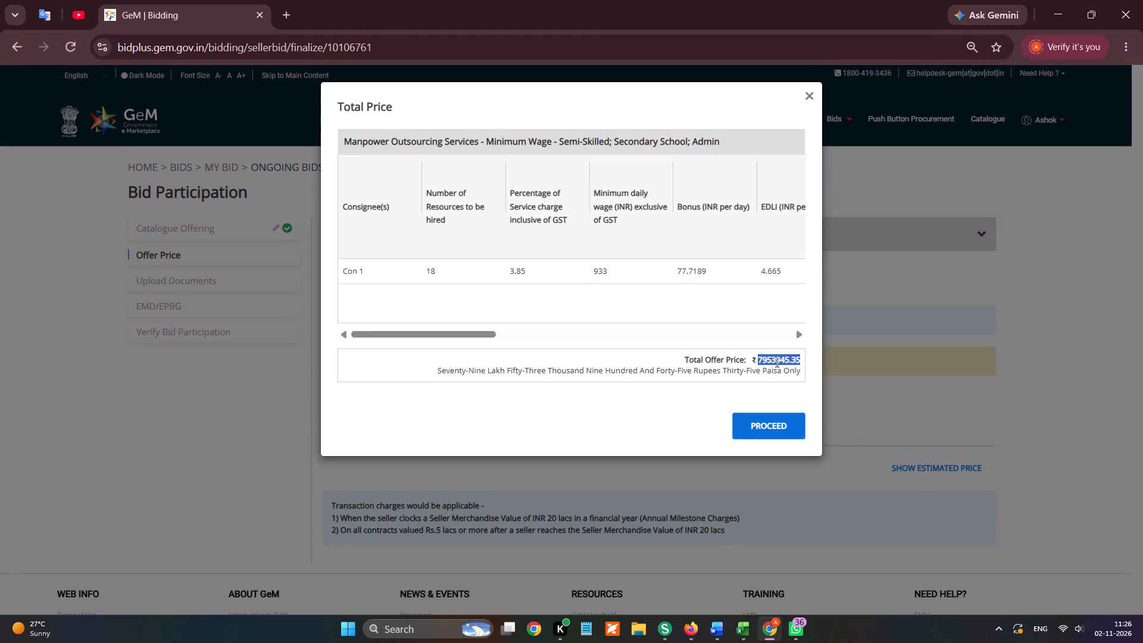
key(ctrl+c)
key(ctrl+c)
key(ctrl+c)
Proceed with the total price, then encrypt and save the offer price.
click(780, 430)
click(927, 504)
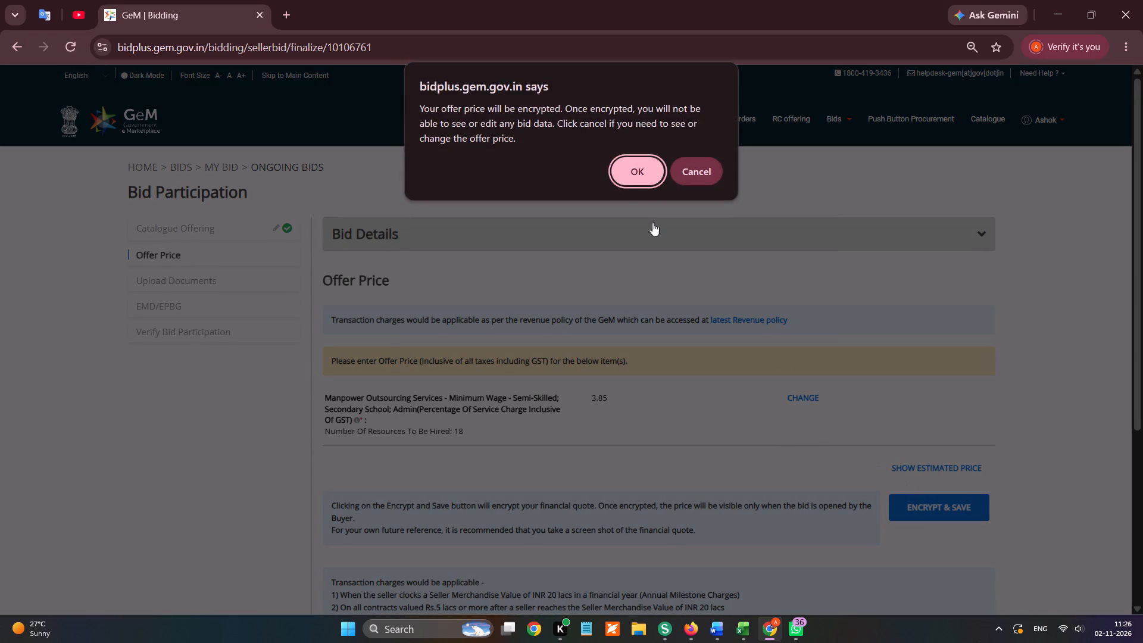
click(620, 176)
Upload experience-criteria-nandal from the Gem Bid Documents - Nandal folder as the Experience Criteria document.
click(653, 311)
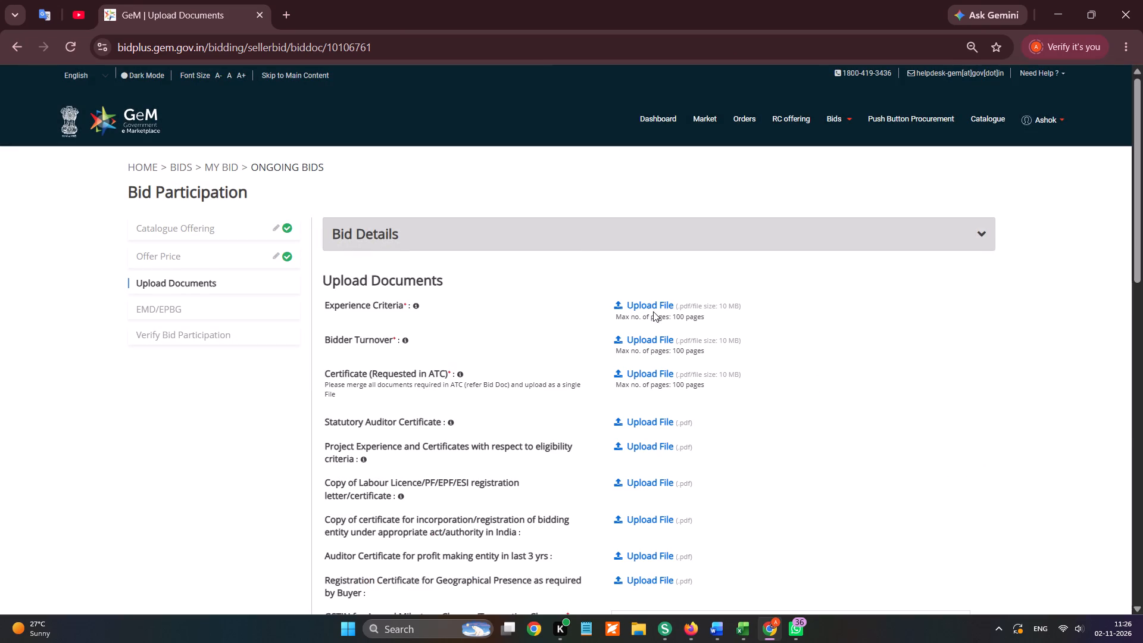
scroll(93, 257, up, 5)
click(90, 229)
double_click(154, 429)
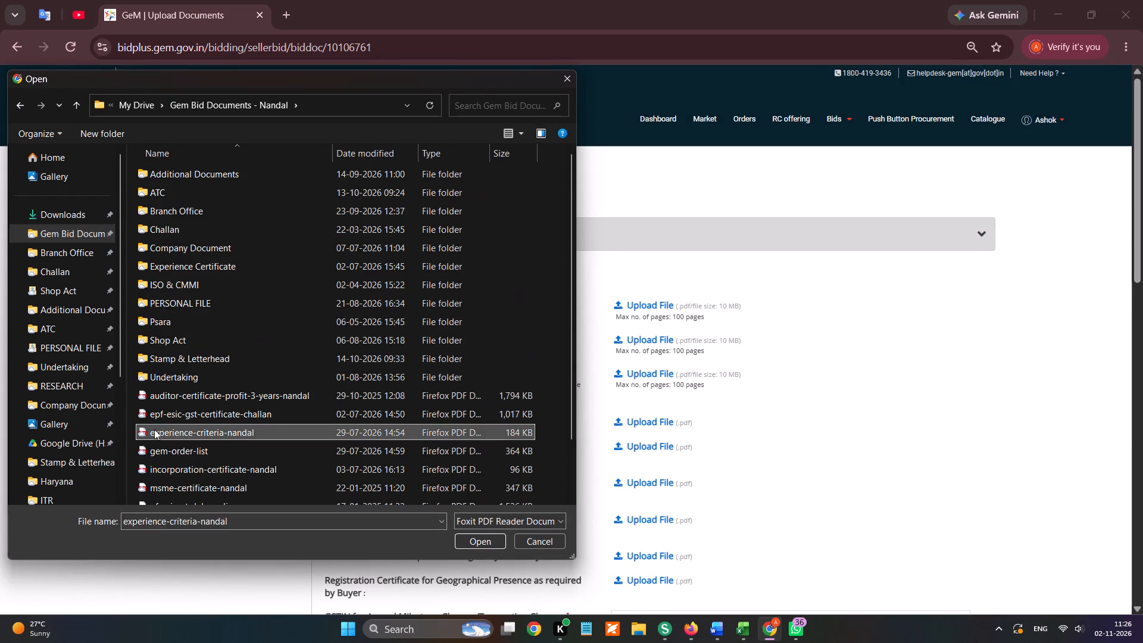
Upload turnover-certificate-nandal as the Bidder Turnover document.
click(649, 344)
scroll(417, 422, down, 5)
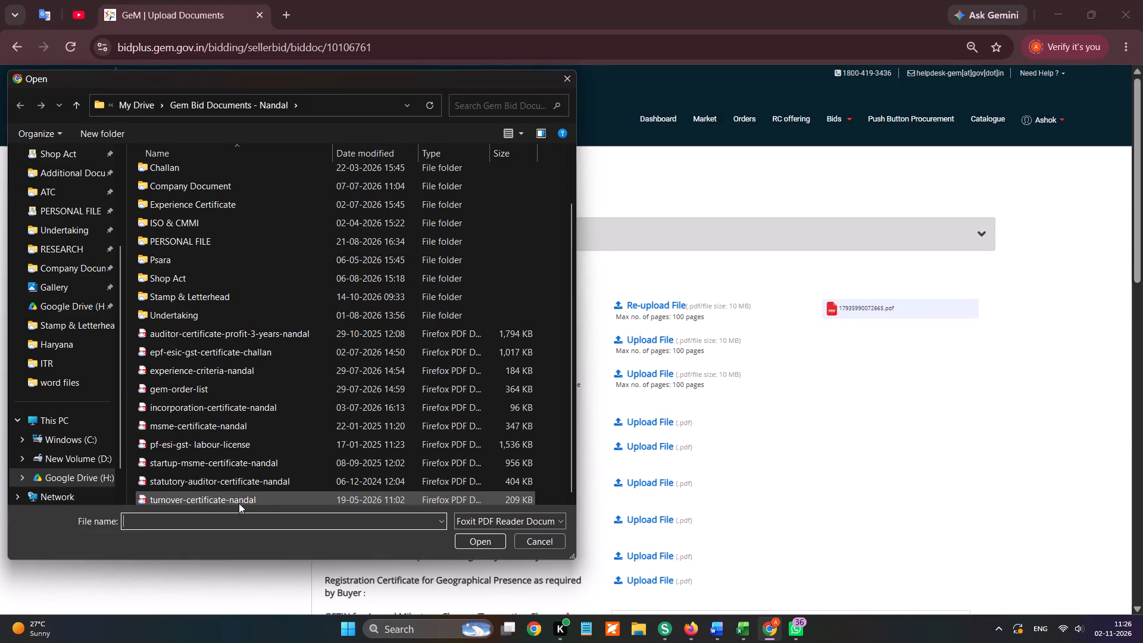
double_click(239, 503)
Upload statutory-auditor-certificate-nandal as the Statutory Auditor Certificate.
click(666, 410)
click(665, 421)
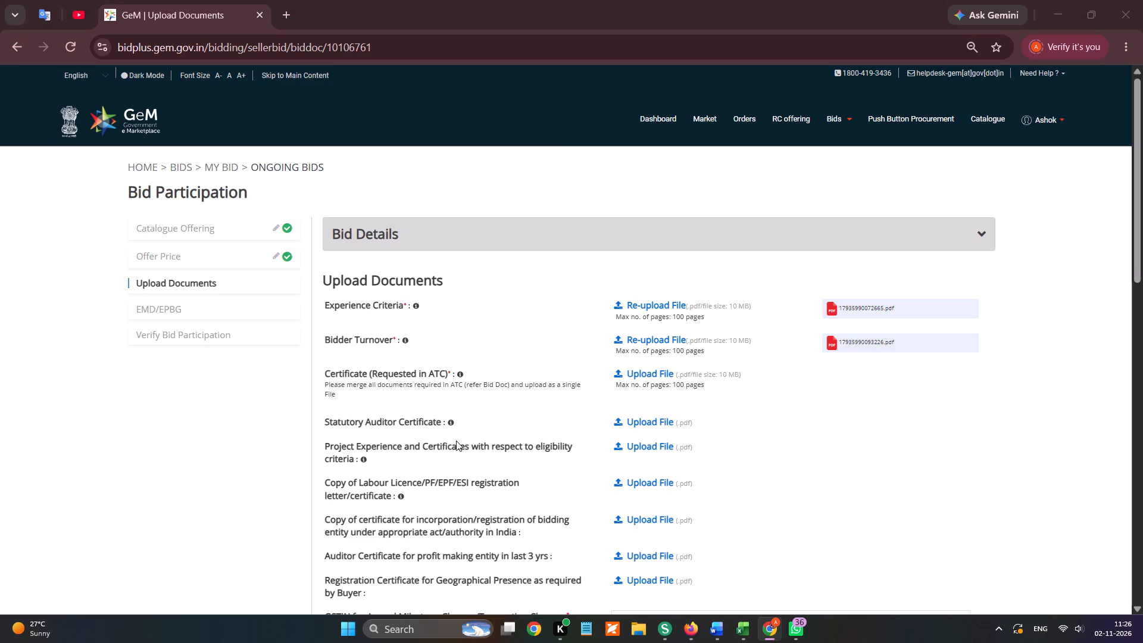
scroll(295, 456, down, 5)
double_click(212, 484)
Upload gem-order-list for Project Experience and Certificates with respect to eligibility criteria.
click(646, 459)
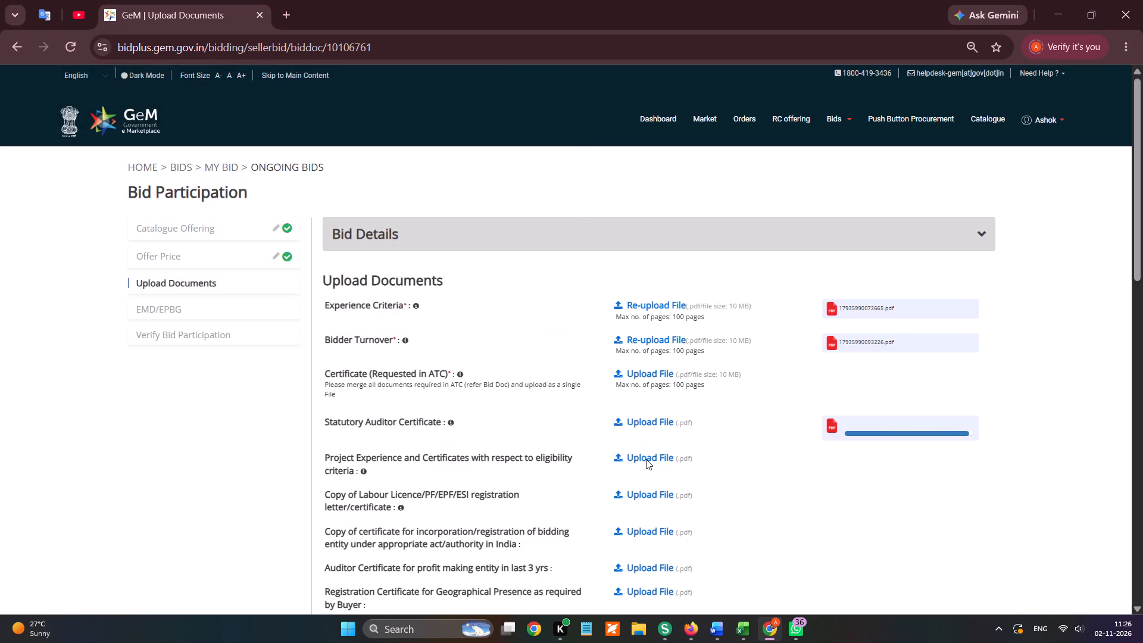
double_click(228, 451)
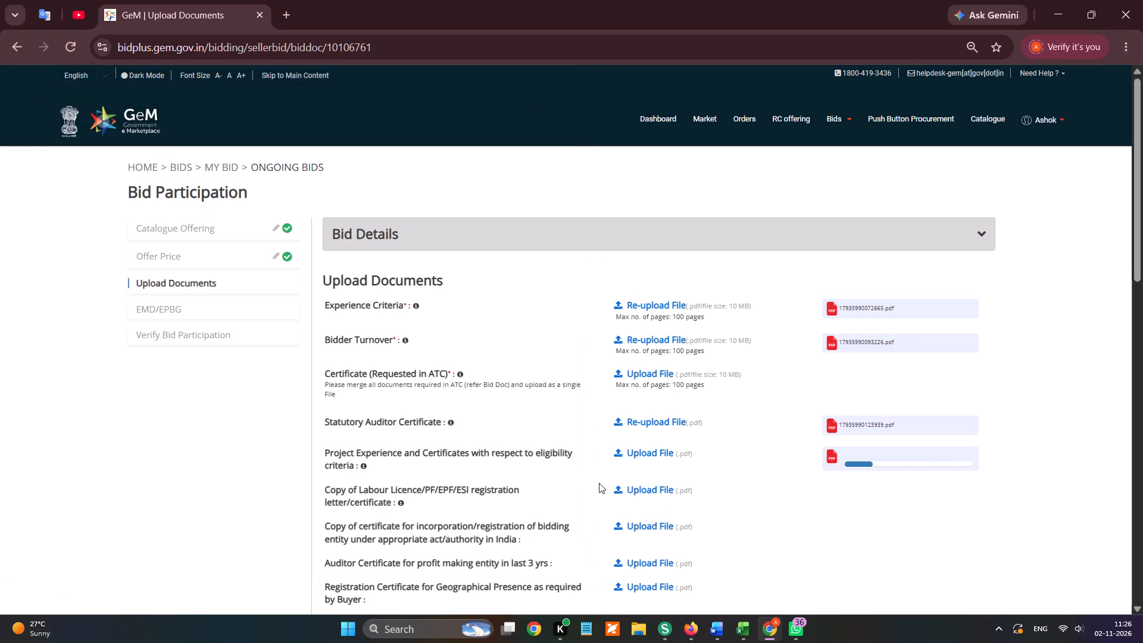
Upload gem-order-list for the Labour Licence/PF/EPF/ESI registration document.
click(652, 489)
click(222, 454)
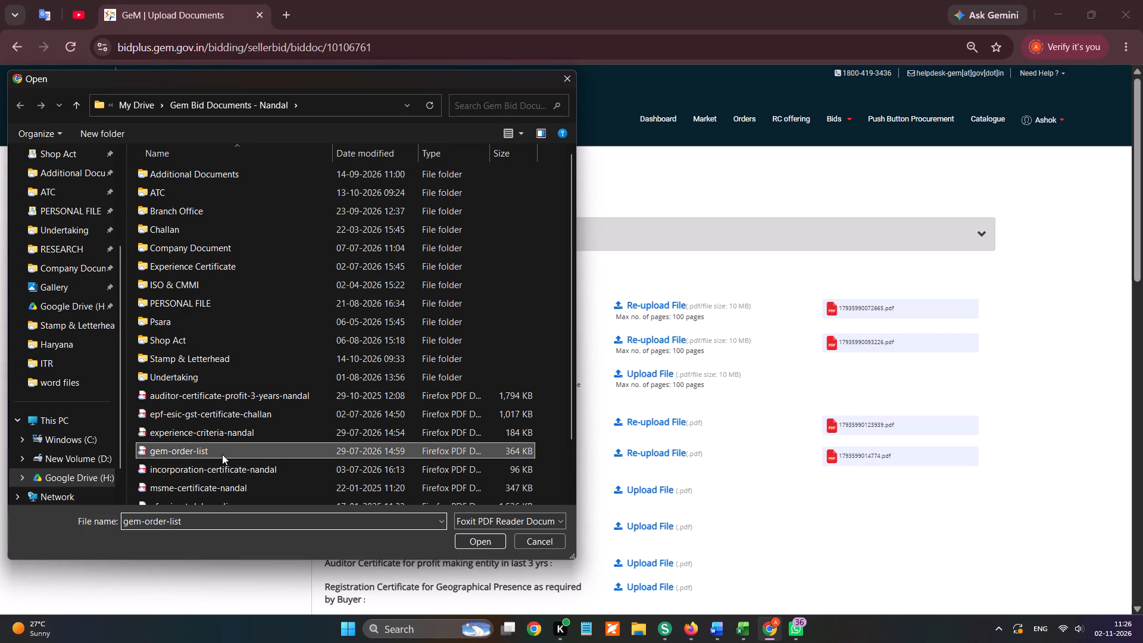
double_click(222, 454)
Replace the file uploaded for the Labour Licence/PF/EPF/ESI registration document with another PDF from the Nandal folder.
click(624, 491)
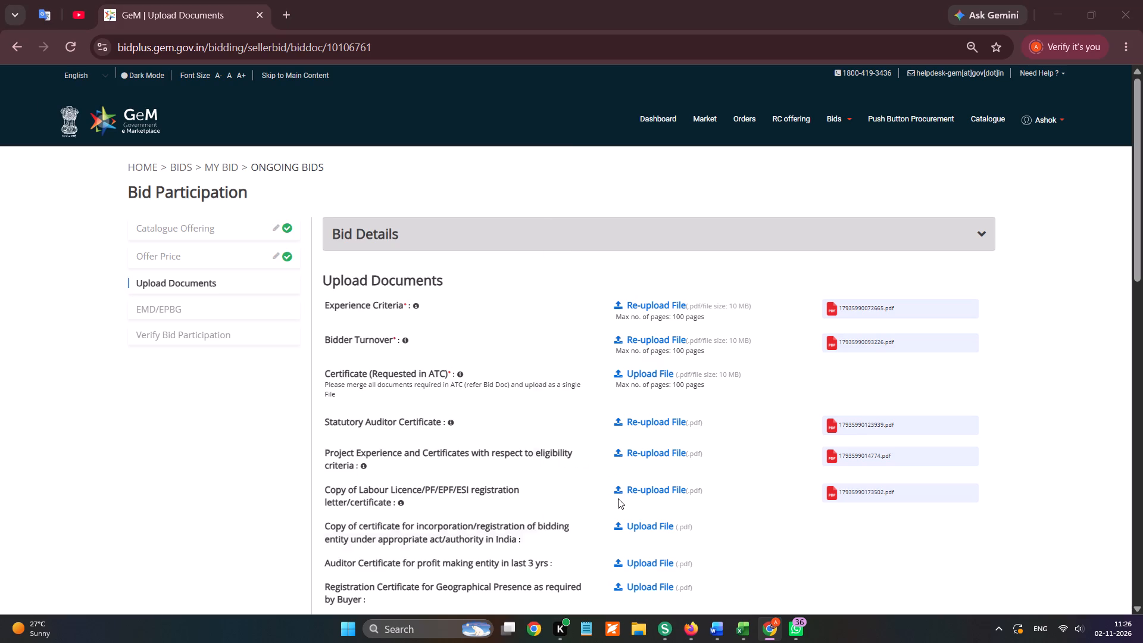
scroll(305, 473, down, 2)
double_click(230, 433)
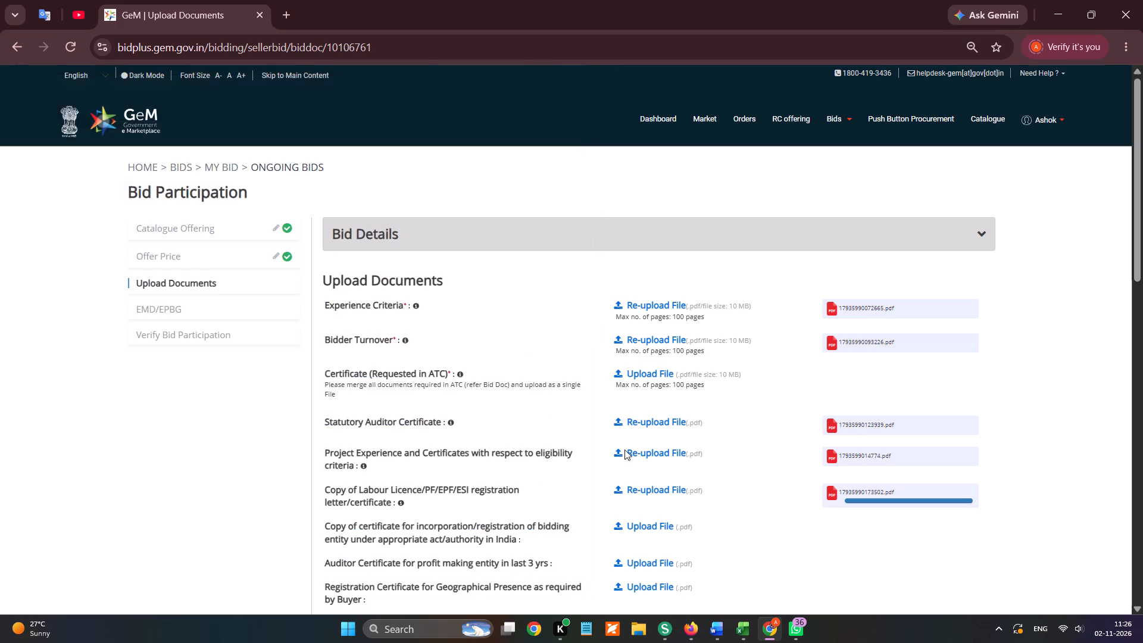
Upload incorporation-certificate-nandal as the bidding entity's incorporation/registration certificate.
scroll(750, 465, down, 1)
click(652, 312)
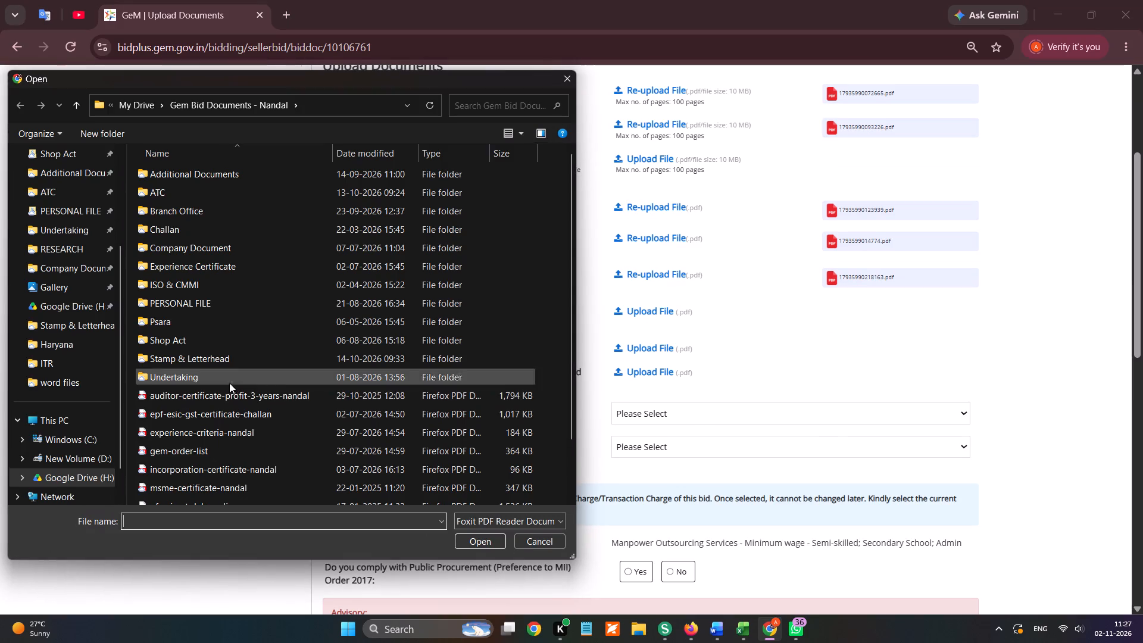
double_click(180, 461)
Upload auditor-certificate-profit-3-years-nandal as the Auditor Certificate for profit making entity in last 3 yrs.
click(657, 356)
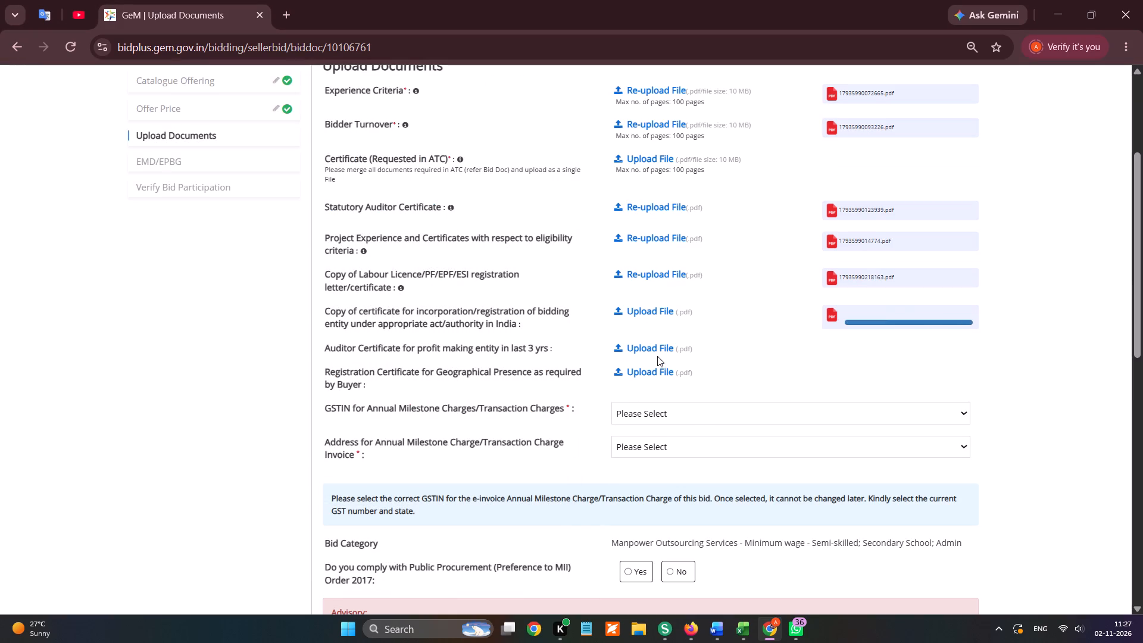
click(659, 353)
click(268, 396)
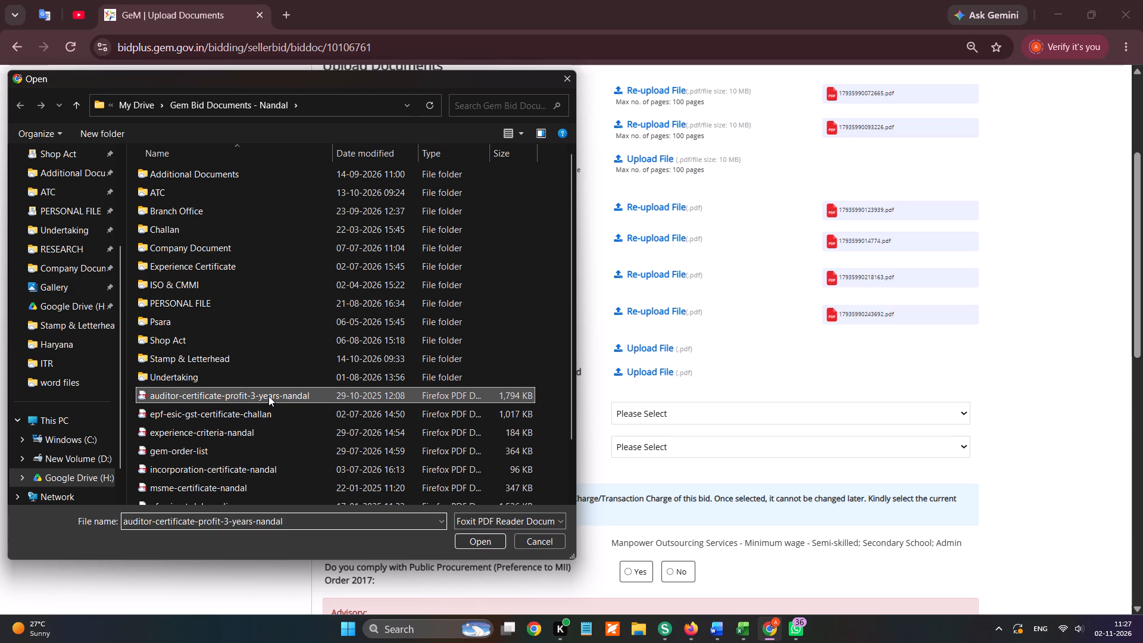
triple_click(268, 396)
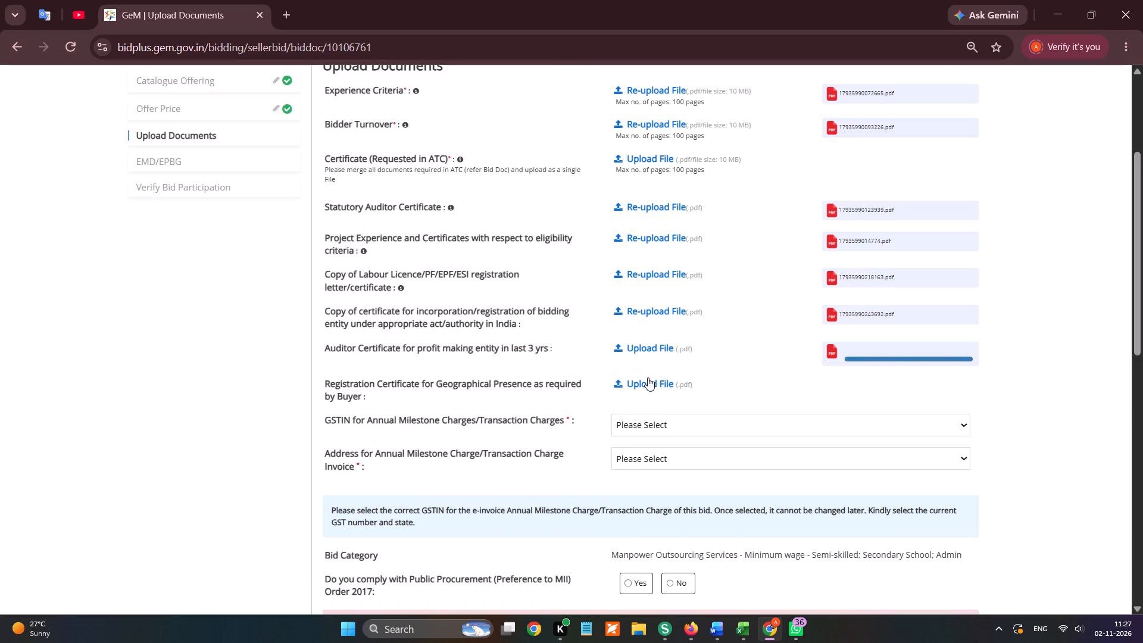
Check the bid's city in the tracking sheet and upload mh-mumbai-shopact-nandal from Shop Act as the Geographical Presence registration certificate.
key(alt+Tab)
click(226, 15)
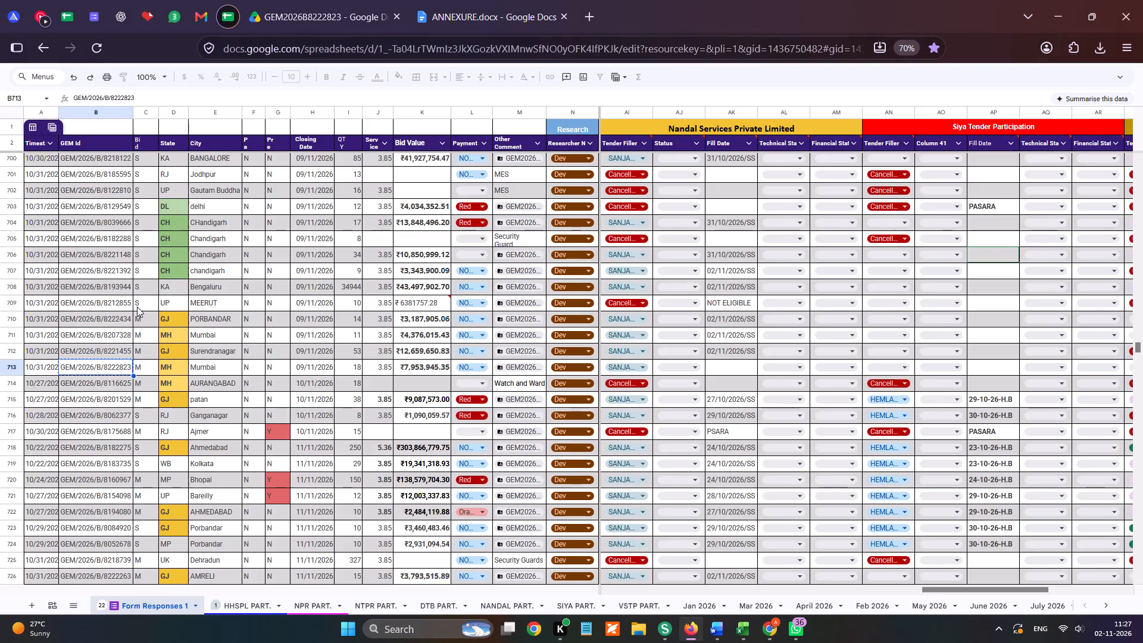
click(0, 367)
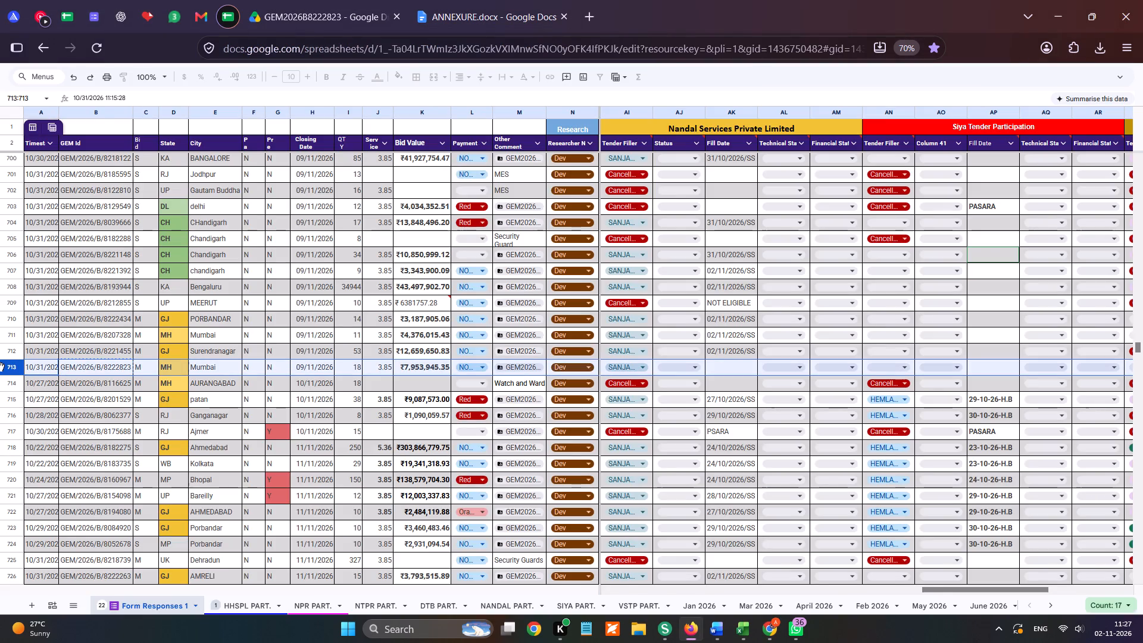
key(alt+Tab)
click(679, 379)
scroll(86, 279, up, 3)
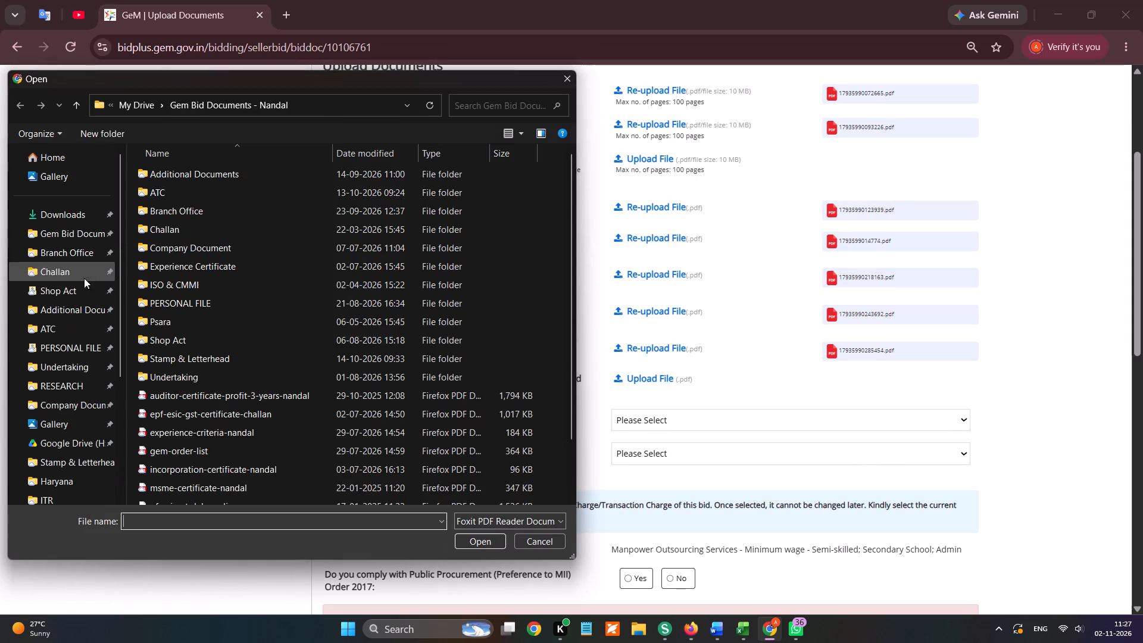
scroll(84, 278, up, 2)
click(73, 288)
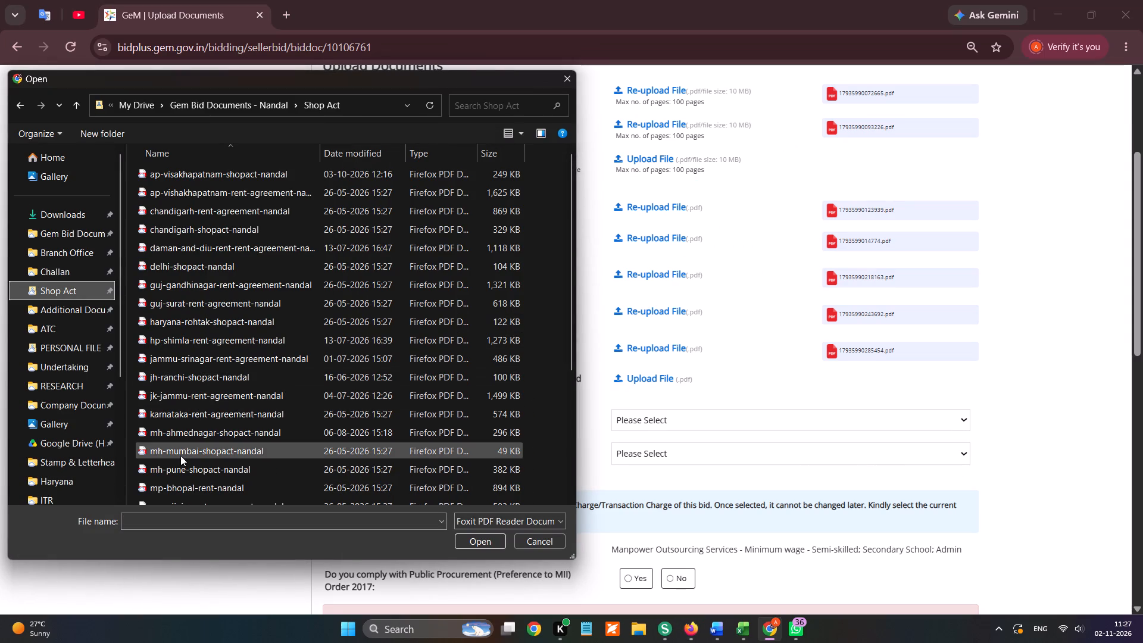
triple_click(185, 452)
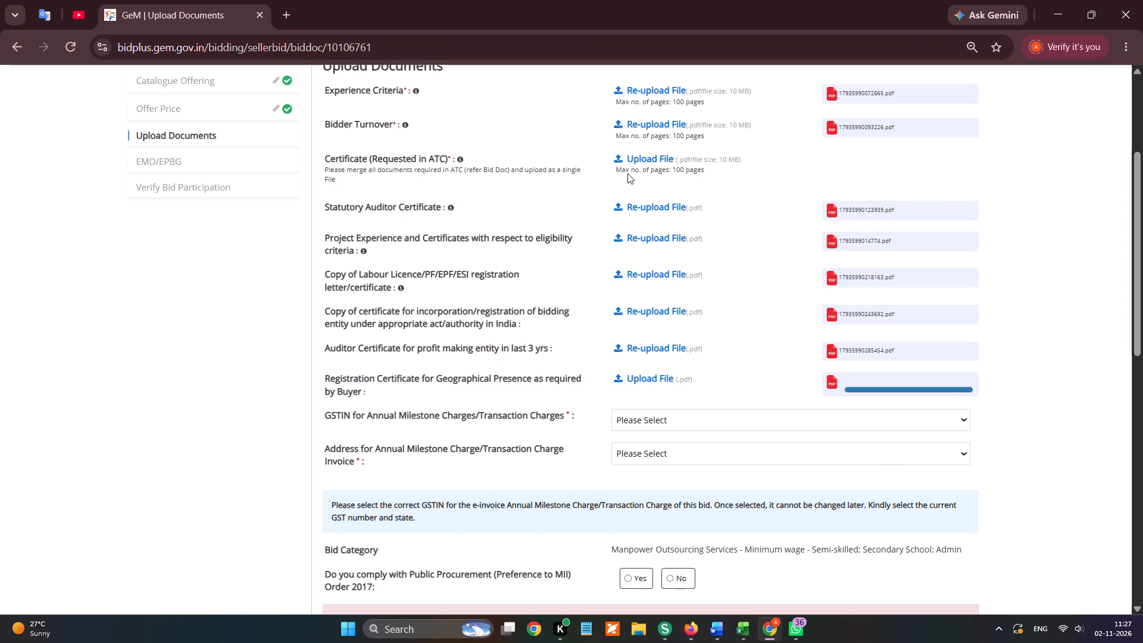
Read through the buyer's ANNEXURE.docx undertaking letter for its stamp paper requirement and declarations.
key(alt+Tab)
click(485, 7)
scroll(554, 275, down, 5)
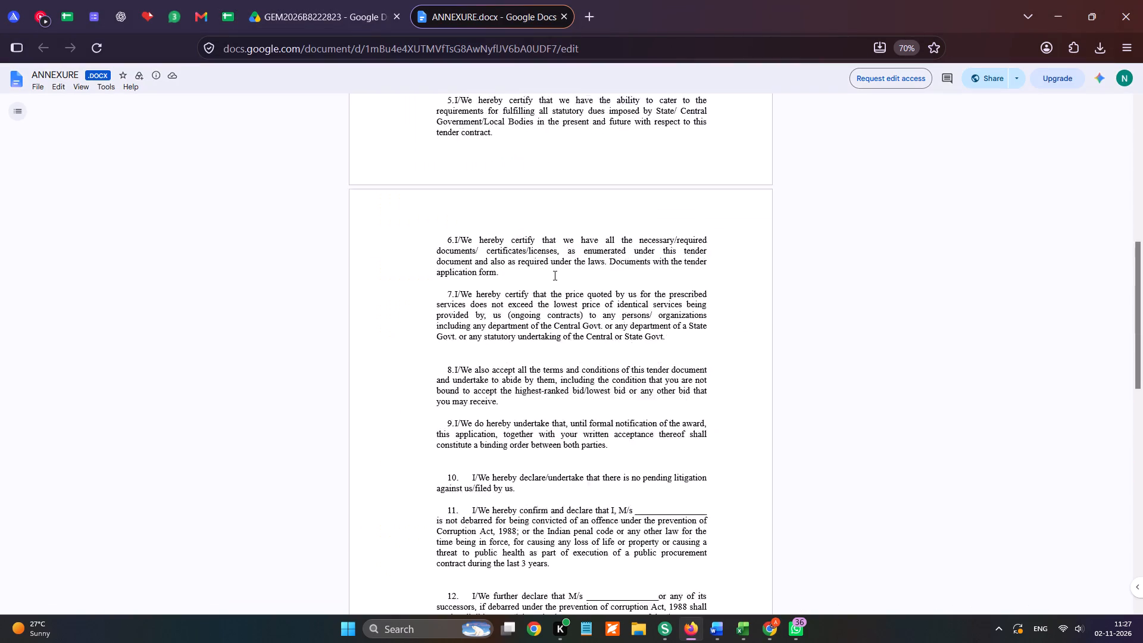
scroll(554, 275, down, 8)
scroll(548, 278, up, 6)
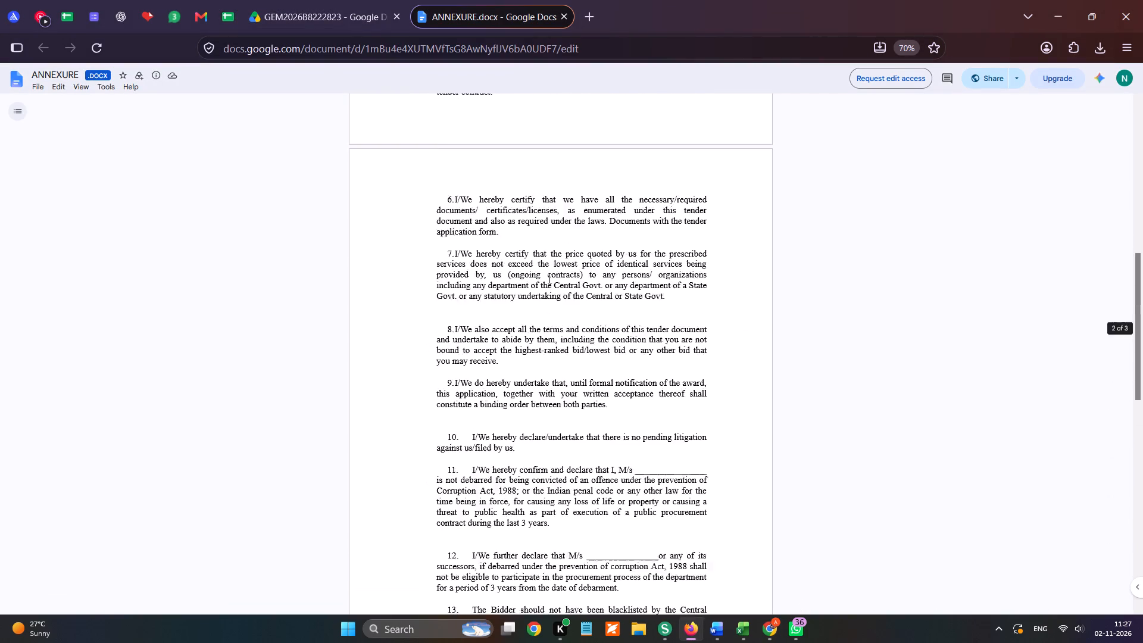
scroll(548, 278, up, 3)
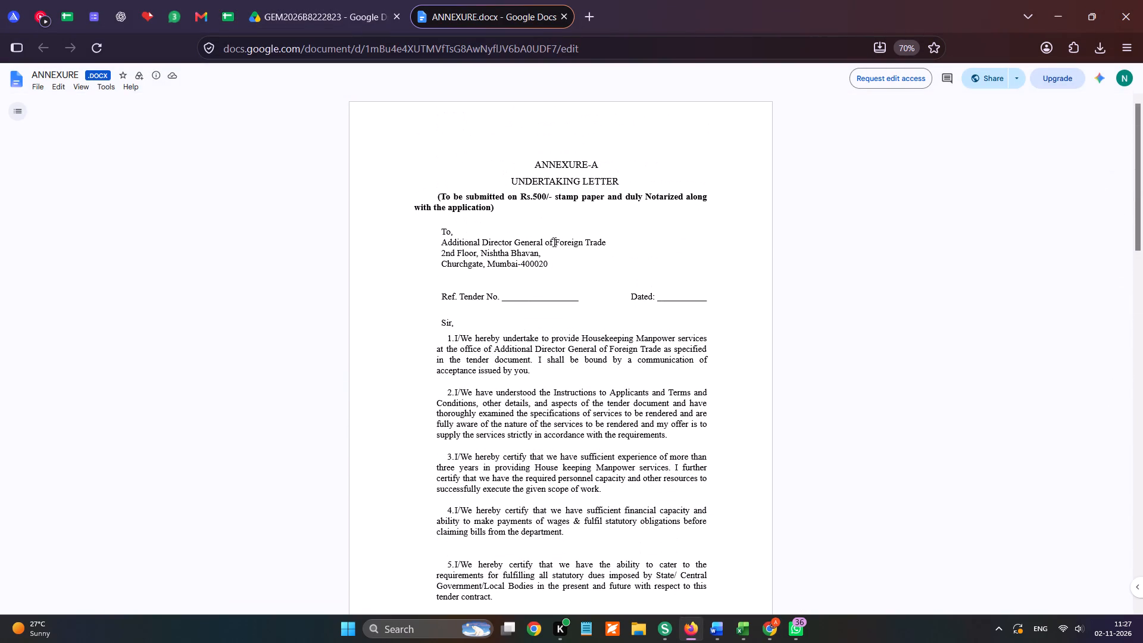
Look over the gj-stamp-300-nandal document in Word, the bid's Drive folder and its row in the tracking sheet.
click(723, 630)
click(960, 567)
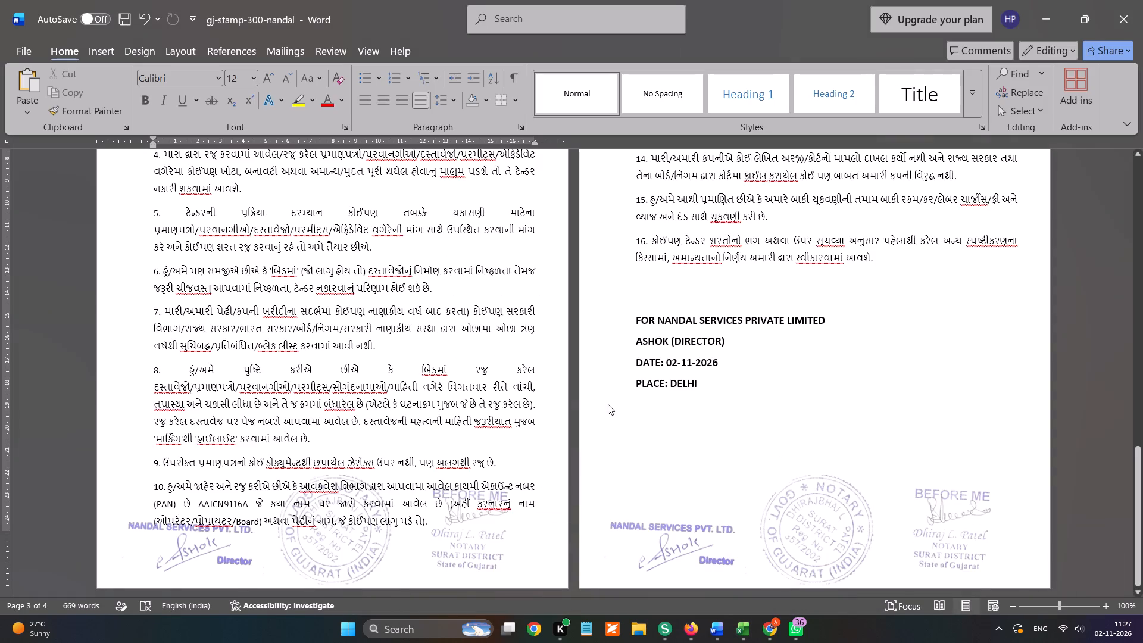
key(alt+Tab)
click(298, 12)
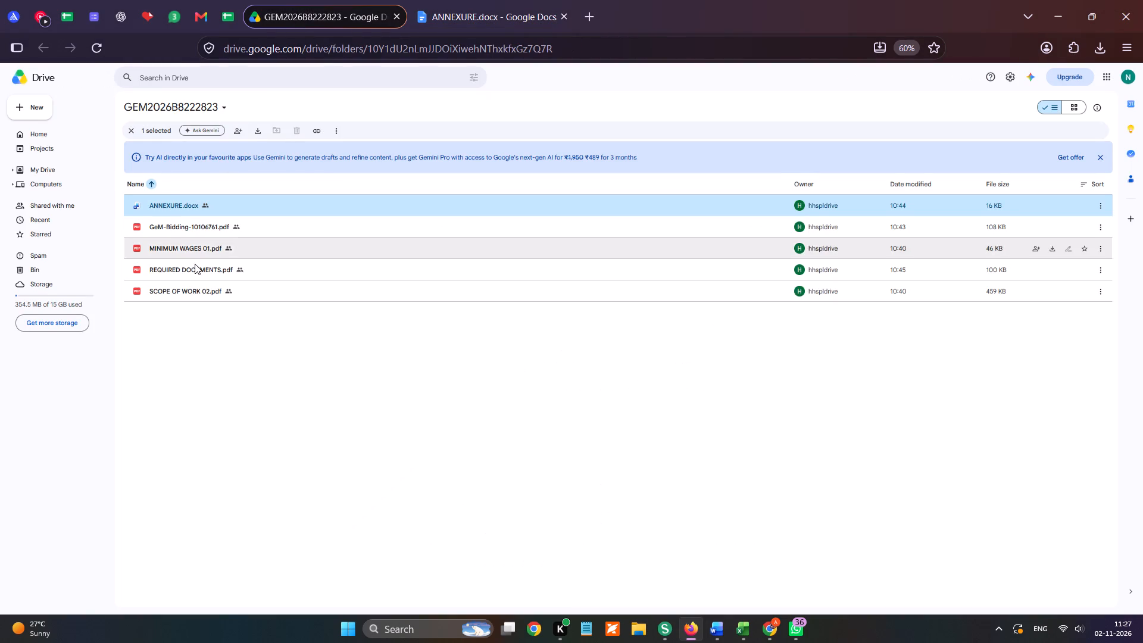
key(alt+Tab)
key(alt+Tab)
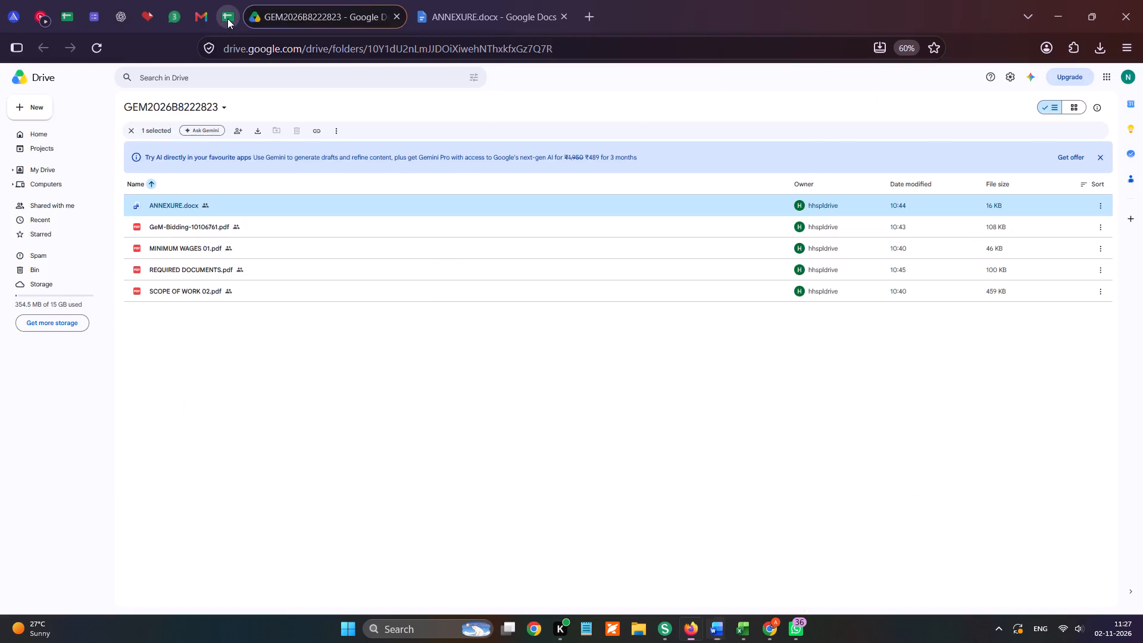
click(227, 18)
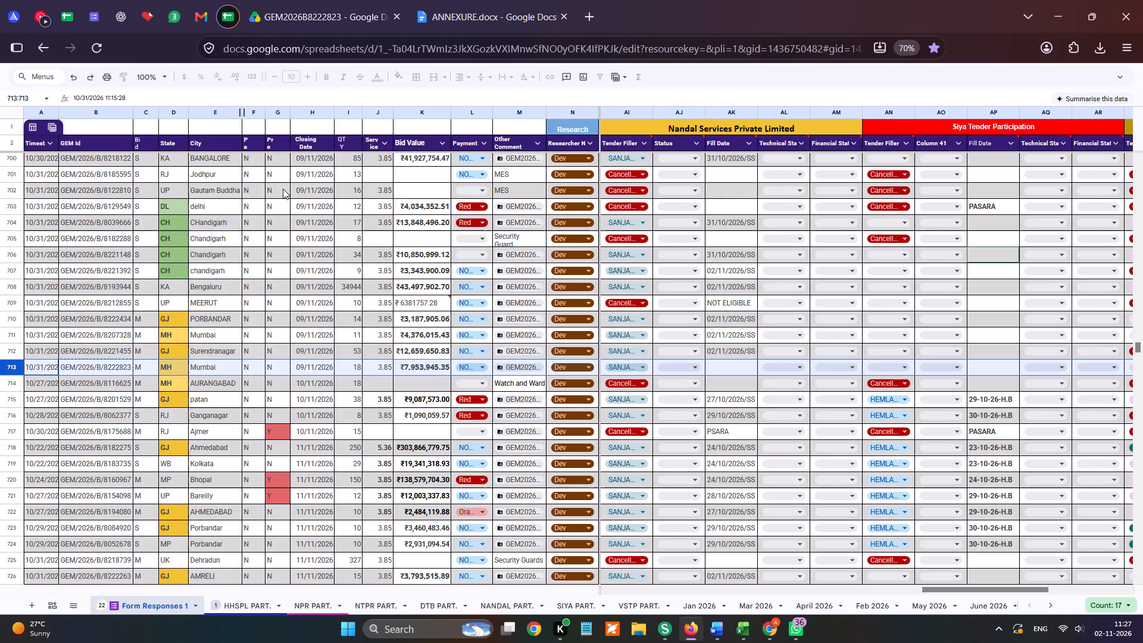
Compare the declarations in ANNEXURE.docx with the gj-stamp-300-nandal document in Word.
click(487, 0)
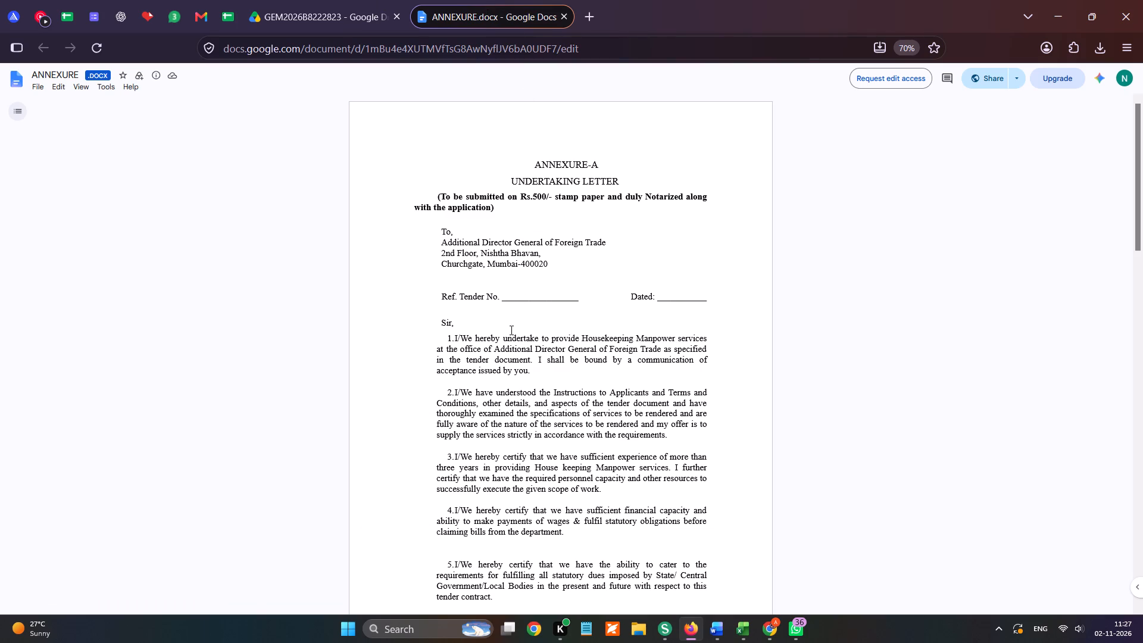
scroll(514, 328, down, 6)
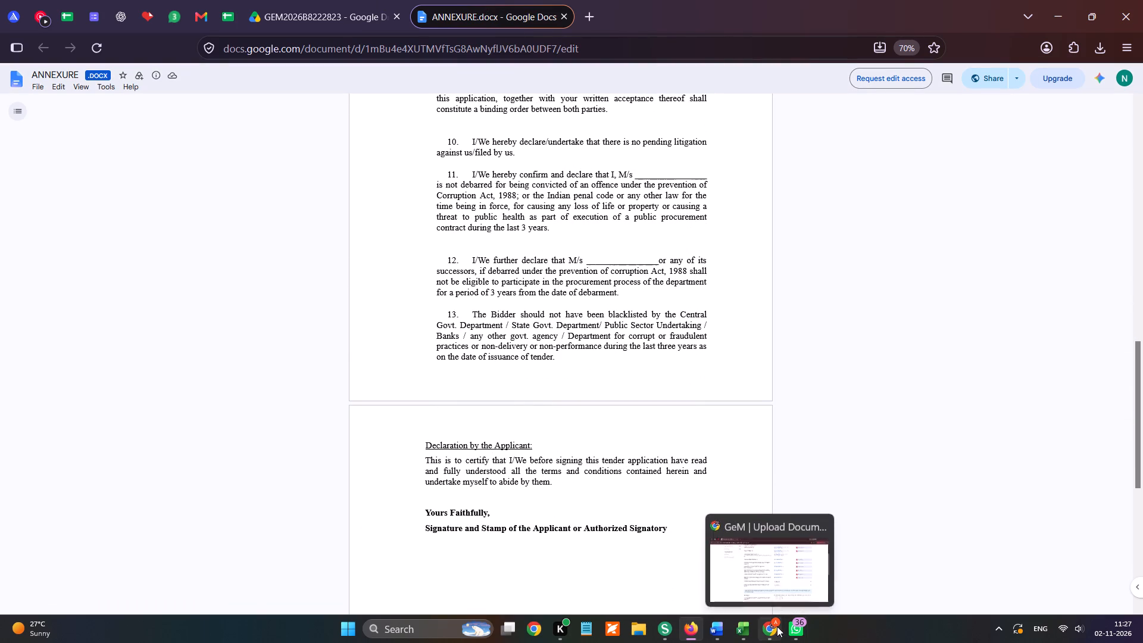
click(736, 623)
click(714, 626)
click(970, 570)
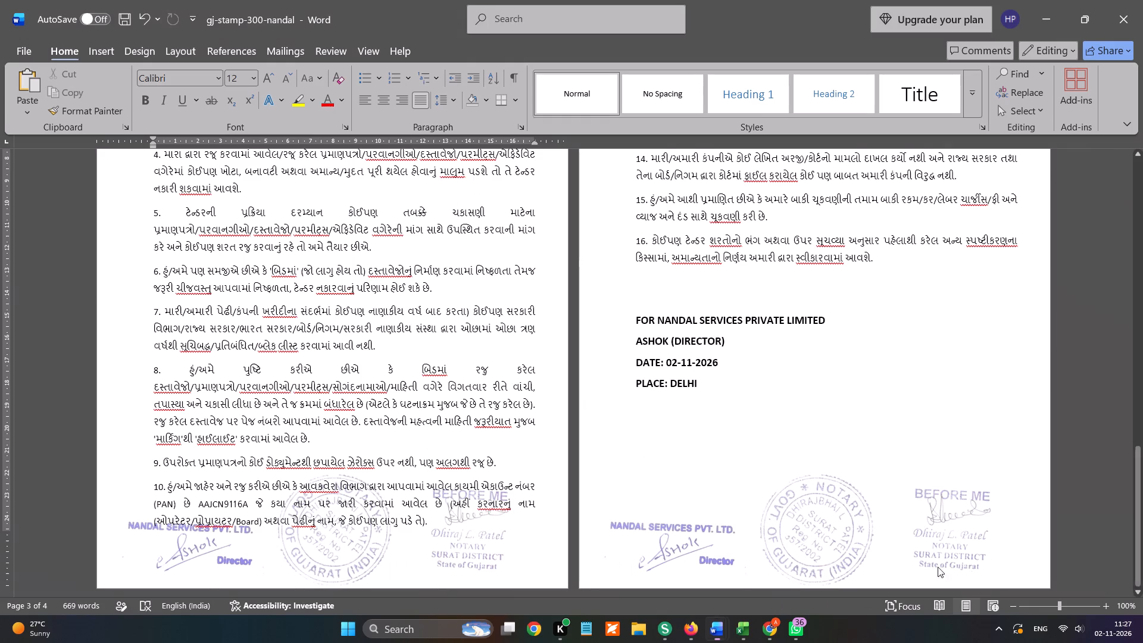
scroll(686, 404, down, 2)
scroll(685, 404, up, 1)
scroll(684, 406, down, 4)
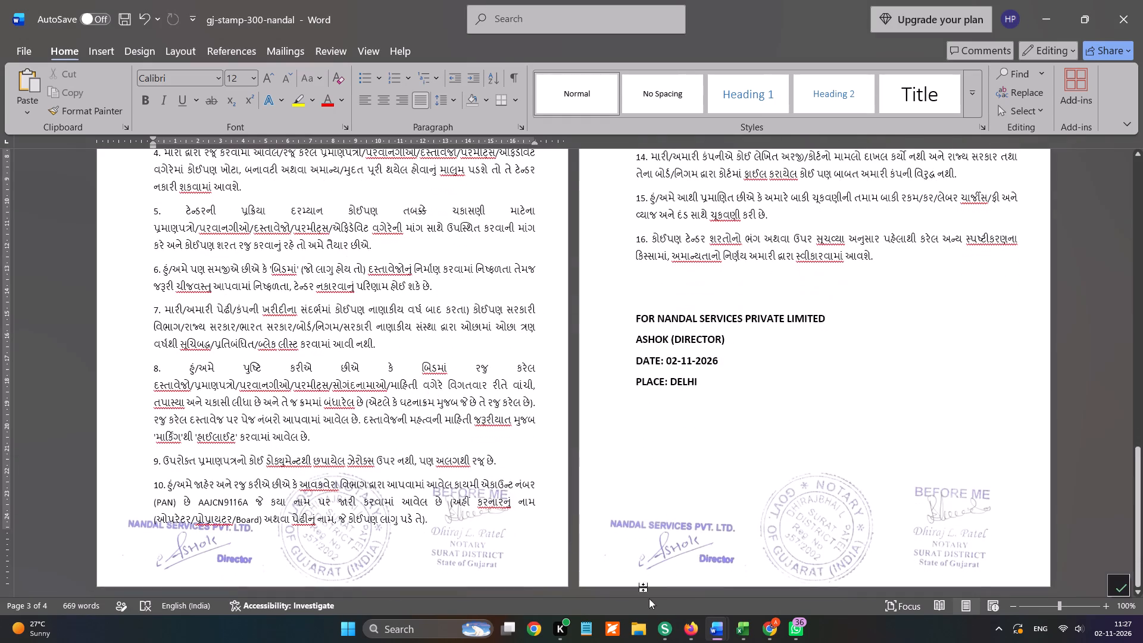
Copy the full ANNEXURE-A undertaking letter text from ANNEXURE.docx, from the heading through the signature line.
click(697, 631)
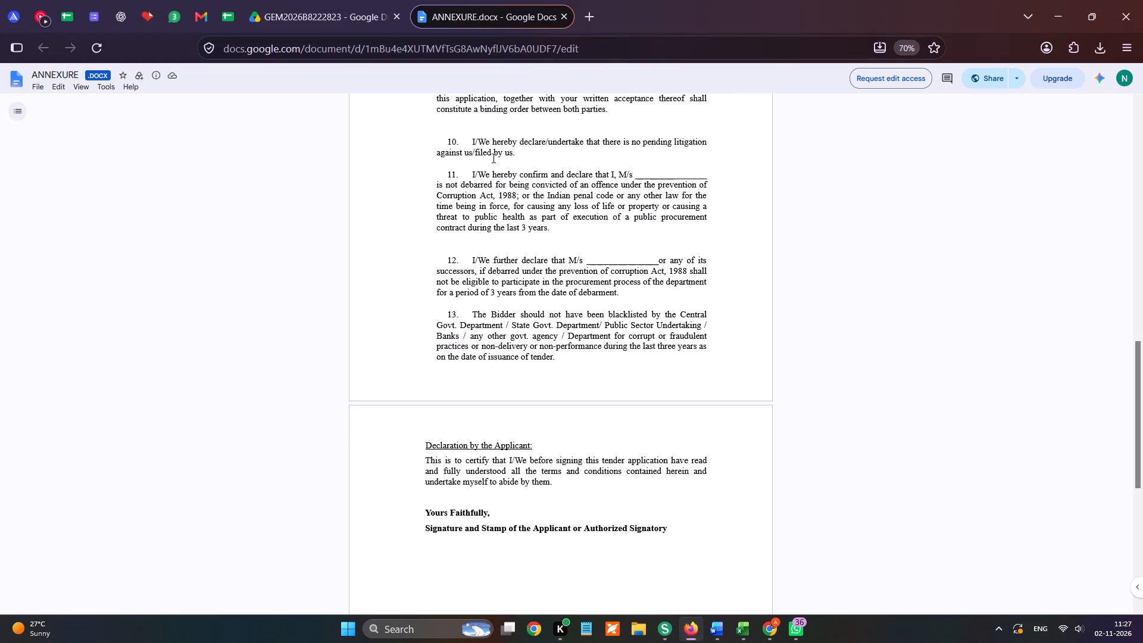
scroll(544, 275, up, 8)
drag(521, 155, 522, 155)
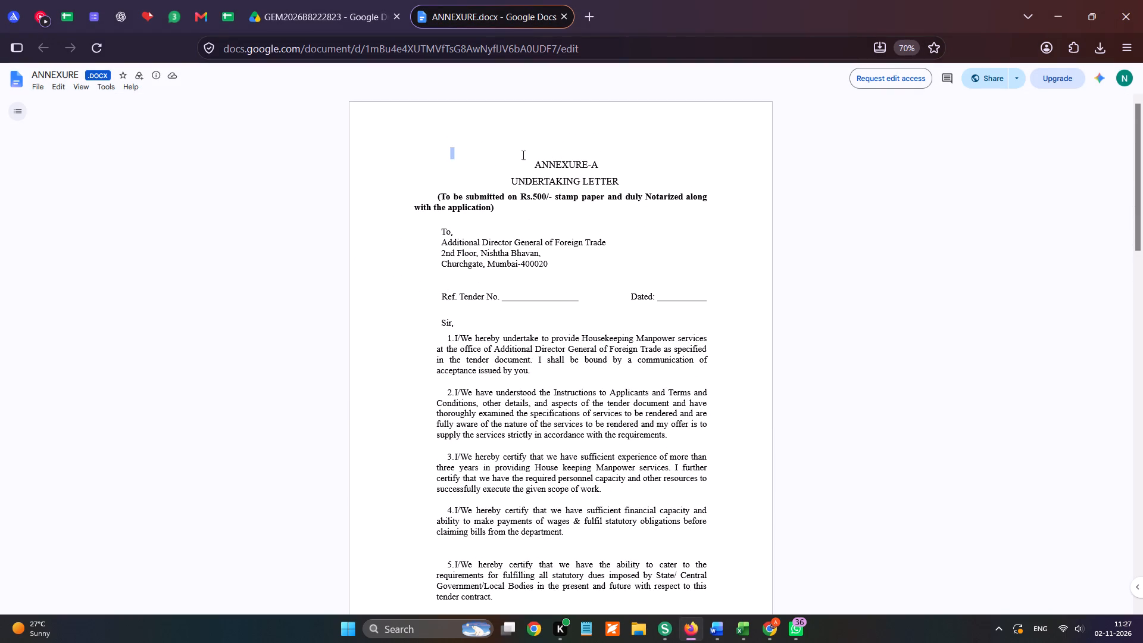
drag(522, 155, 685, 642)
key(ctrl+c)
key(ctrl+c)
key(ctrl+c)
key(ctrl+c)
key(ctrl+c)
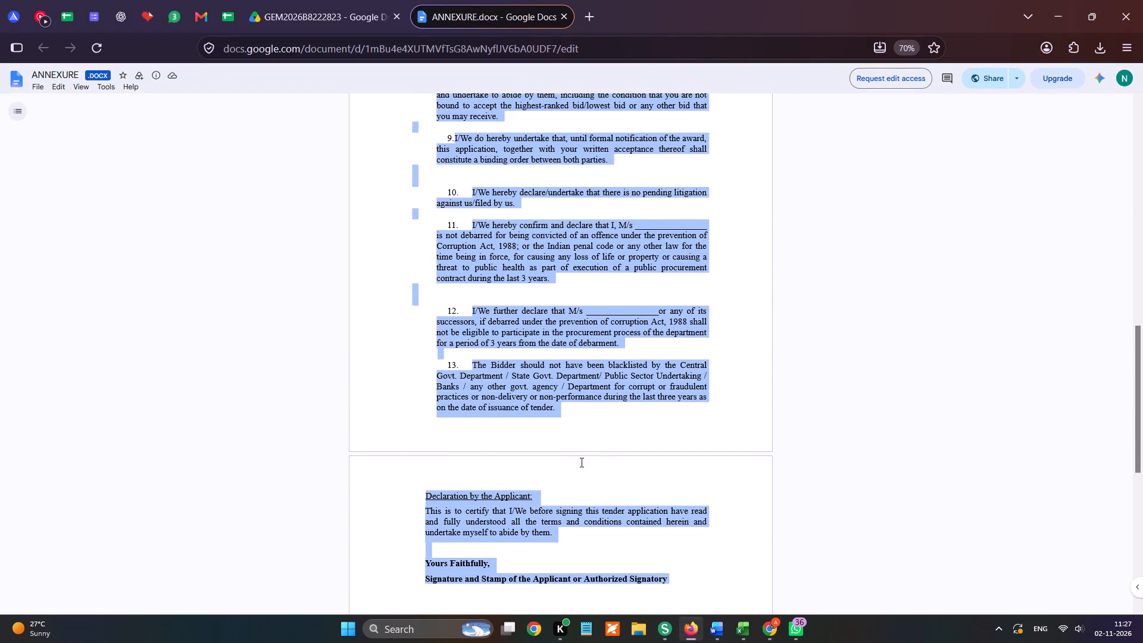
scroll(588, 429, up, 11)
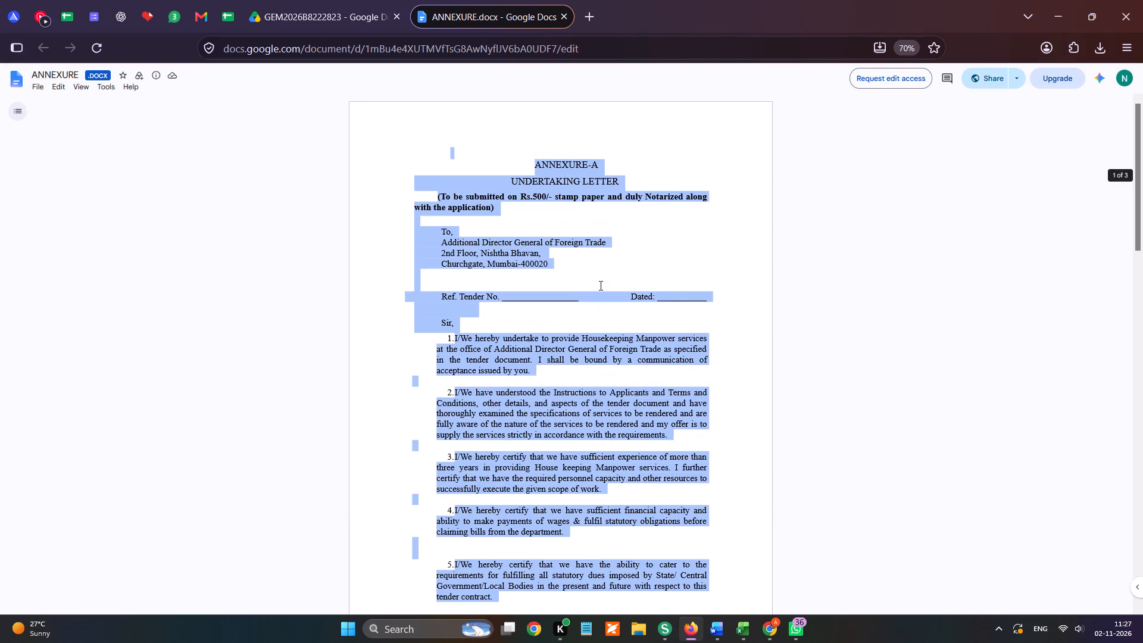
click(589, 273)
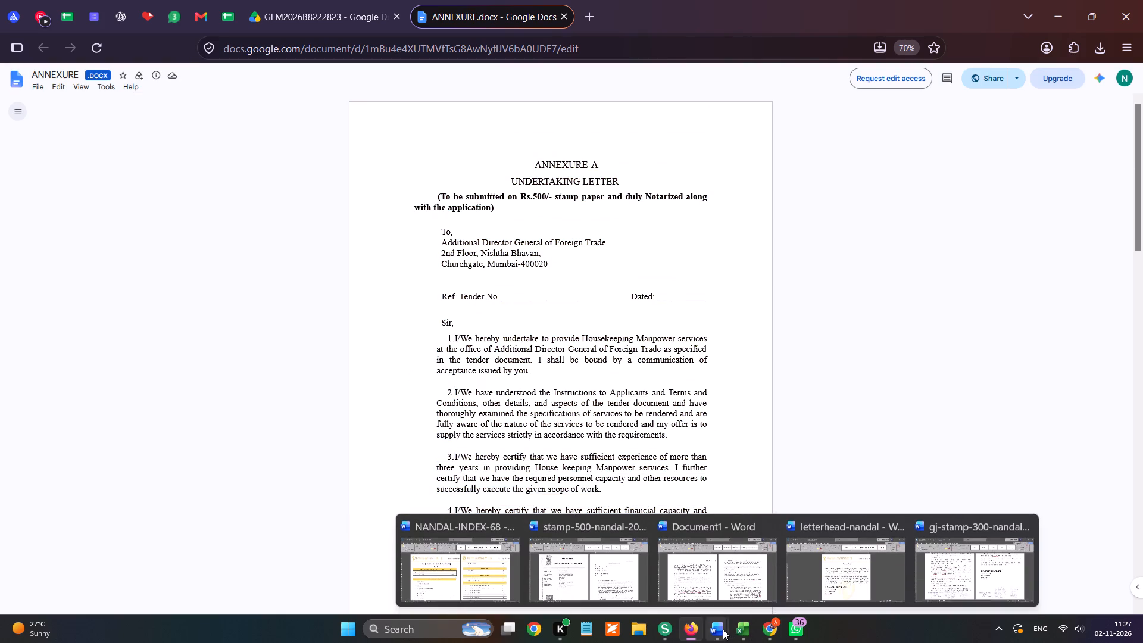
Compare the undertaking letter in the Word document stamp-500-nandal-2026 with ANNEXURE.docx, including the clauses and closing section.
click(601, 566)
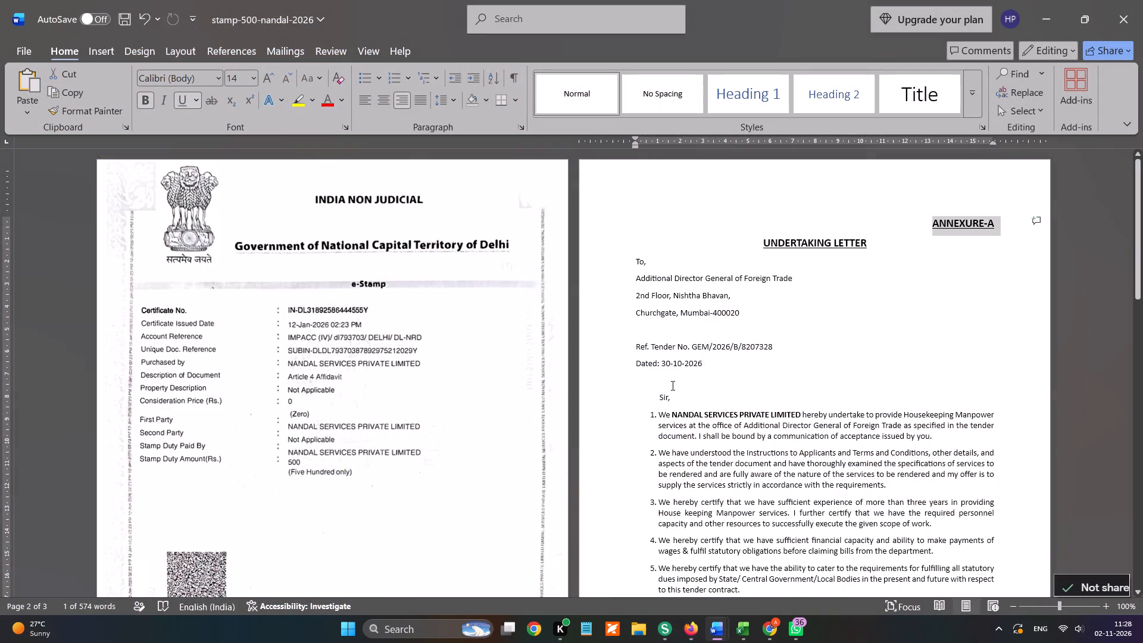
scroll(672, 389, down, 11)
scroll(671, 409, up, 2)
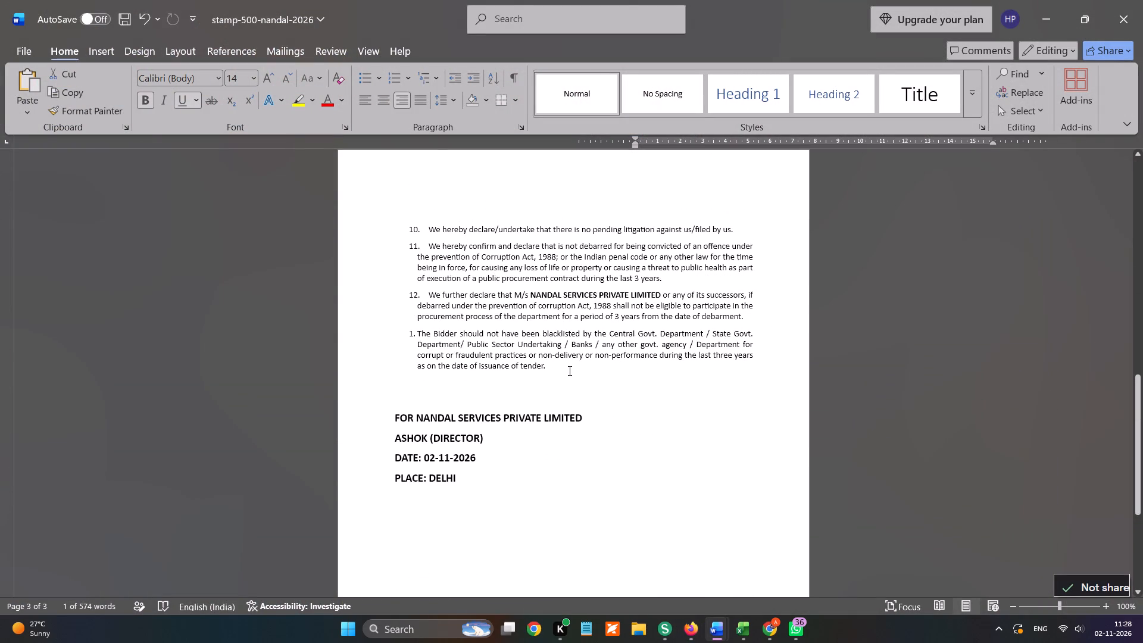
key(alt+Tab)
scroll(519, 325, down, 7)
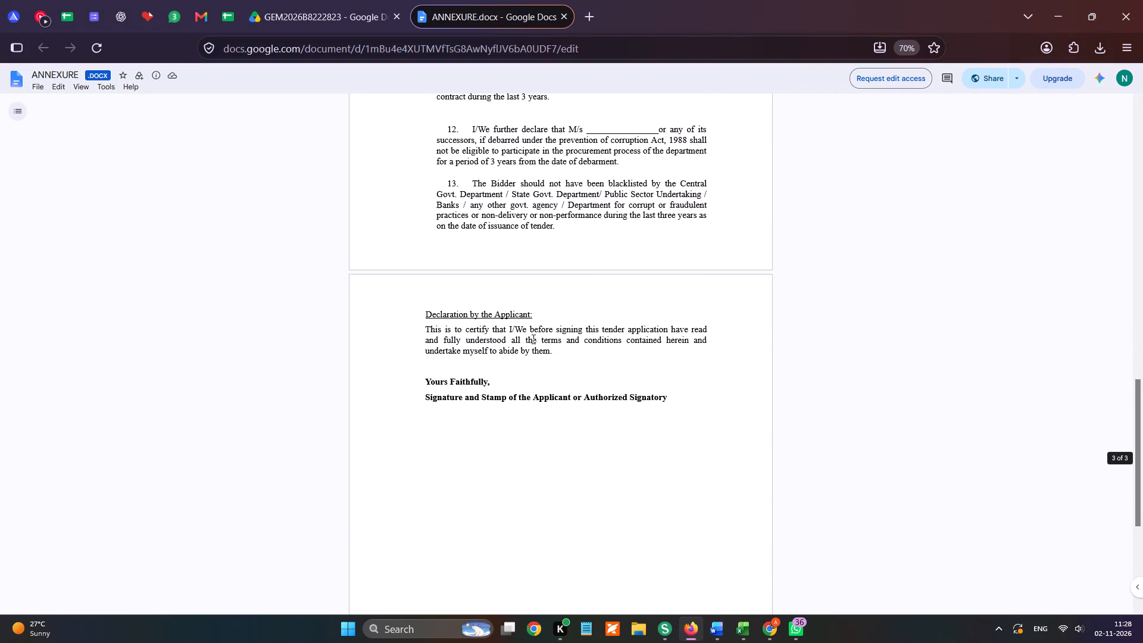
key(alt+Tab)
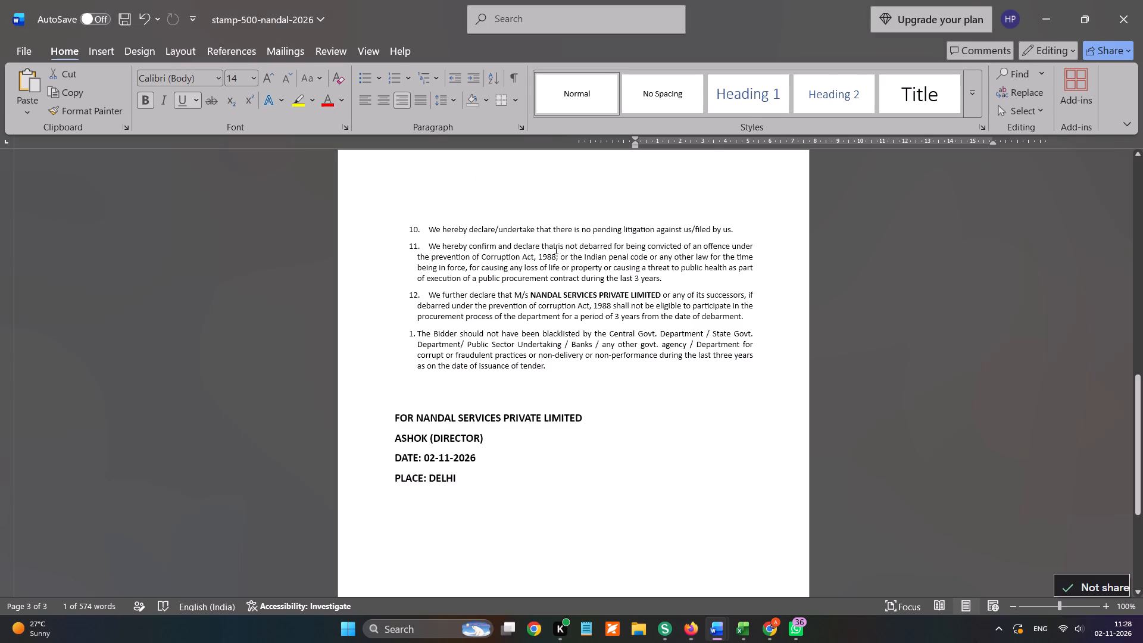
key(alt+Tab)
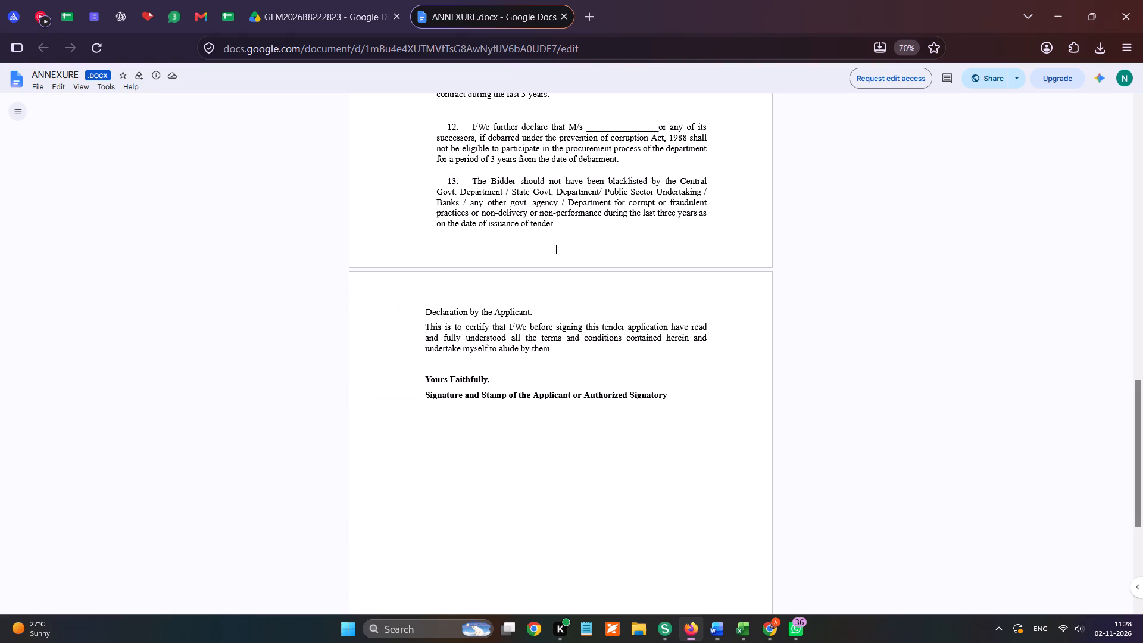
scroll(554, 250, up, 9)
key(alt+Tab)
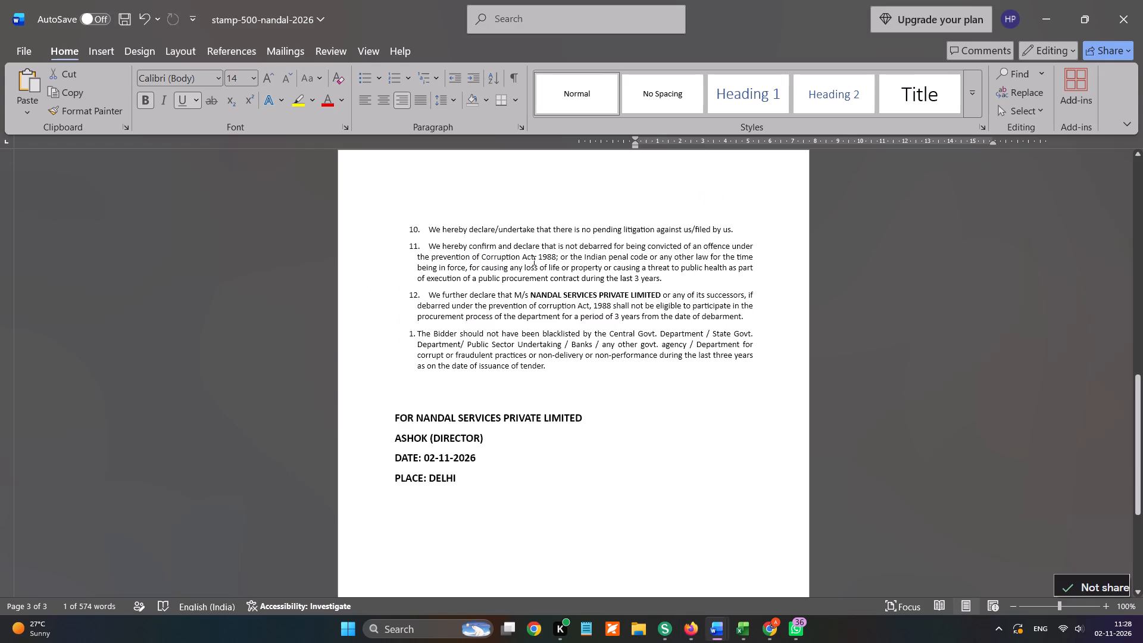
scroll(536, 262, up, 16)
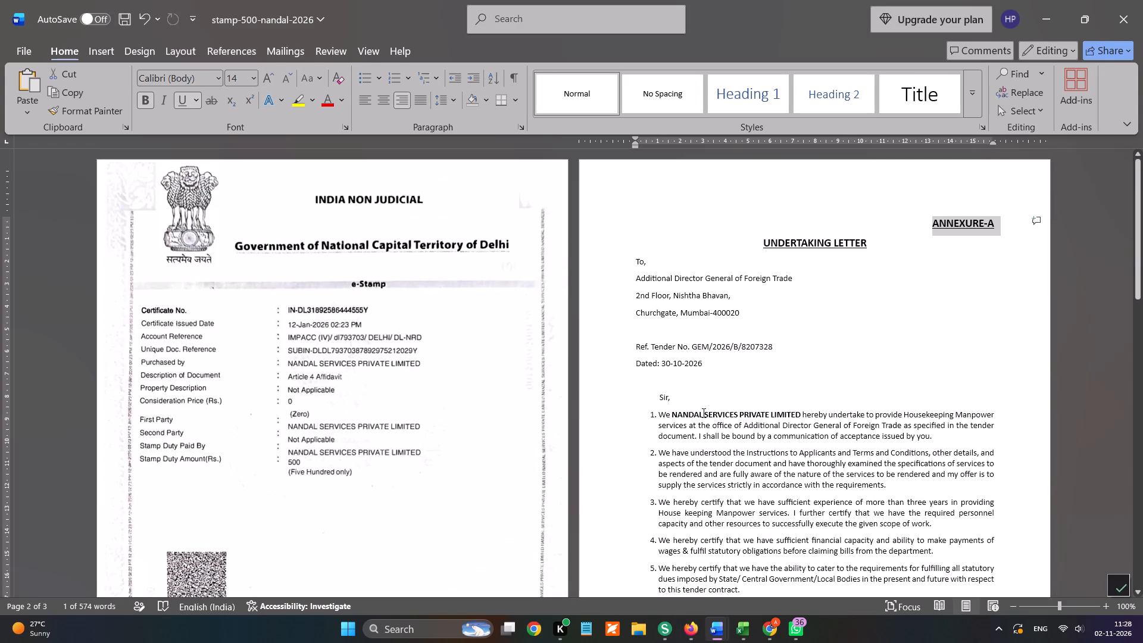
Delete the Ref. Tender No. and Dated lines from the undertaking letter in stamp-500-nandal-2026.
drag(632, 345, 741, 378)
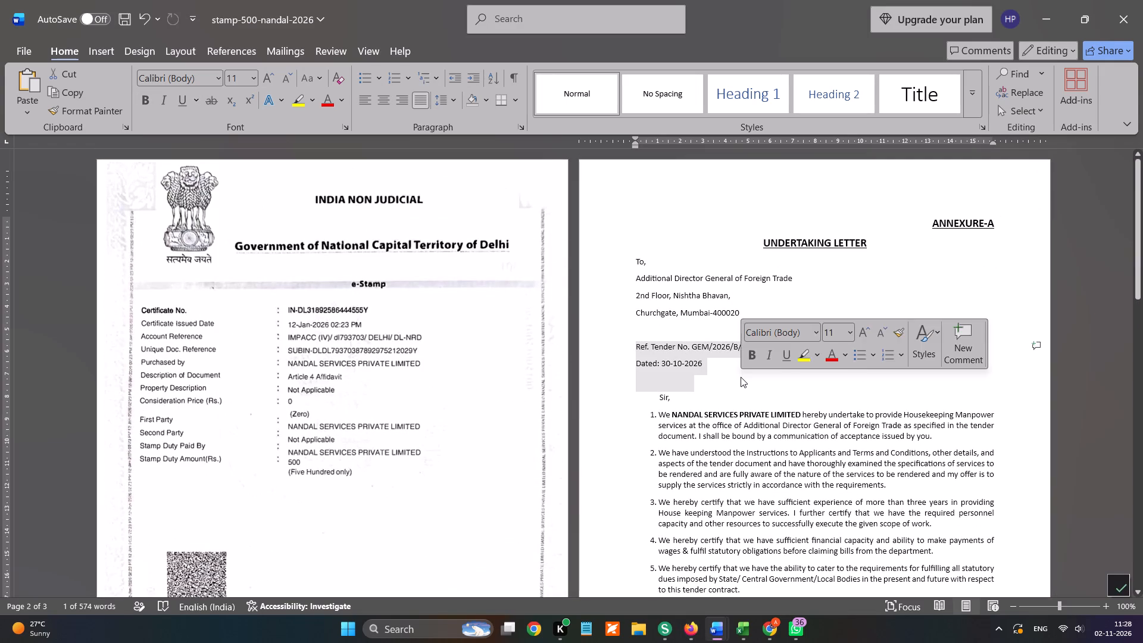
key(BackSpace)
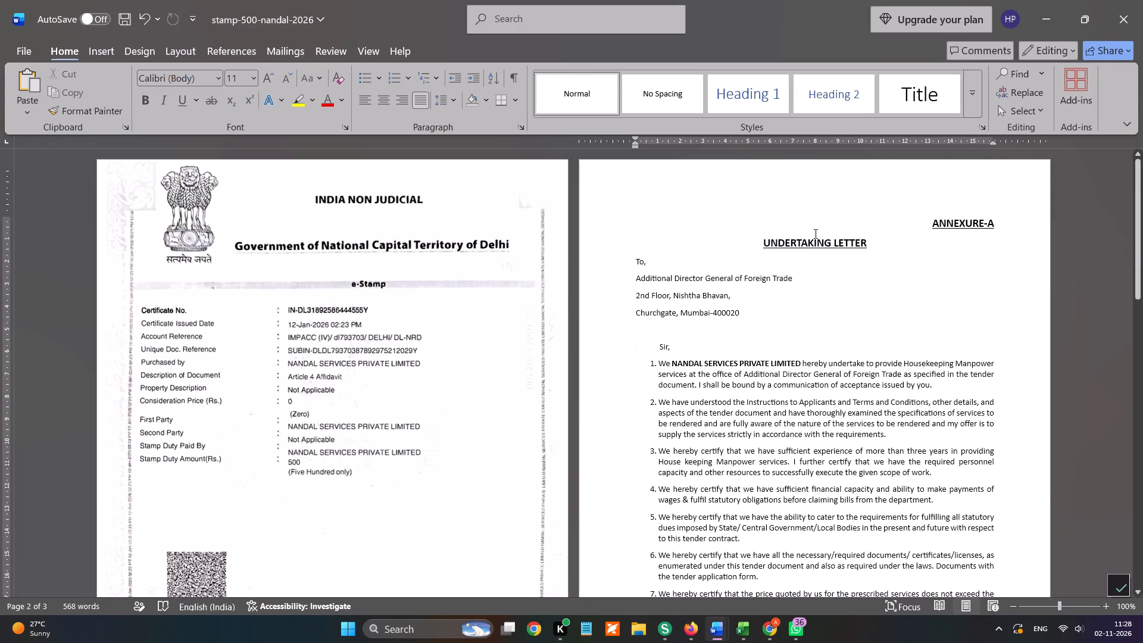
Export the stamp-500-nandal-2026 undertaking as a PDF and leave Word.
key(alt+f)
key(e)
key(a)
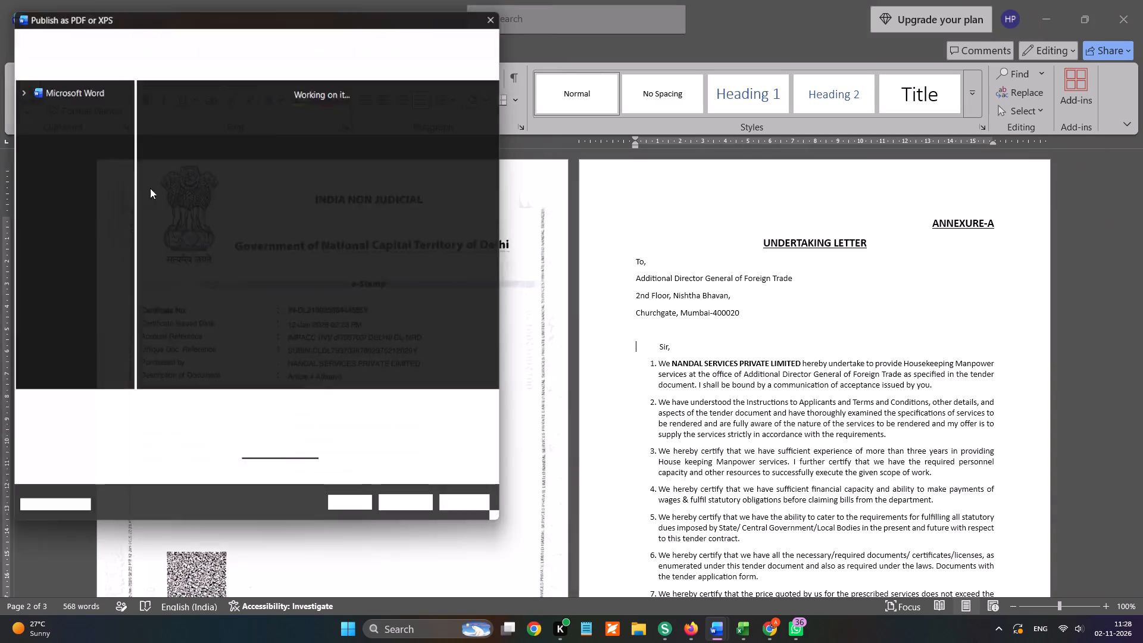
click(486, 517)
key(alt+Tab)
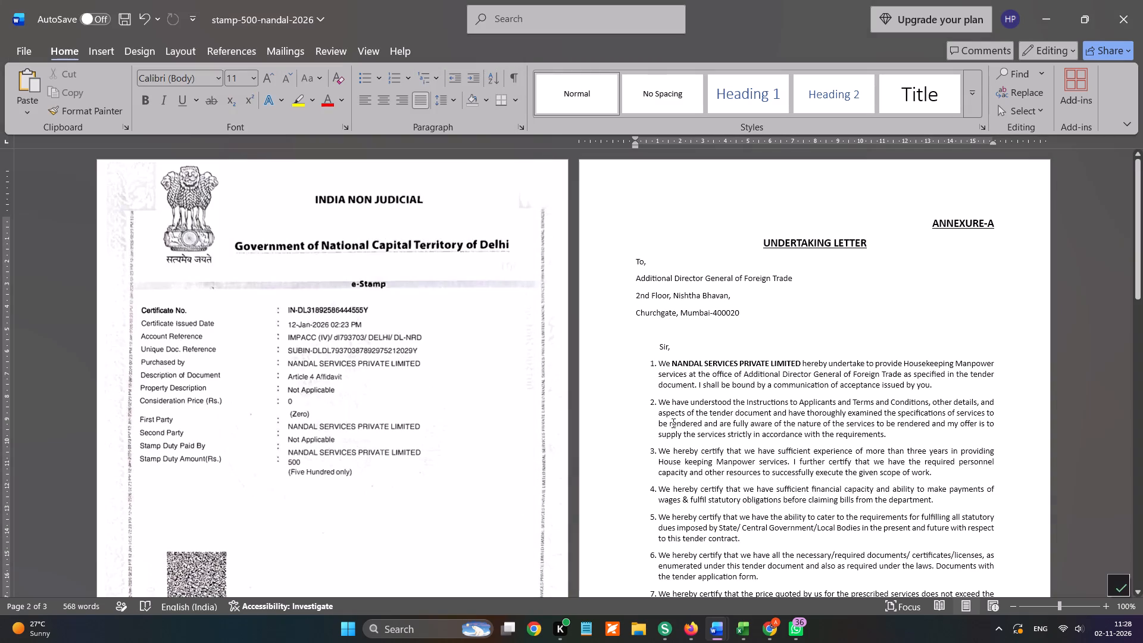
Return to Word and publish the stamp-500-nandal-2026 undertaking as a PDF in the Downloads folder.
key(alt+Tab)
key(alt+f)
key(e)
key(a)
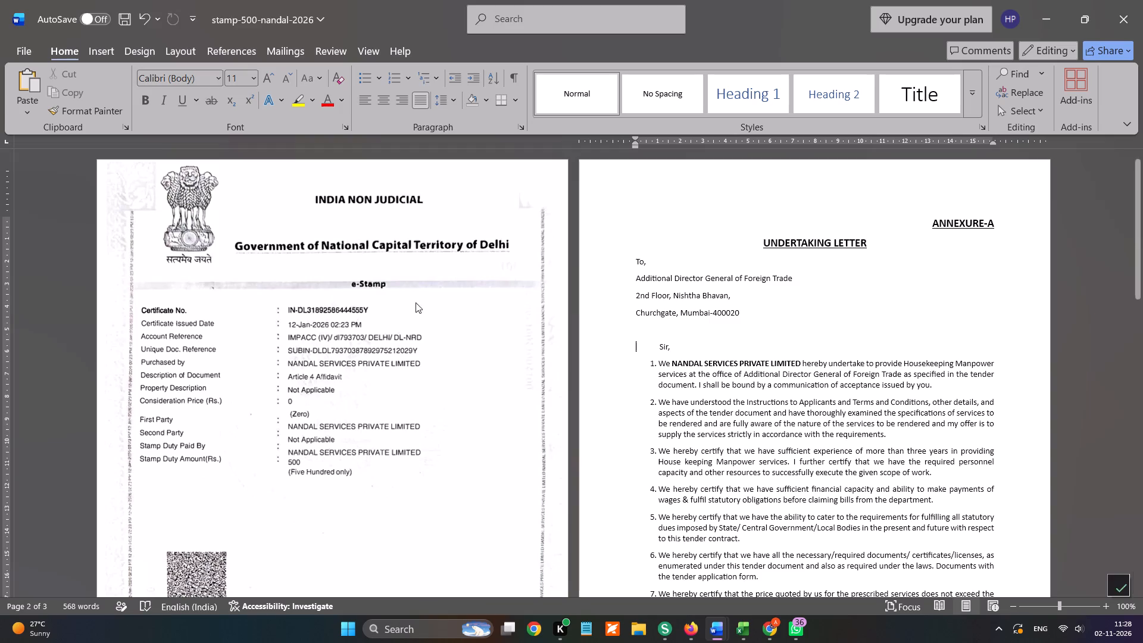
scroll(84, 171, up, 5)
click(75, 143)
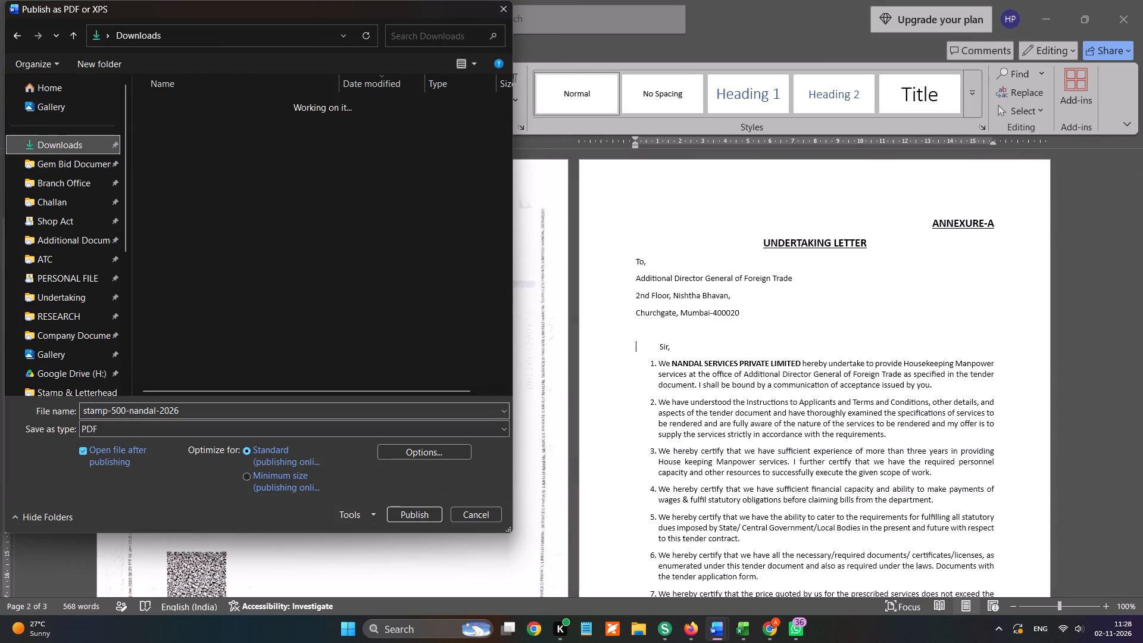
click(430, 513)
click(589, 315)
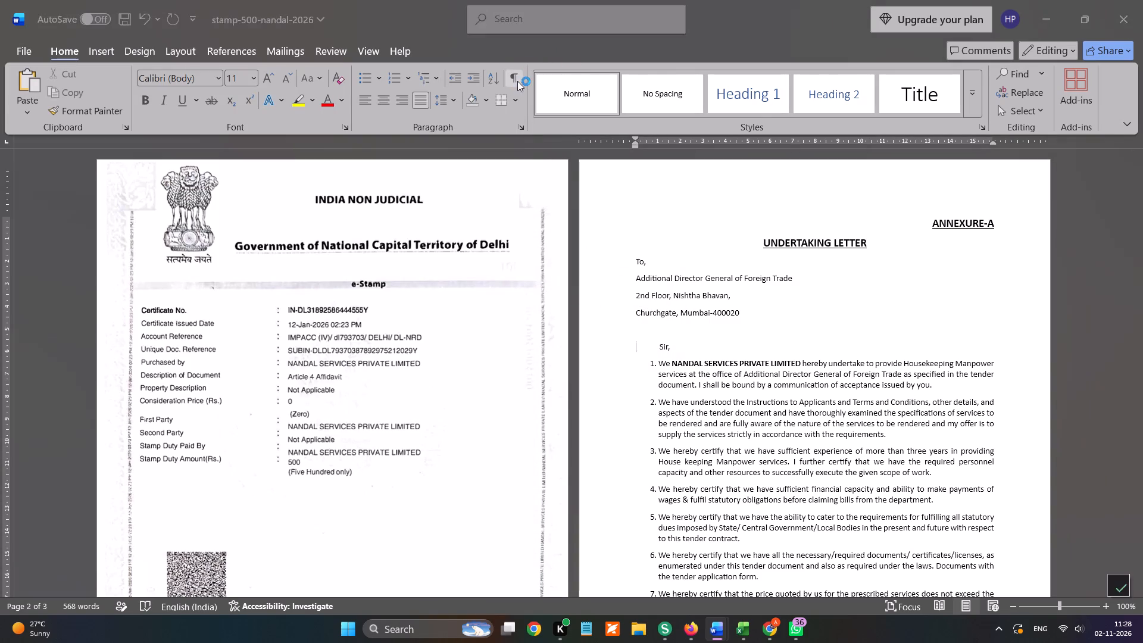
Close the ANNEXURE.docx and stamp-500-nandal-2026.pdf pages in Firefox, keeping the GEM2026B8222823 Drive folder open.
click(491, 1)
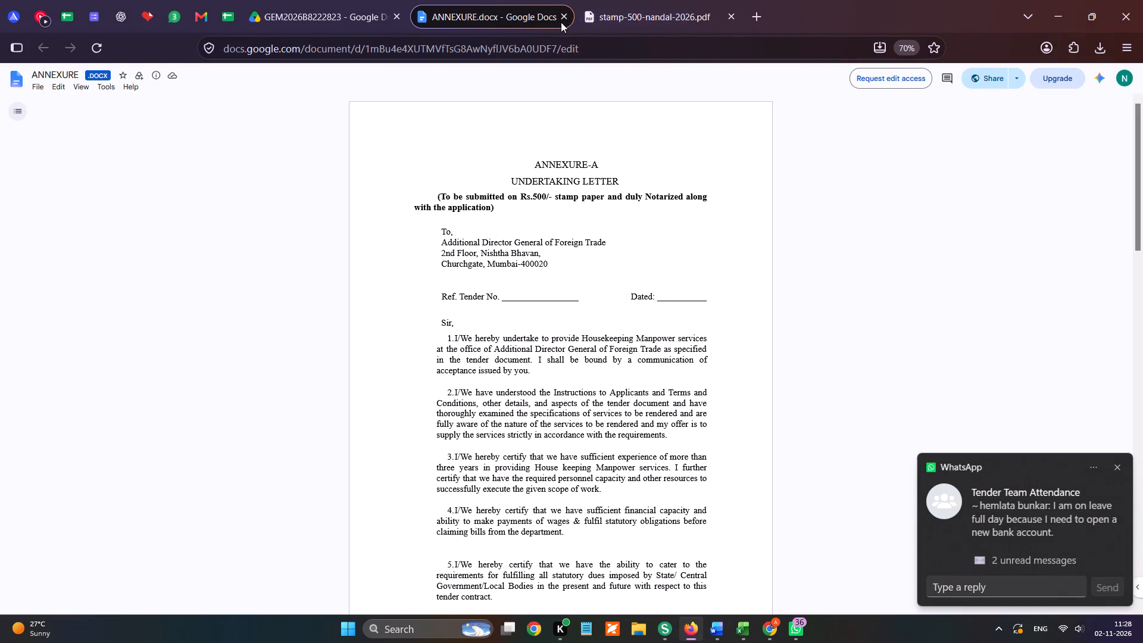
click(564, 20)
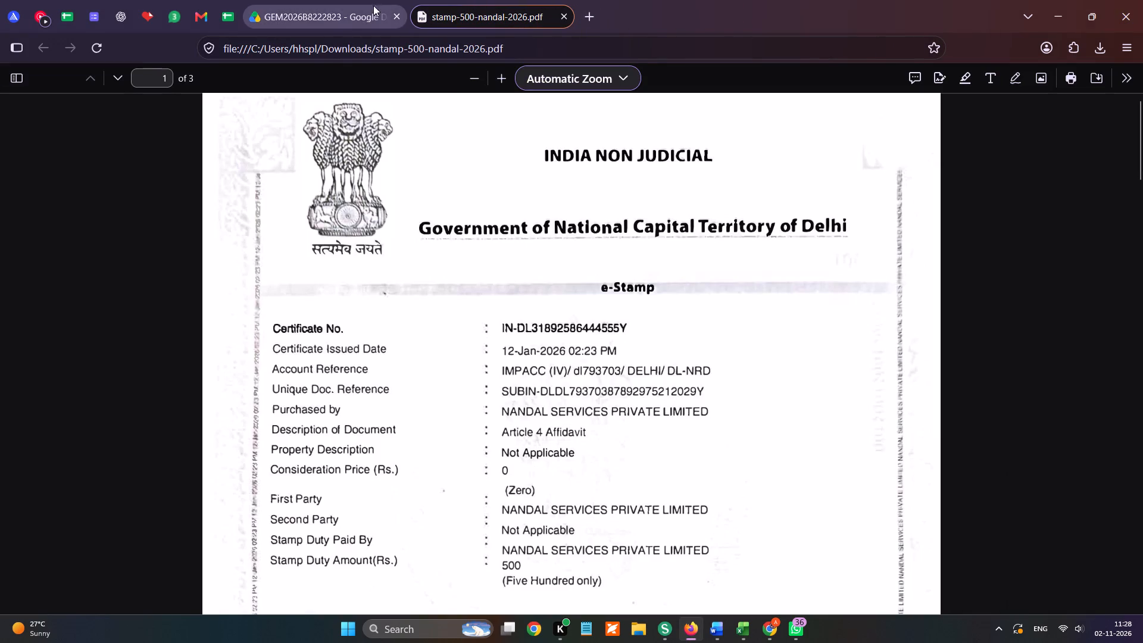
click(330, 6)
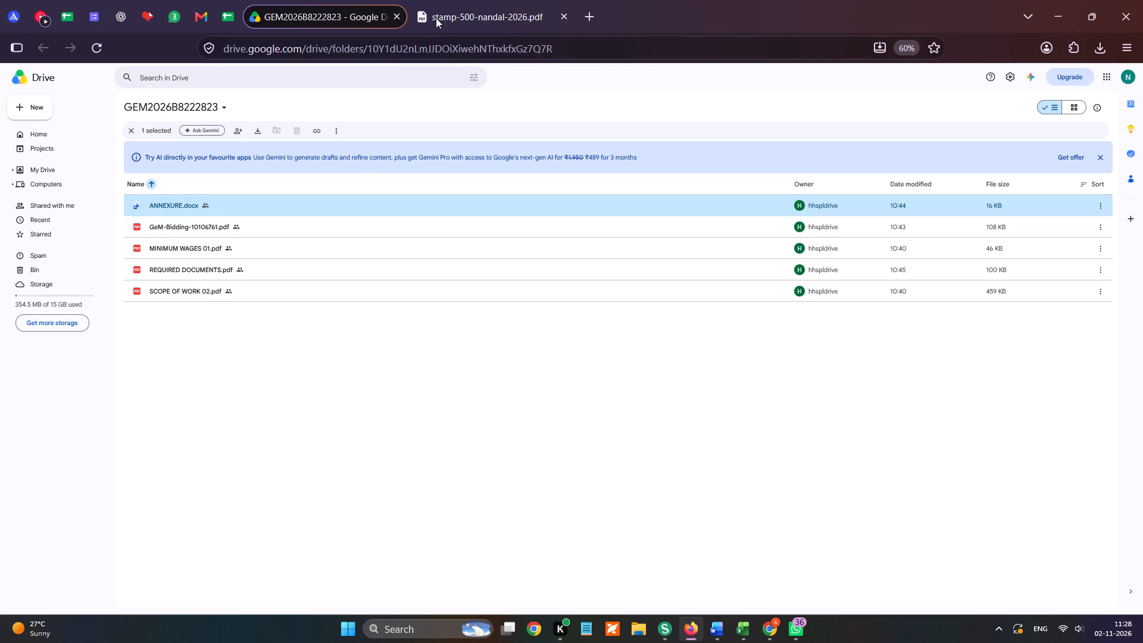
click(455, 14)
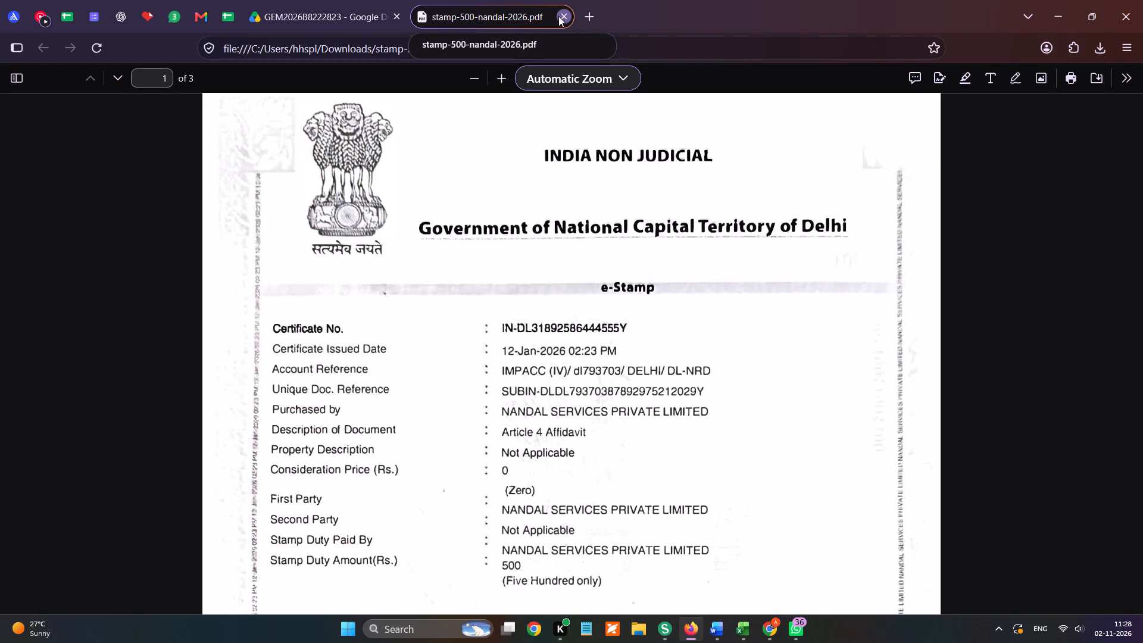
click(558, 16)
click(293, 353)
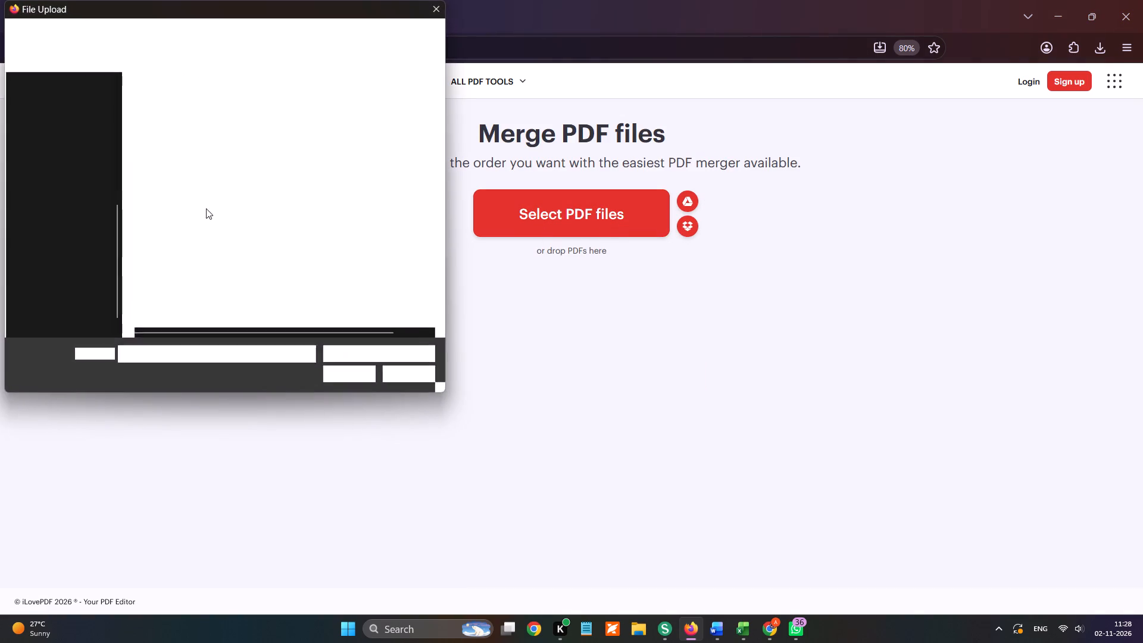
scroll(90, 192, up, 5)
click(77, 143)
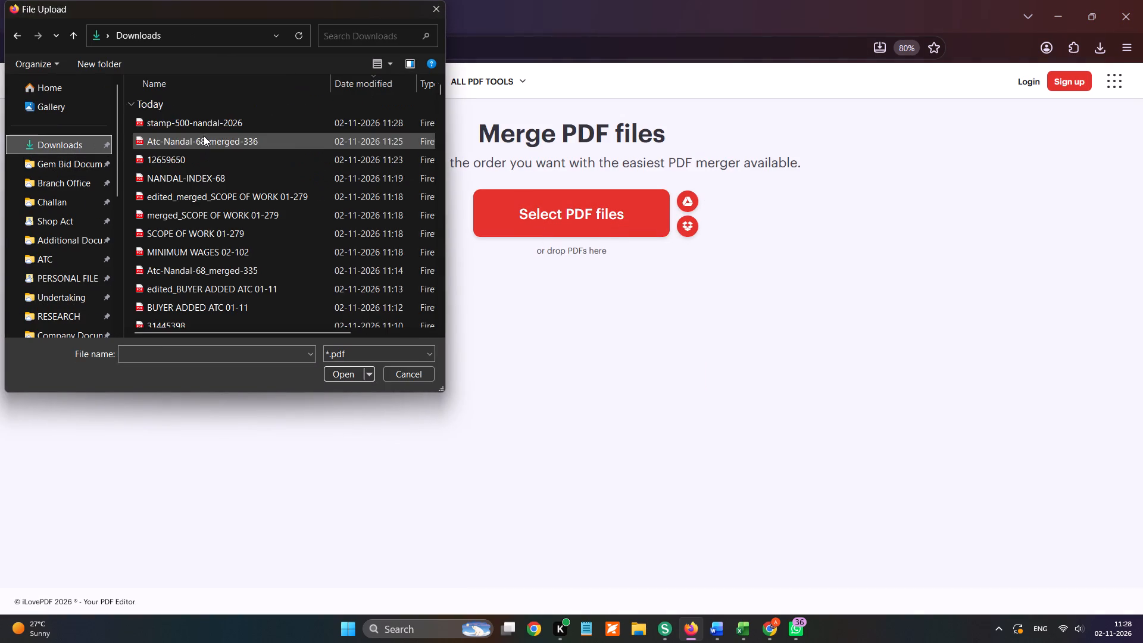
double_click(204, 125)
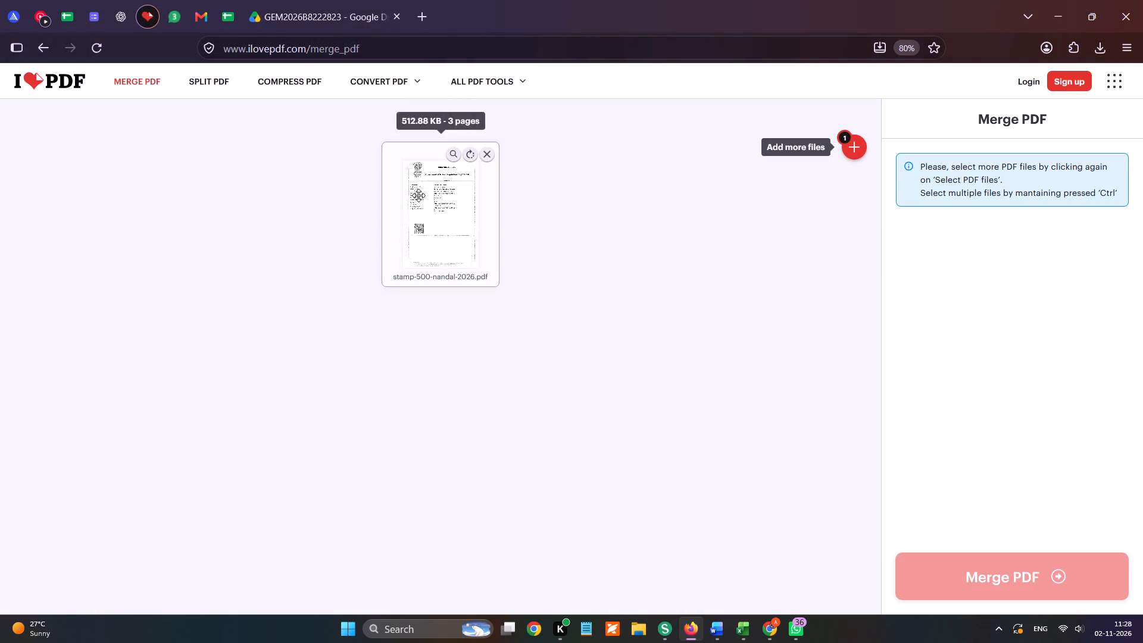
Download MINIMUM WAGES 01.pdf and SCOPE OF WORK 02.pdf from the GEM2026B8222823 Drive folder and glance through both.
click(313, 0)
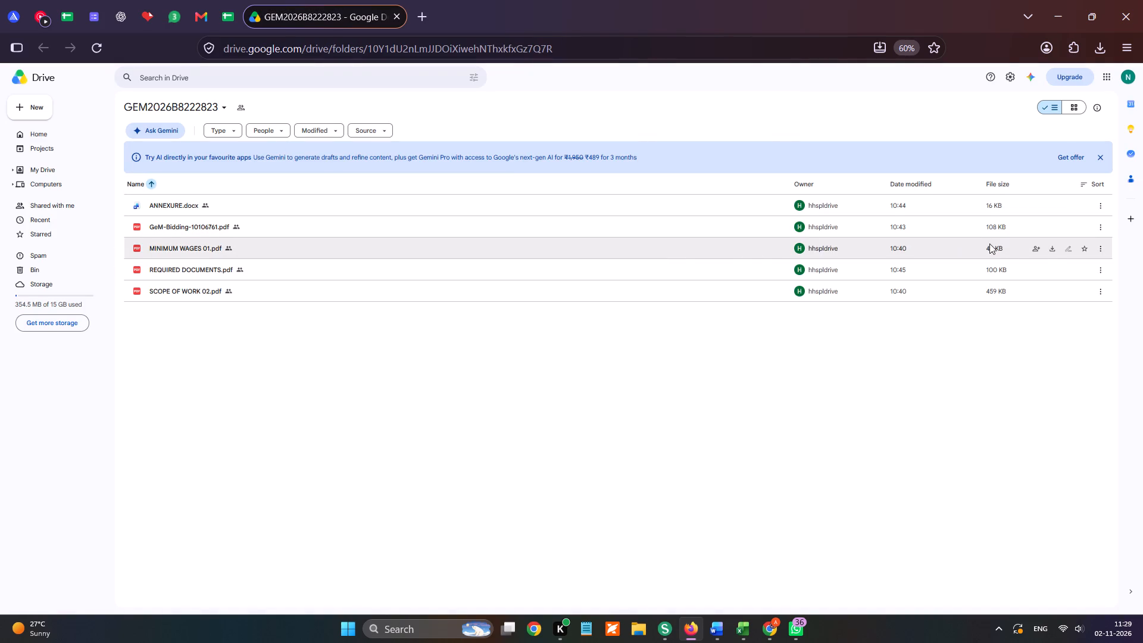
click(1054, 247)
click(1054, 291)
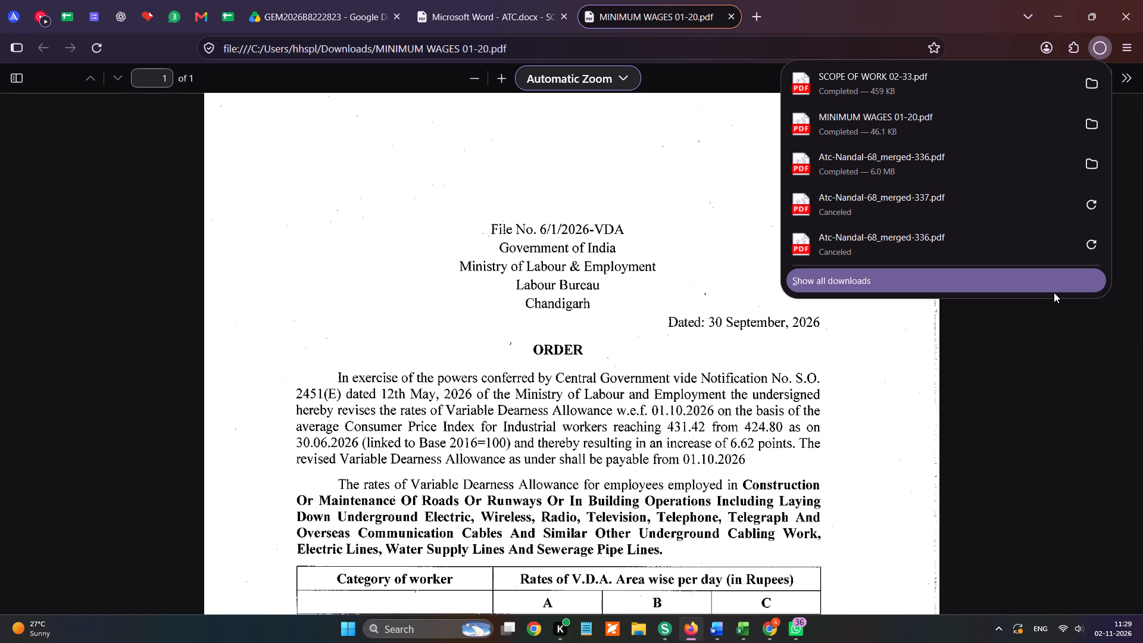
click(638, 247)
click(480, 0)
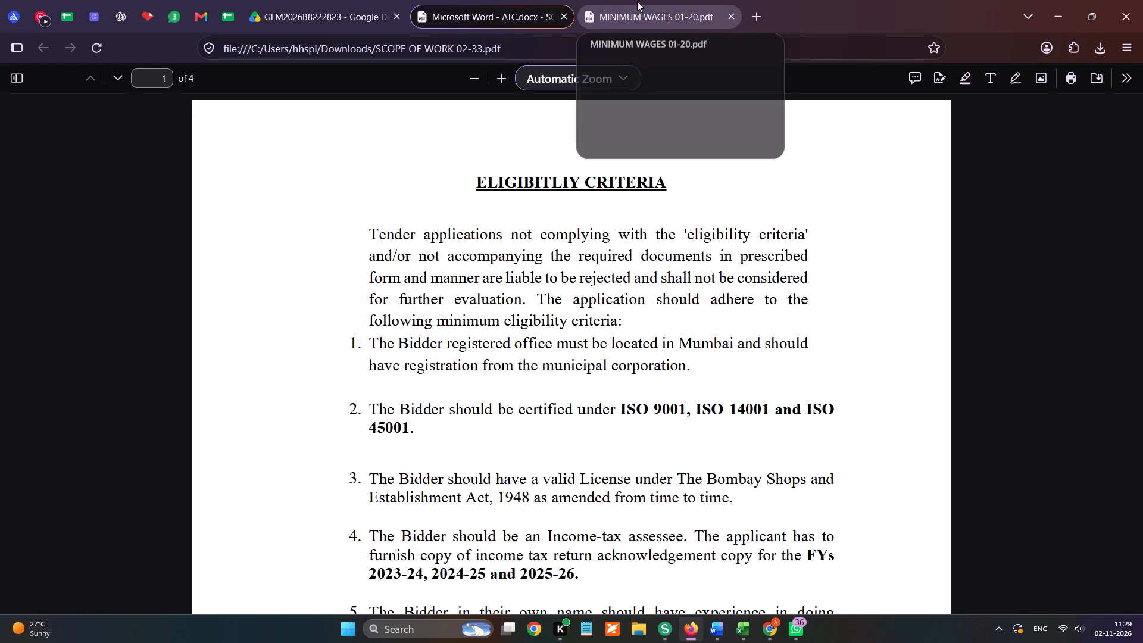
click(637, 1)
In Sejda PDF Desktop, merge MINIMUM WAGES 01-20 and SCOPE OF WORK 02-33, saving merged_SCOPE OF WORK 02-33 in Downloads.
click(664, 635)
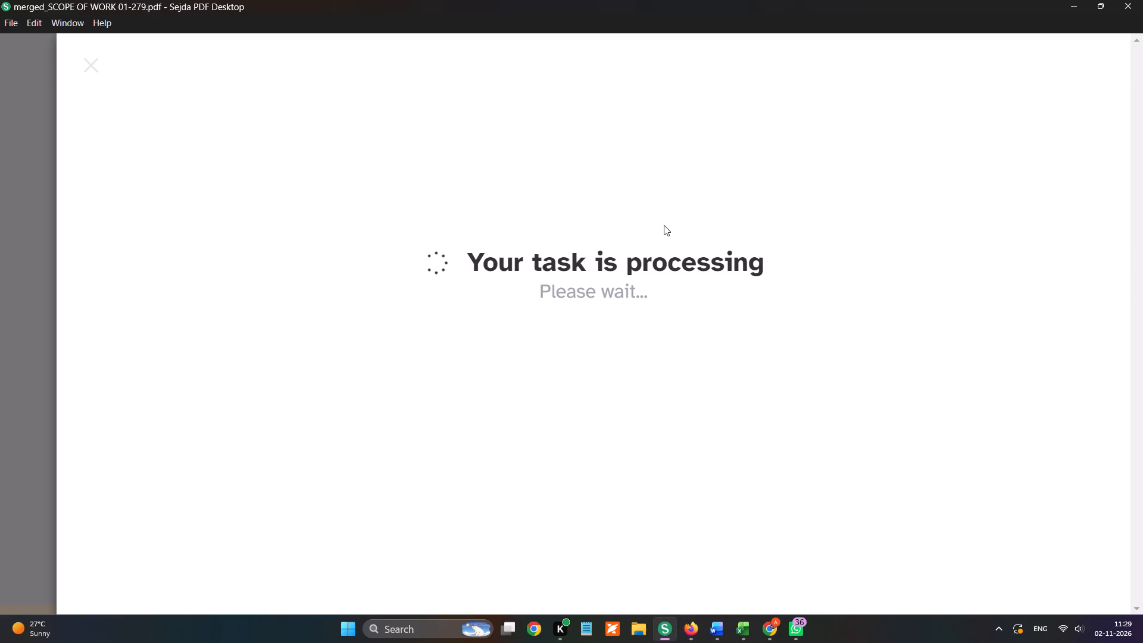
click(677, 191)
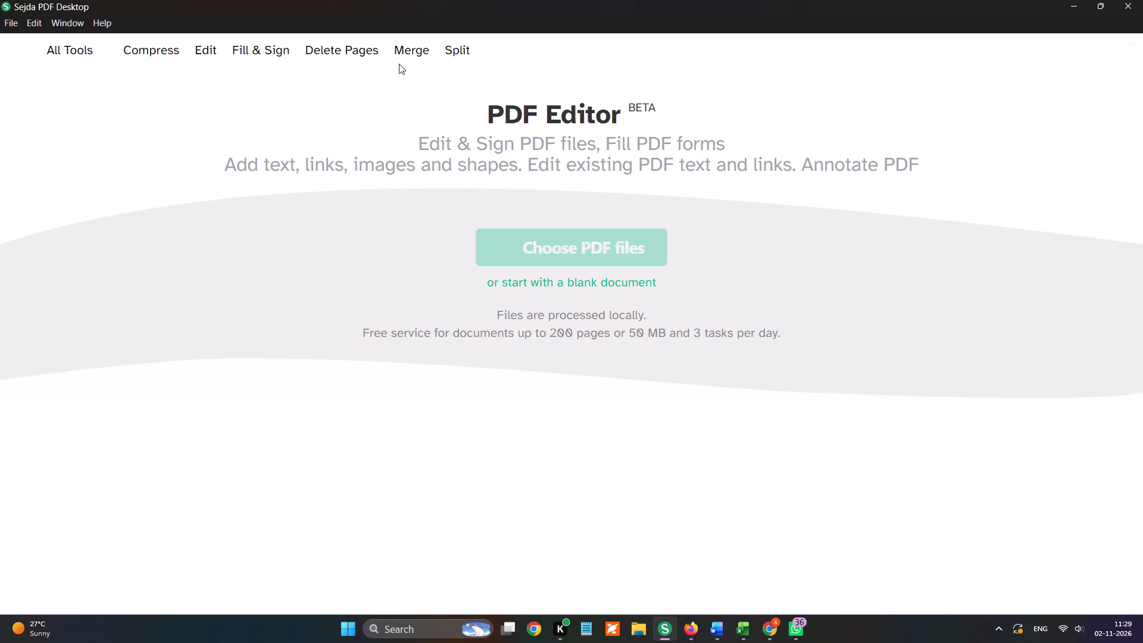
click(398, 52)
click(532, 224)
scroll(16, 184, up, 6)
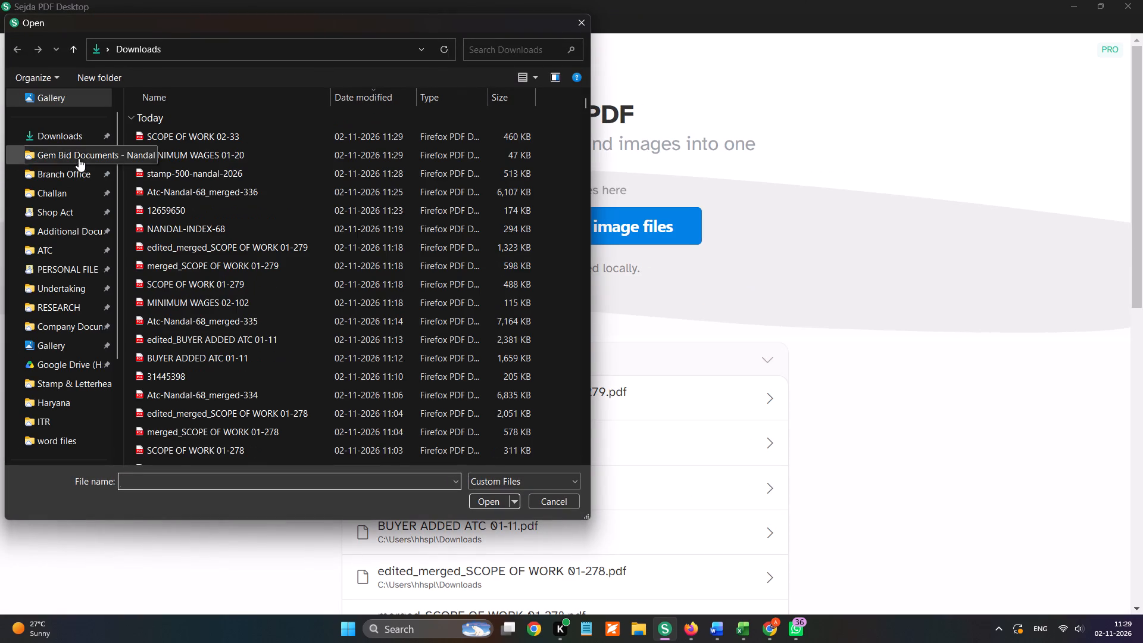
click(85, 136)
ctrl+click(213, 156)
ctrl+click(221, 133)
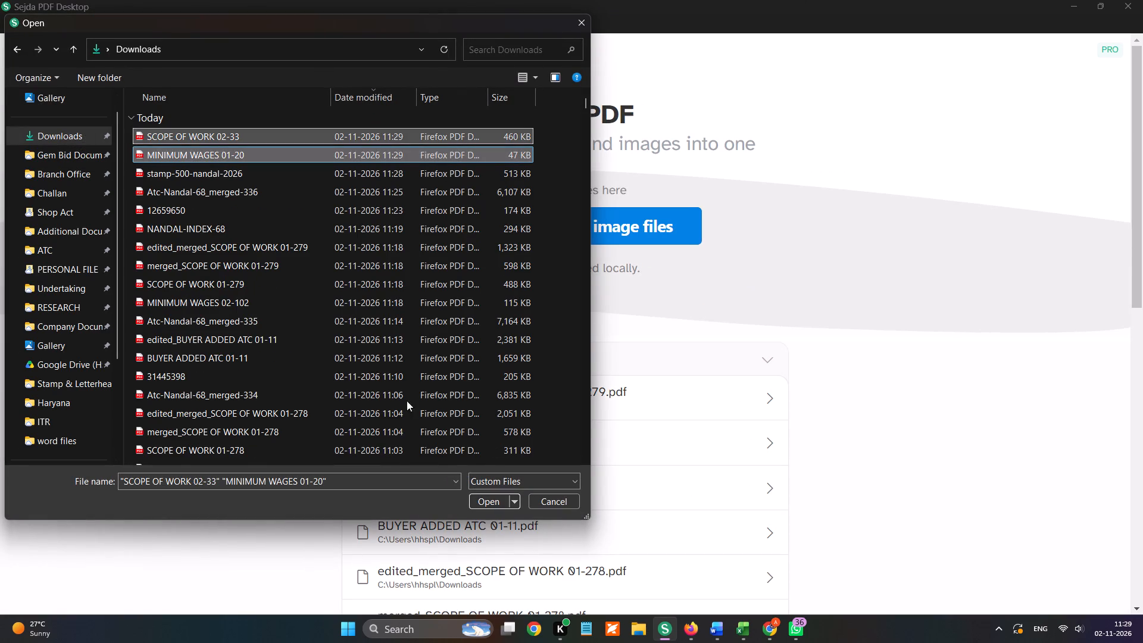
click(486, 500)
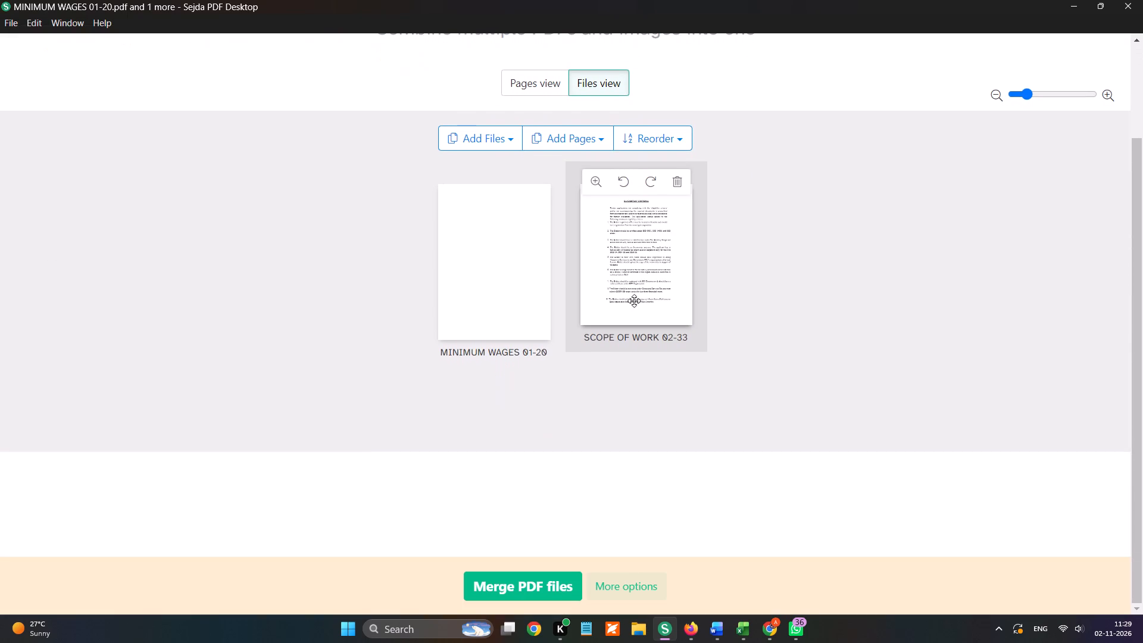
click(528, 571)
scroll(133, 260, up, 3)
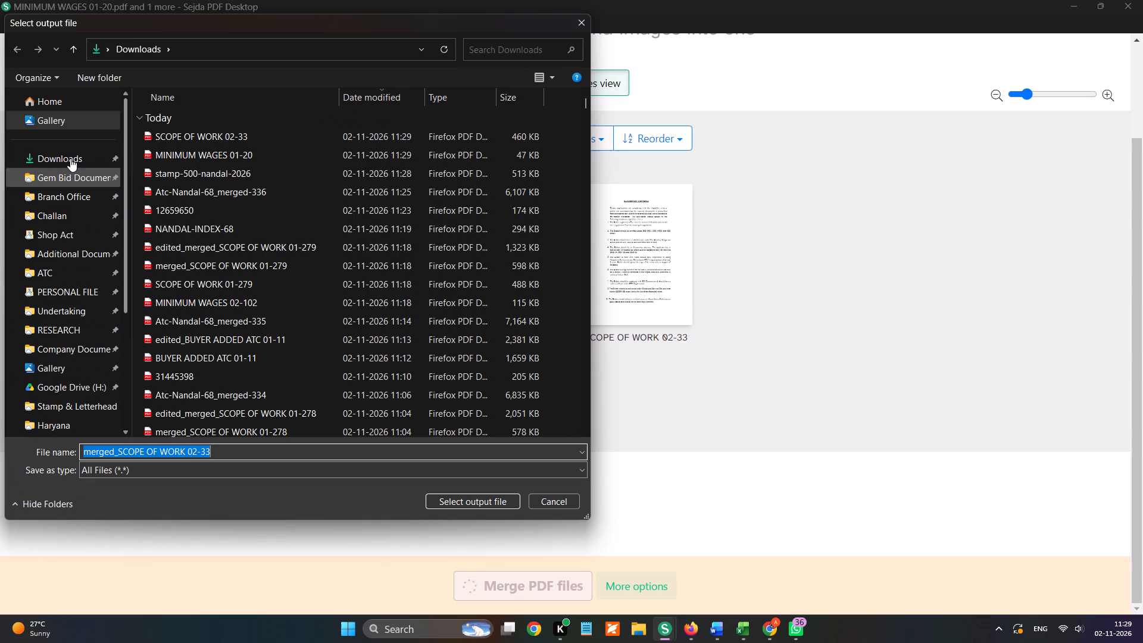
click(69, 155)
click(480, 493)
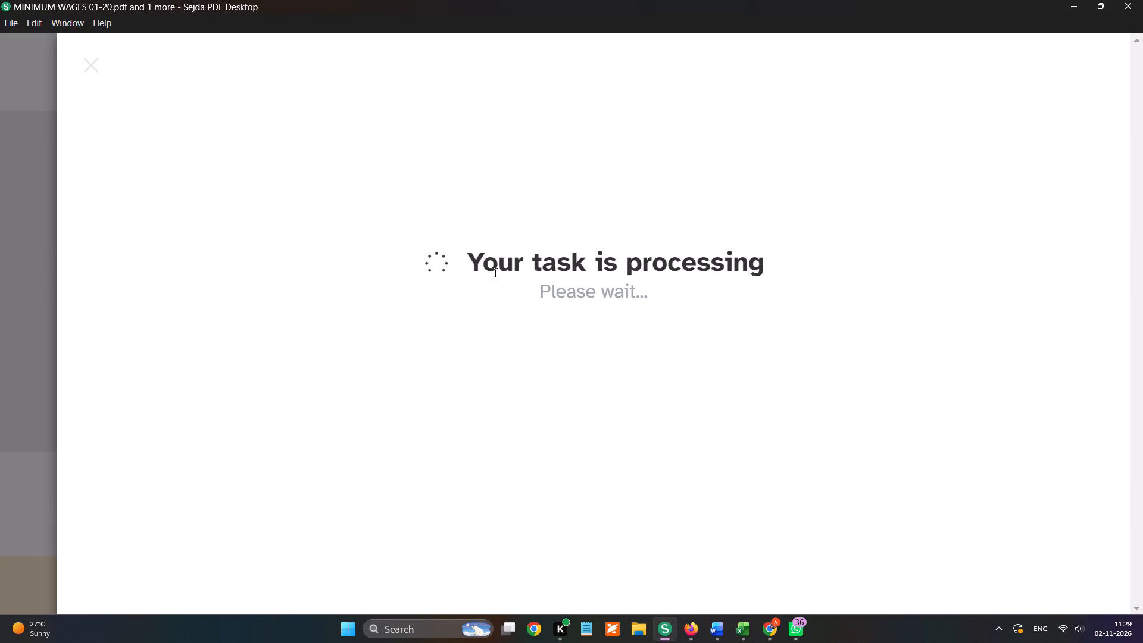
Open the merged PDF for editing and place the Nandal Services director signature below the text on page 1.
click(566, 257)
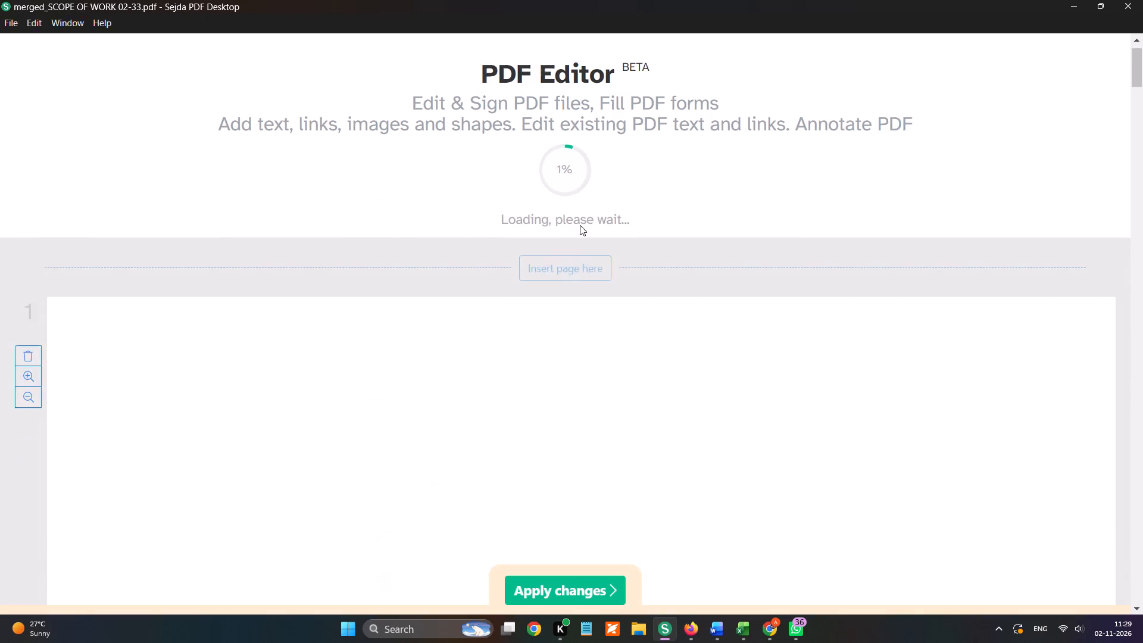
click(539, 50)
click(564, 181)
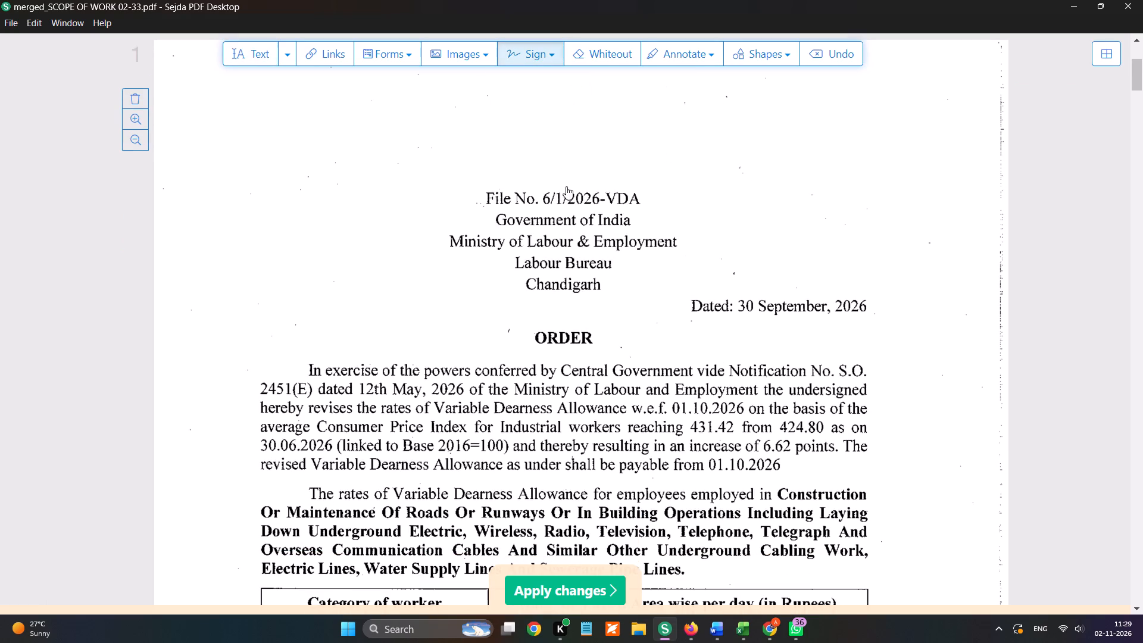
scroll(577, 225, down, 4)
click(342, 383)
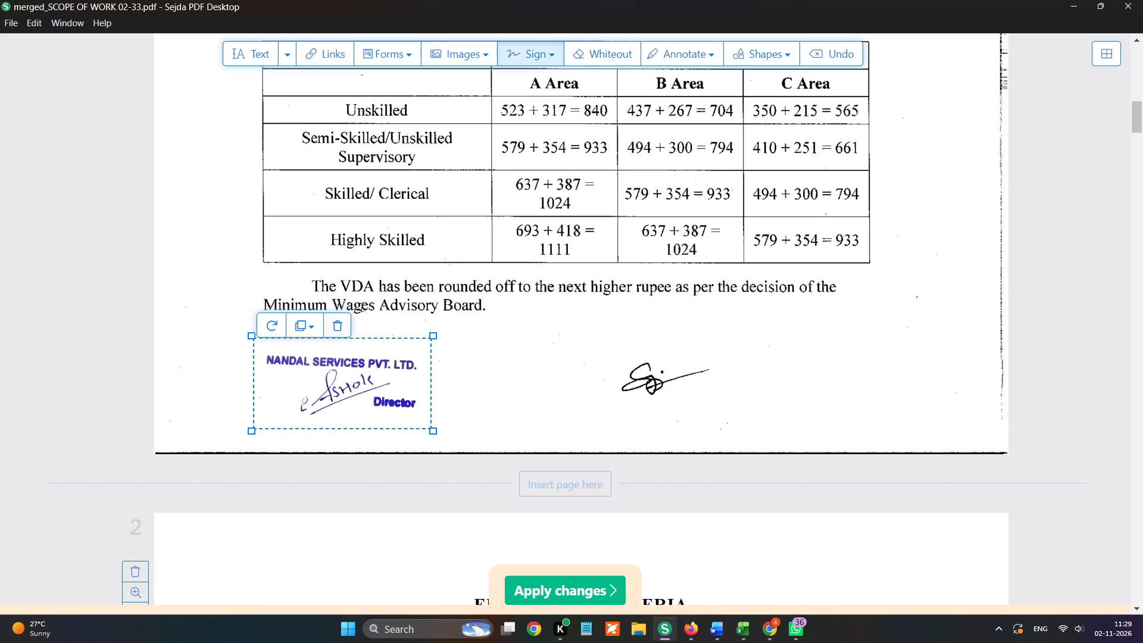
Place the round Nandal Services seal beside the signature on page 1 and repeat both seal and signature on all pages.
click(540, 22)
click(541, 35)
click(546, 51)
click(583, 98)
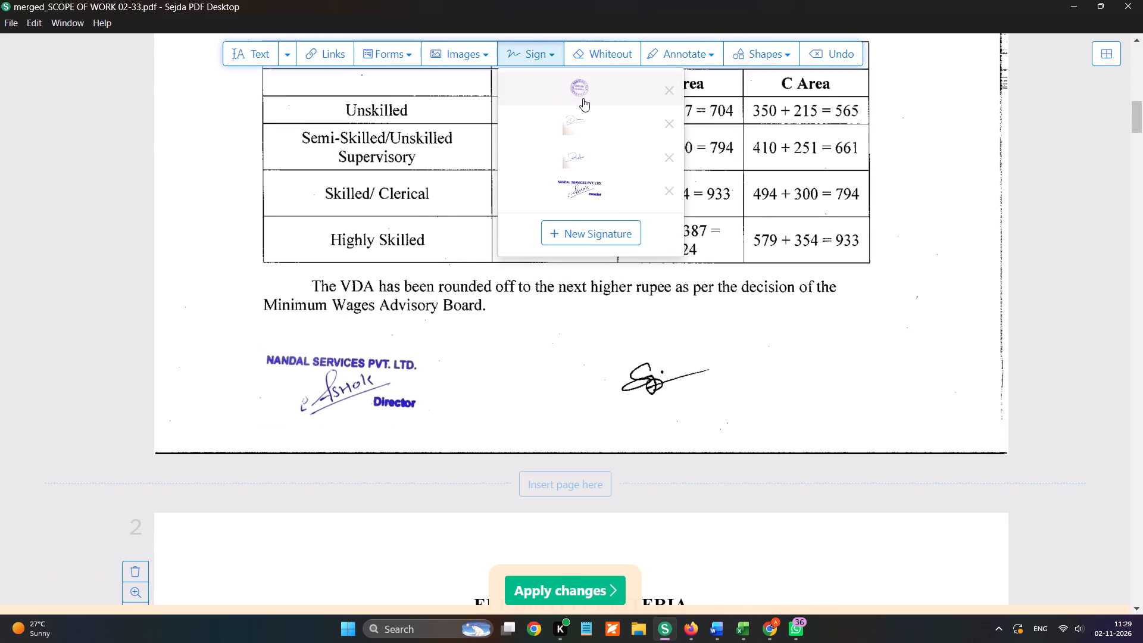
click(499, 386)
click(492, 313)
click(488, 355)
click(492, 348)
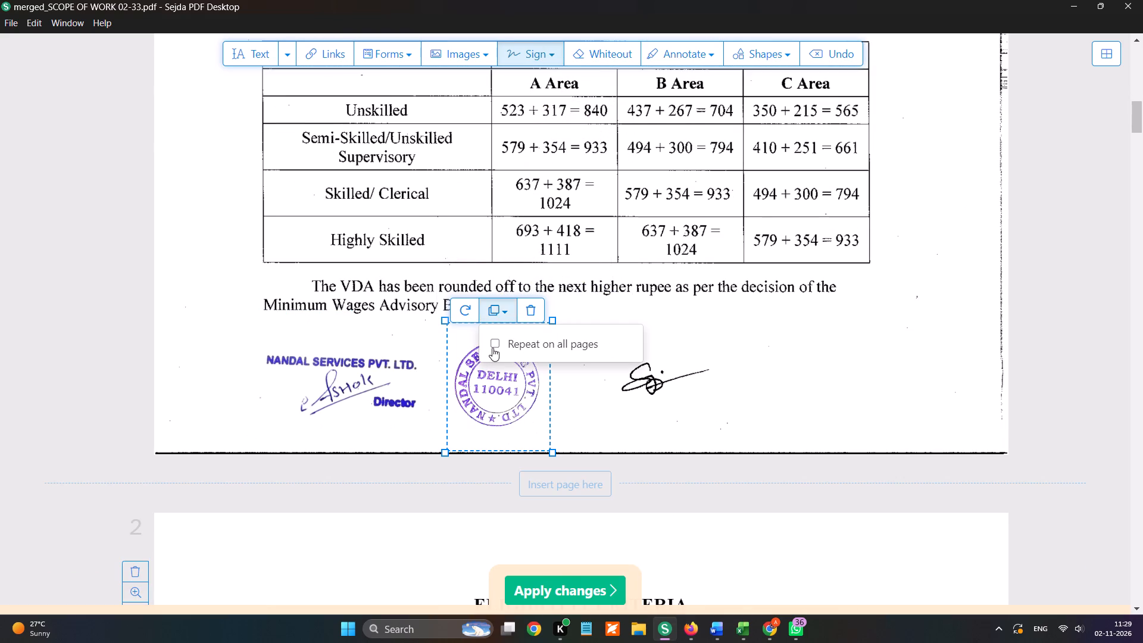
click(299, 331)
click(304, 361)
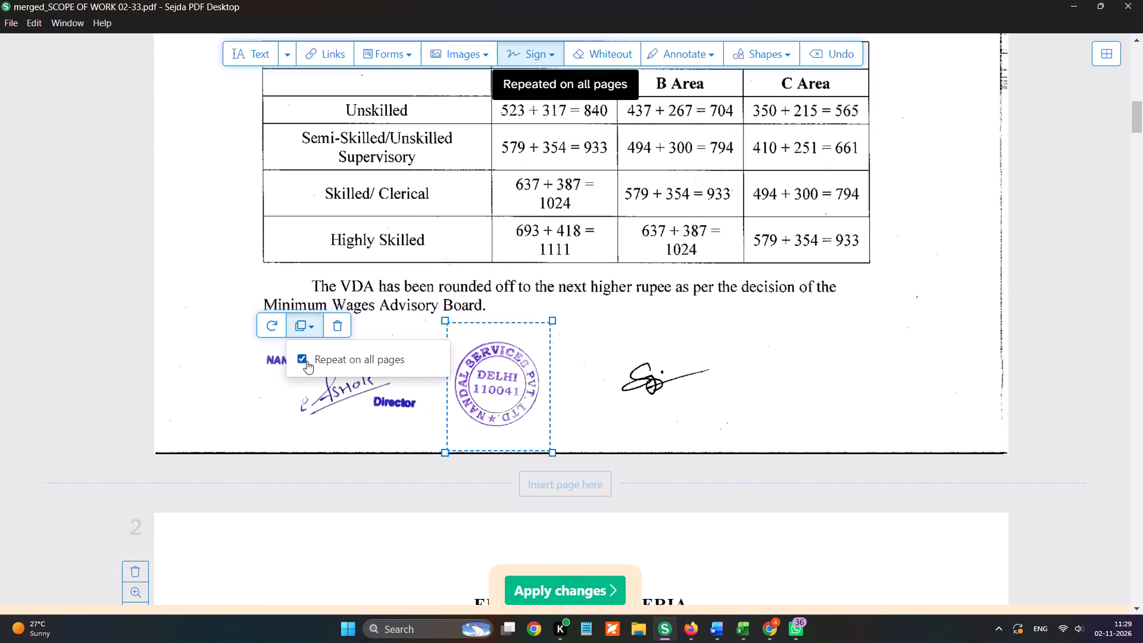
Move the signature and the round seal on page 2 up so both sit fully inside the page.
scroll(323, 354, down, 5)
scroll(446, 307, down, 2)
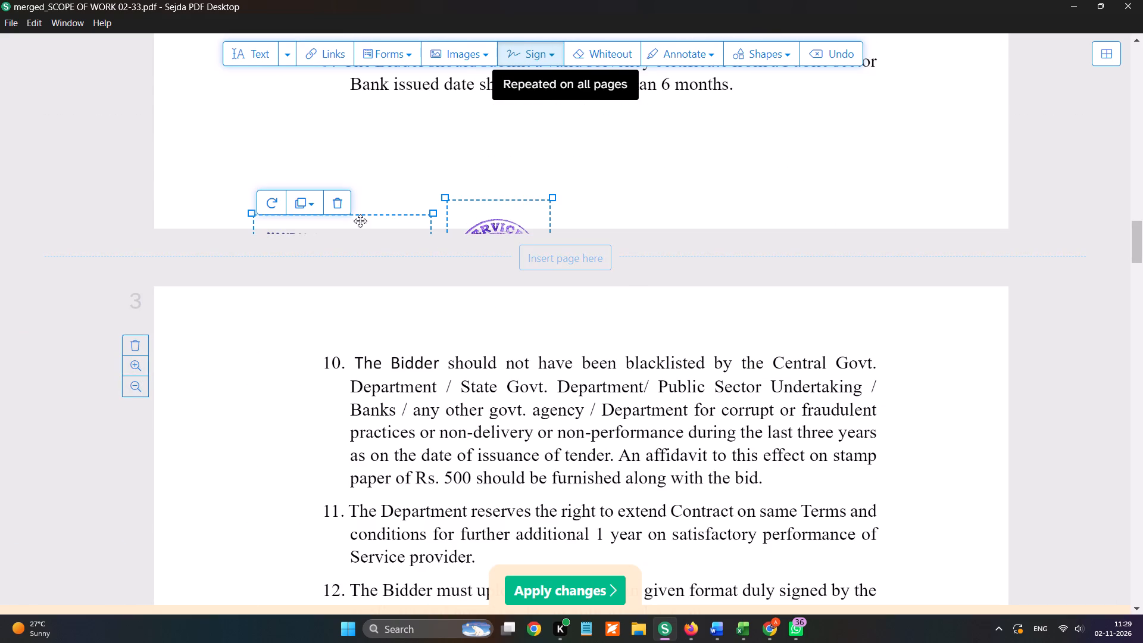
drag(337, 224, 331, 132)
drag(470, 196, 498, 118)
drag(507, 226, 524, 157)
click(529, 145)
drag(516, 174, 524, 152)
Move the round seal and the signature on page 3 up so both sit below the last line of text.
scroll(535, 207, down, 2)
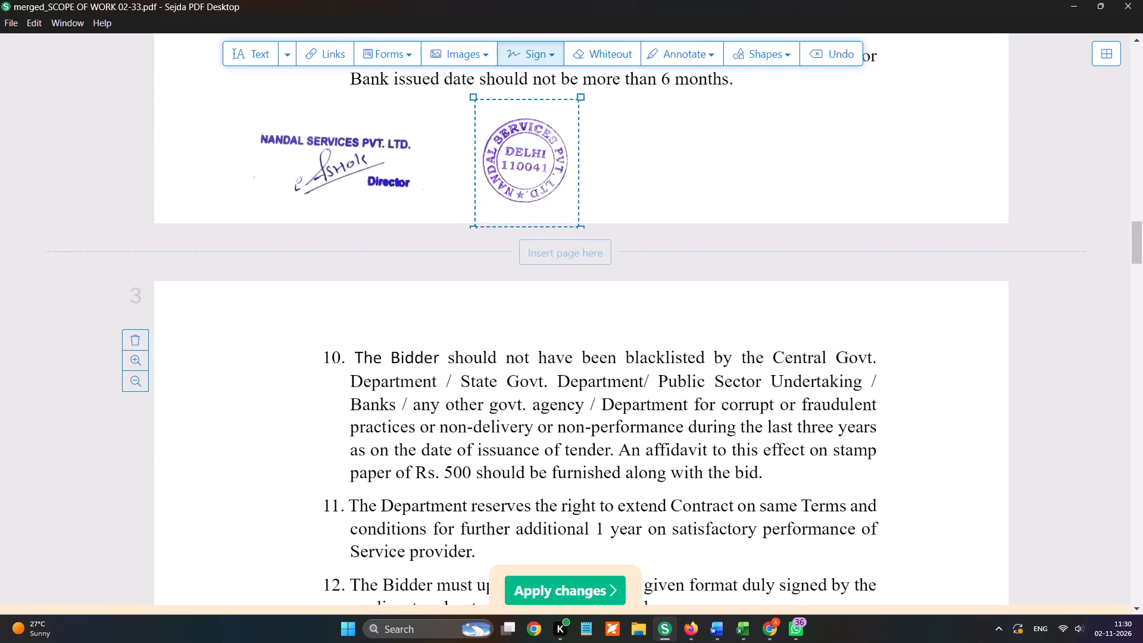
scroll(535, 219, down, 5)
scroll(513, 234, up, 1)
drag(505, 188, 508, 180)
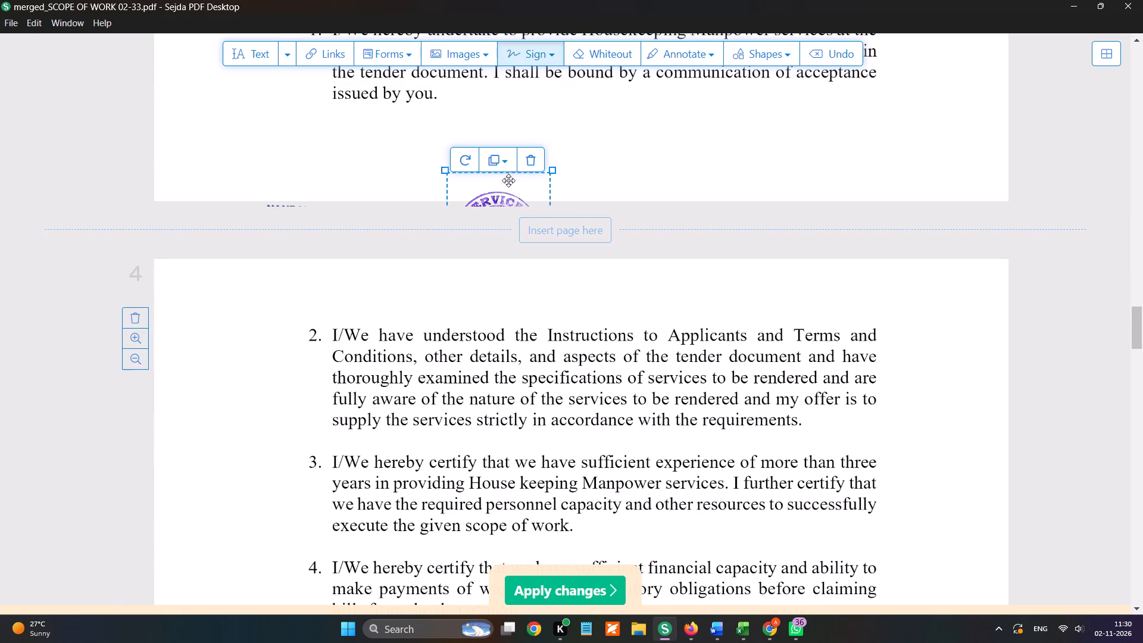
drag(508, 180, 538, 93)
drag(315, 192, 329, 116)
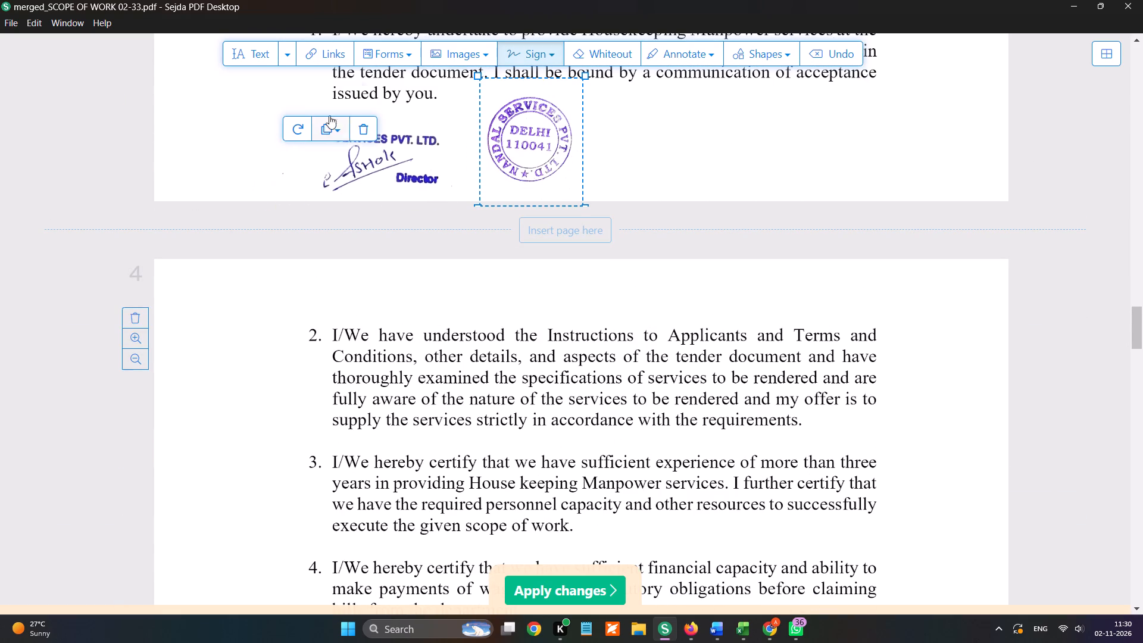
drag(329, 116, 329, 115)
Move the round seal and the signature on page 4 up so both sit inside the page below clause 10.
scroll(520, 218, down, 5)
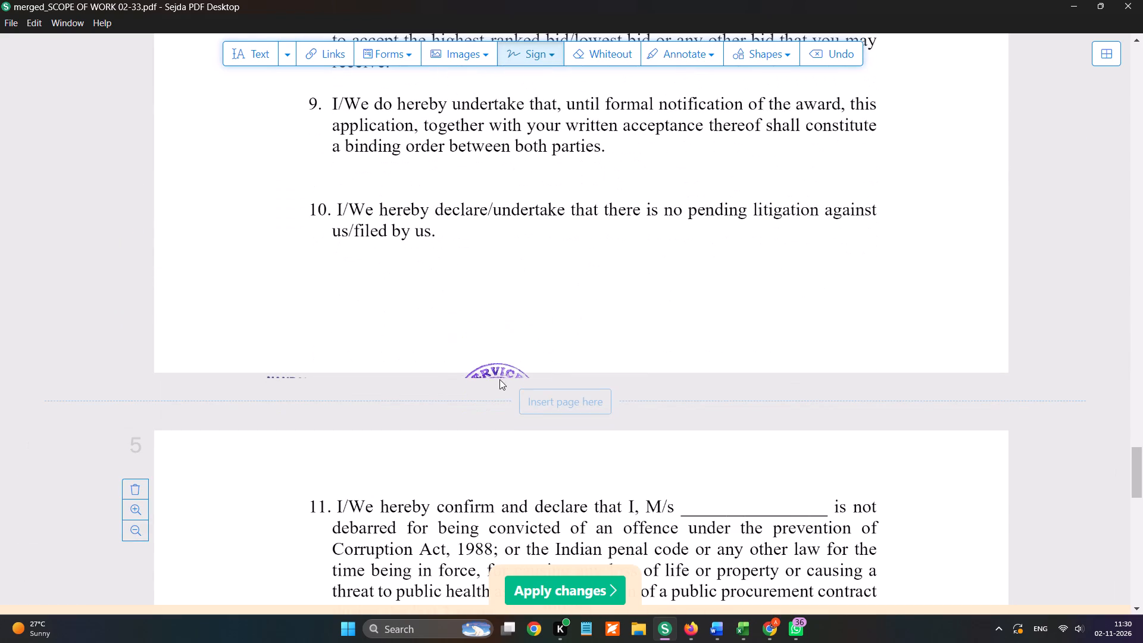
drag(505, 369, 558, 263)
drag(330, 362, 356, 272)
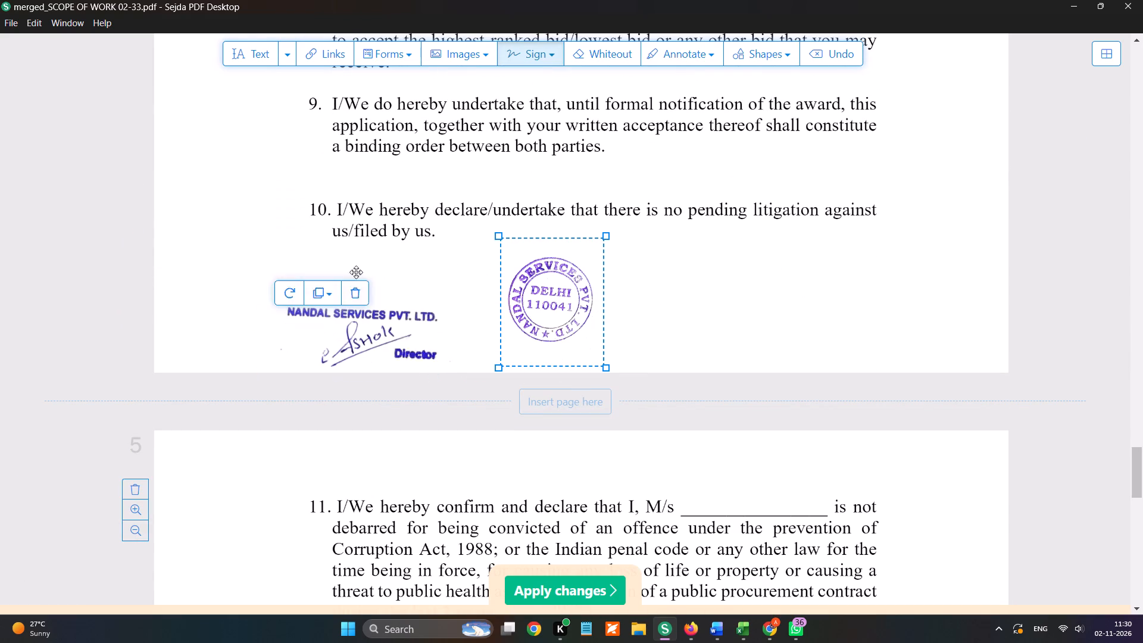
drag(356, 272, 357, 264)
Move the round seal and the signature on page 5 up so both sit fully inside the page.
scroll(474, 314, down, 5)
scroll(500, 372, down, 2)
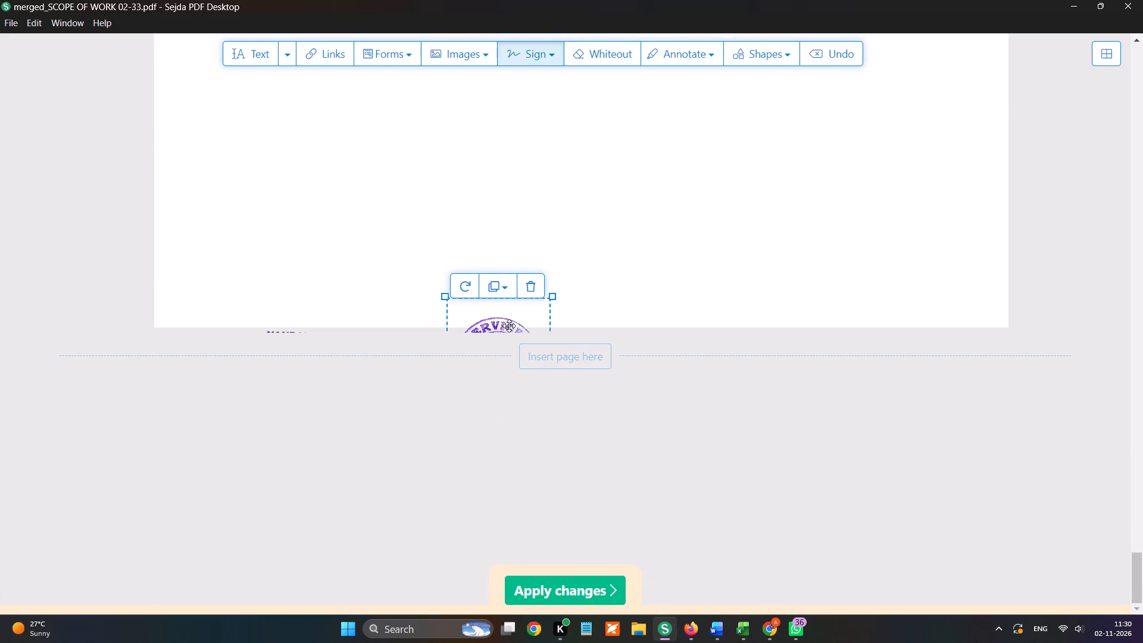
drag(509, 326, 563, 213)
drag(316, 324, 374, 210)
Apply the changes and save the signed PDF in Downloads as edited_merged_SCOPE OF WORK 02-33.
scroll(469, 296, down, 6)
click(569, 582)
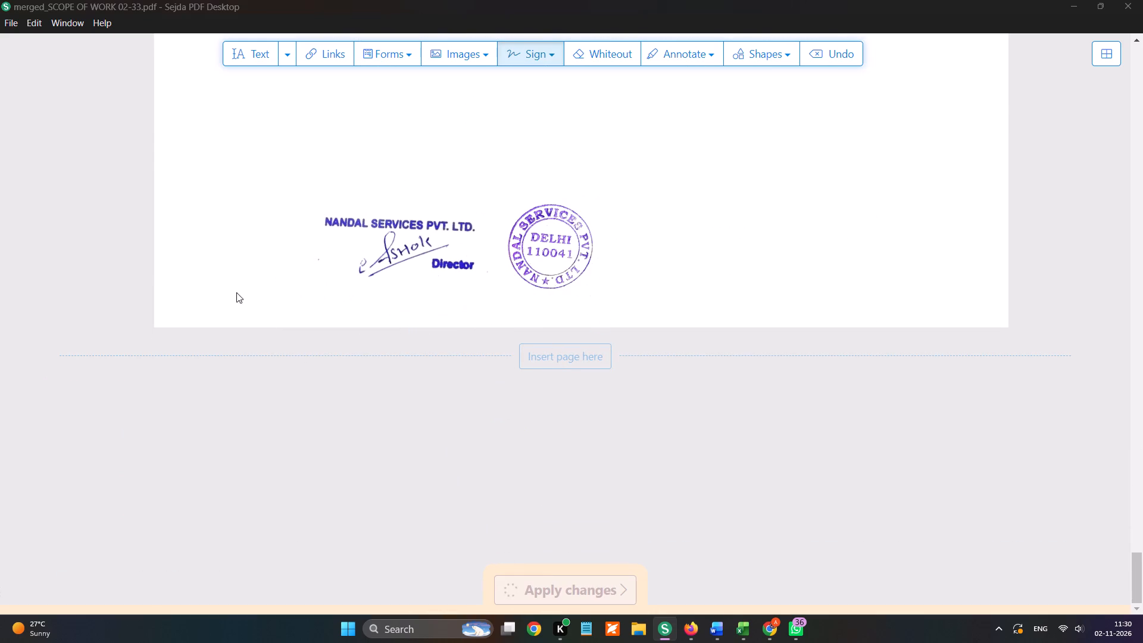
scroll(63, 221, up, 6)
click(62, 160)
click(495, 513)
click(503, 499)
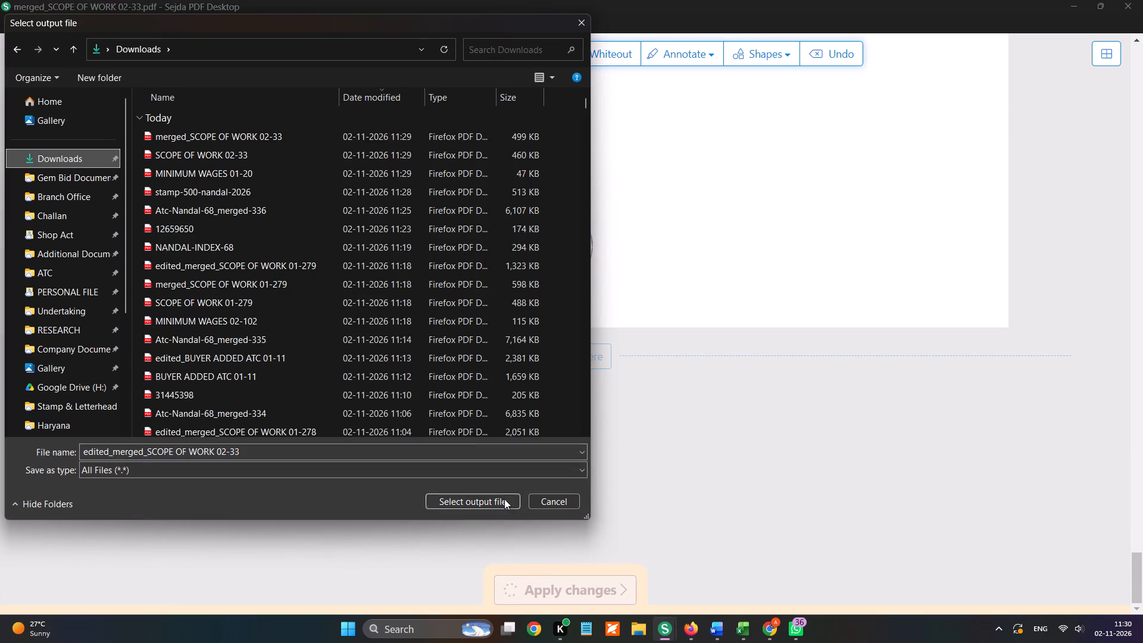
In Firefox's iLovePDF merge page, add edited_merged_SCOPE OF WORK 02-33 from Downloads and place it before the stamp-500-nandal-2026 file.
click(687, 626)
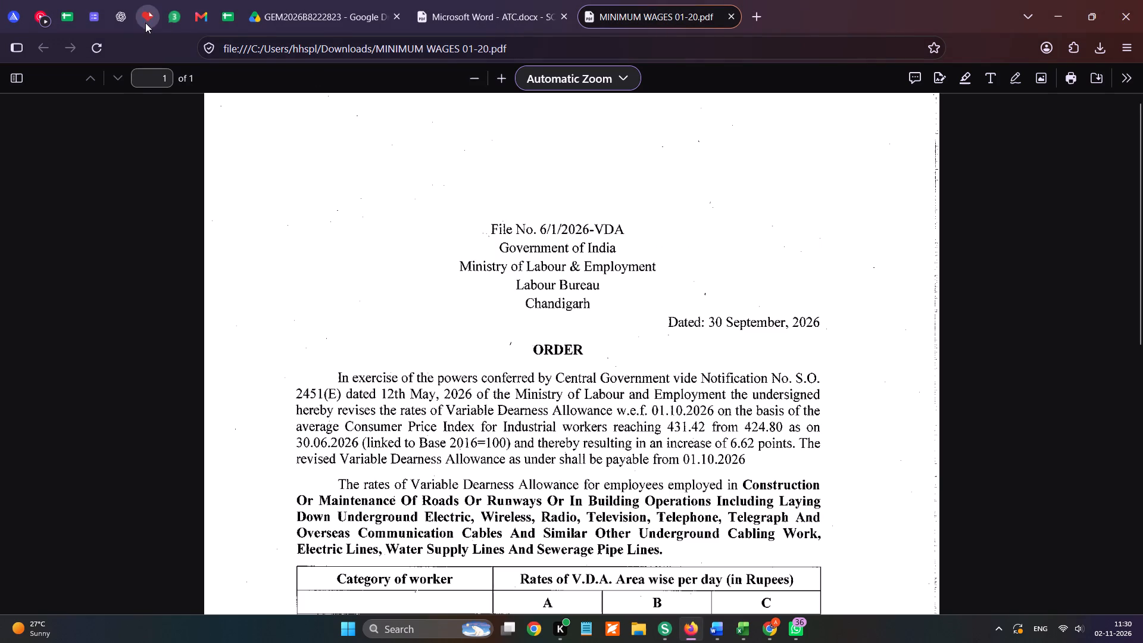
click(145, 20)
click(866, 144)
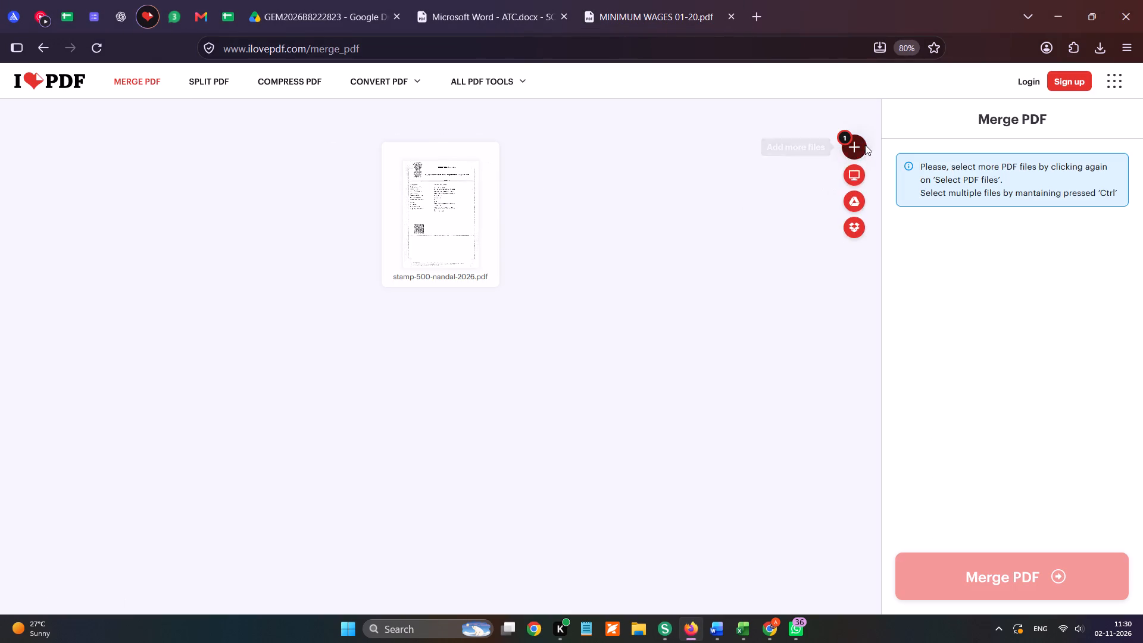
scroll(38, 204, up, 4)
click(82, 128)
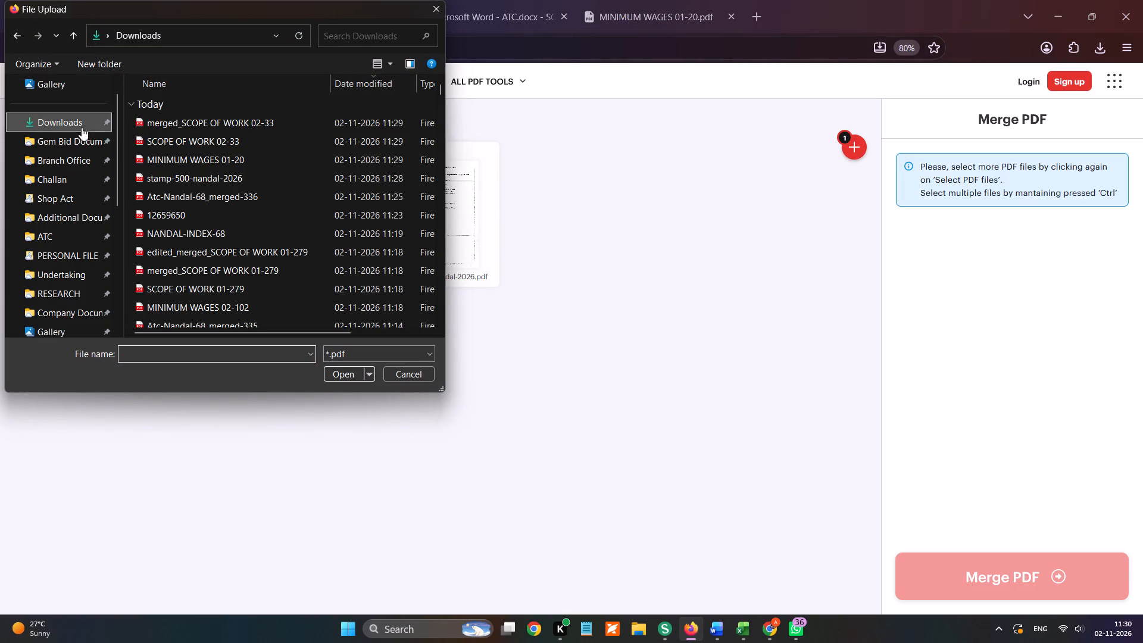
click(199, 118)
click(85, 191)
click(70, 119)
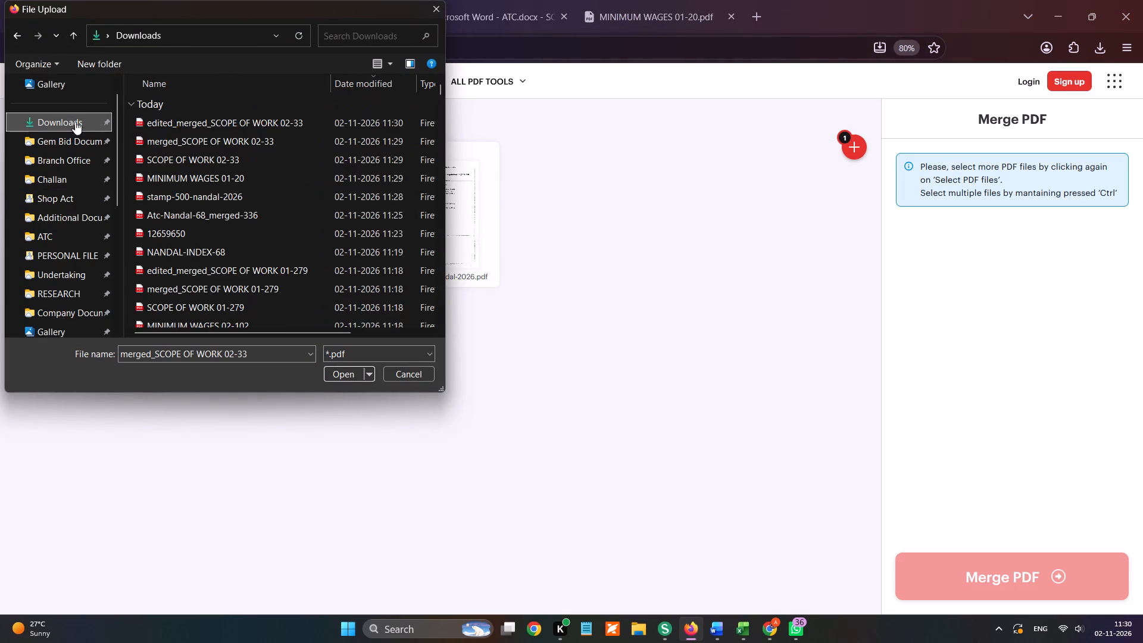
double_click(179, 122)
drag(486, 232, 383, 226)
Add Atc-Nandal-68.pdf from the ATC folder of the GeM bid documents to the merge.
click(857, 146)
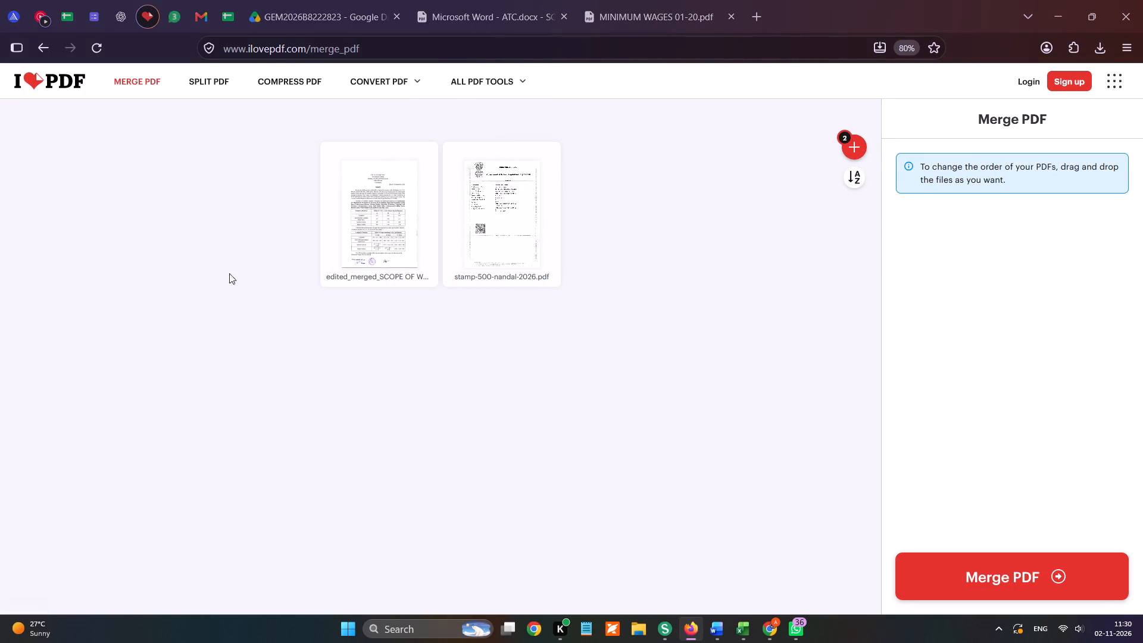
scroll(58, 236, up, 5)
click(88, 161)
double_click(217, 117)
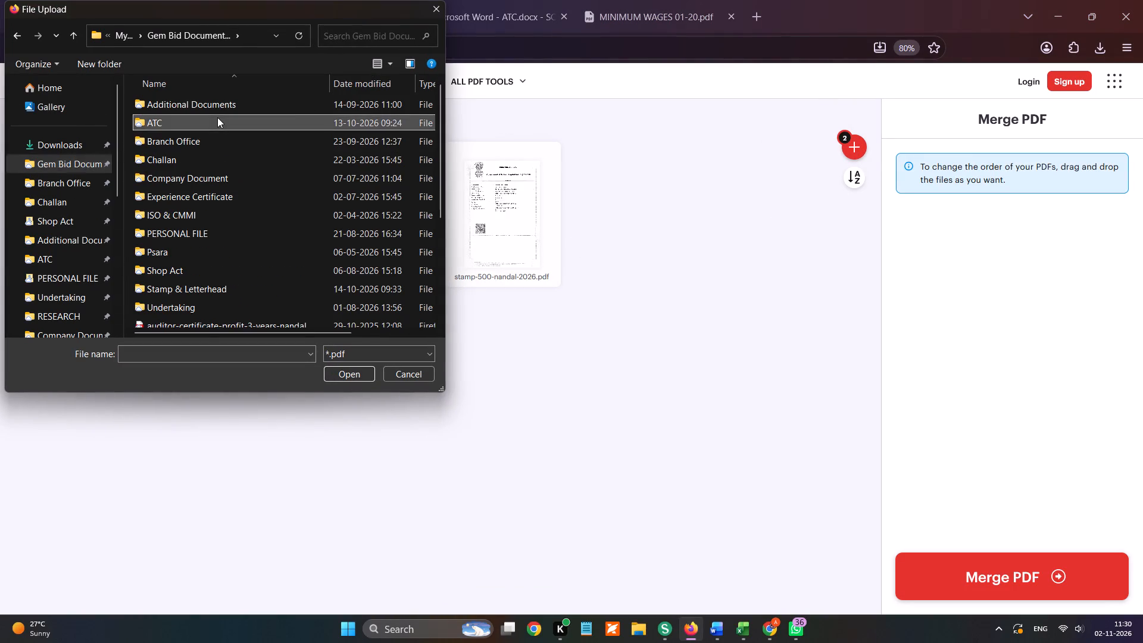
double_click(210, 193)
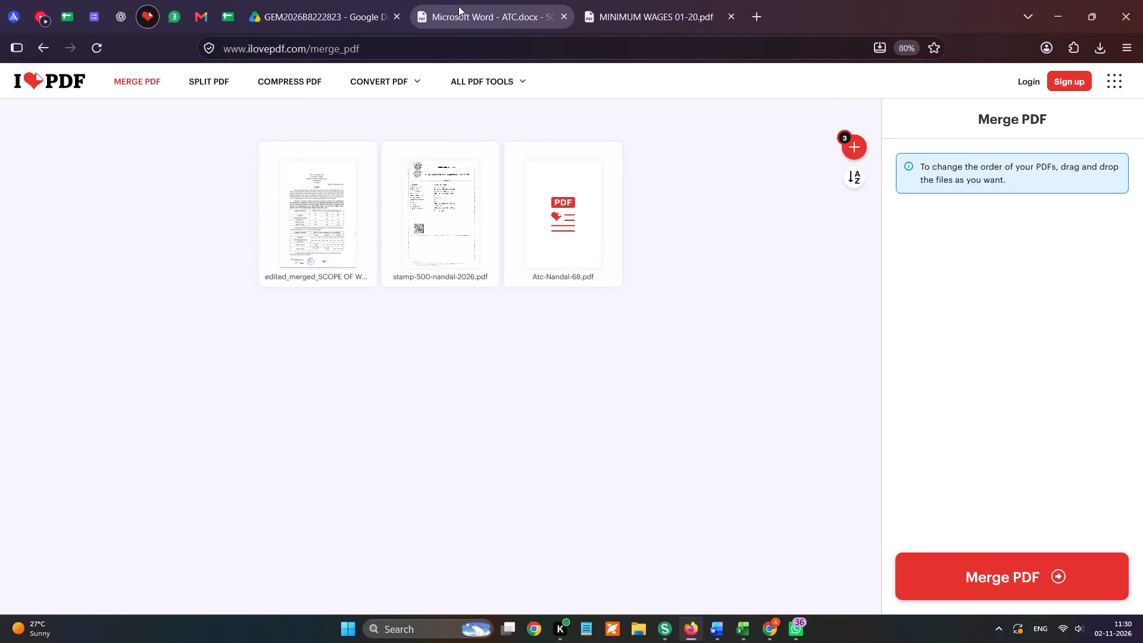
In the NANDAL-INDEX-68 Word document, list MINIMUM WAGES as item 1 and SCOPE OF WORK as item 2 of the additional documents.
click(458, 6)
click(650, 0)
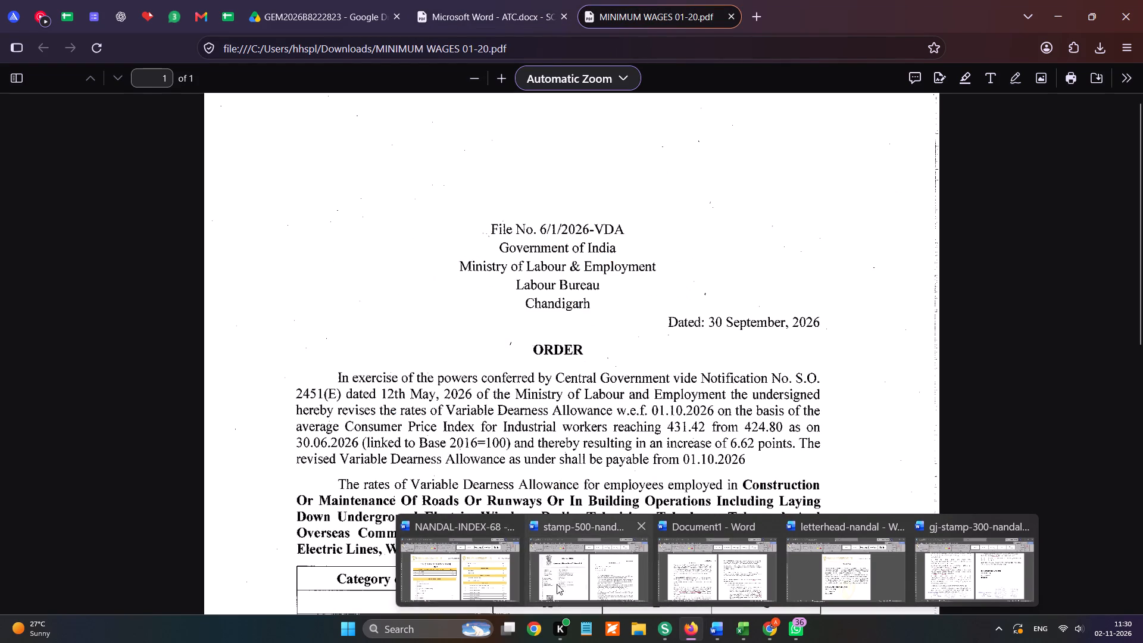
click(495, 575)
drag(171, 326, 238, 324)
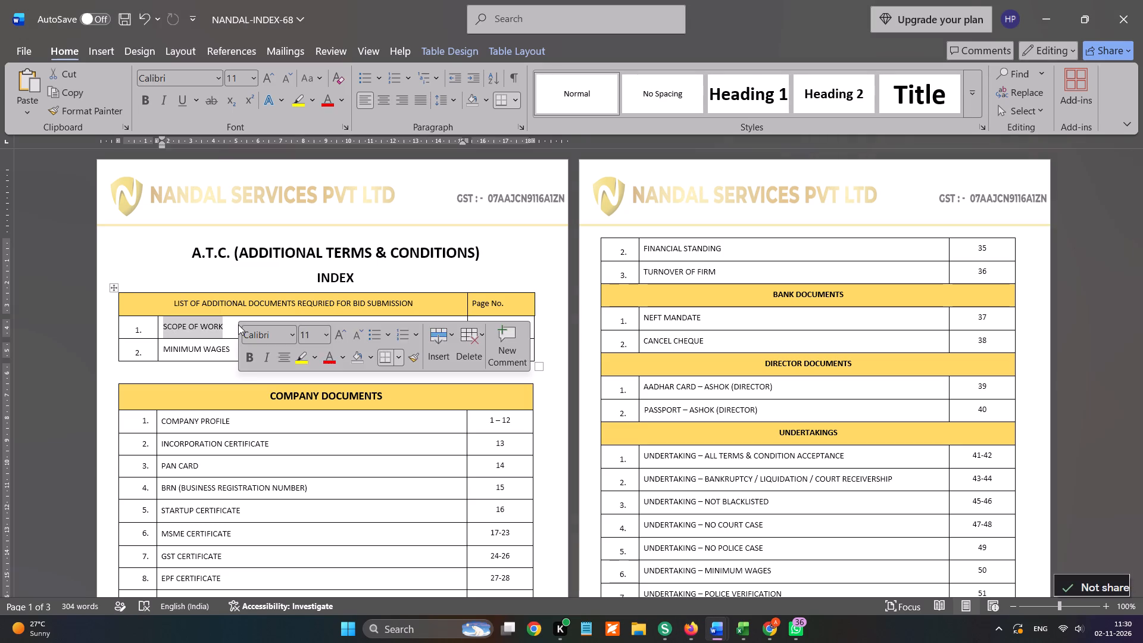
key(ctrl+x)
drag(176, 356, 243, 351)
key(ctrl+v)
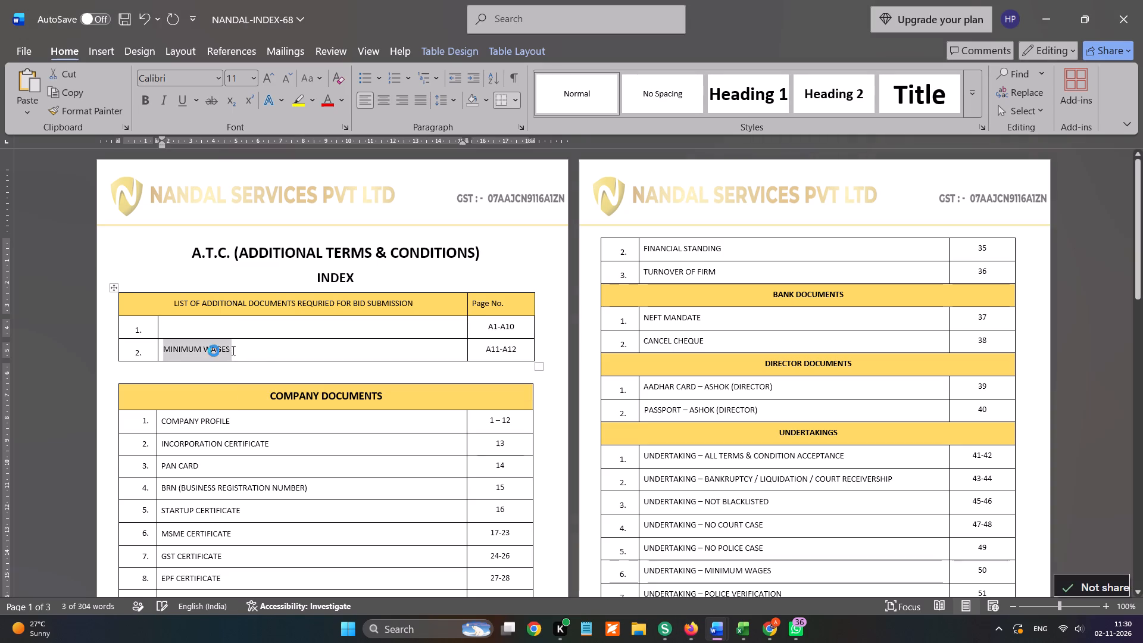
click(181, 327)
text(MINIMUM WAGES)
key(space)
key(Tab)
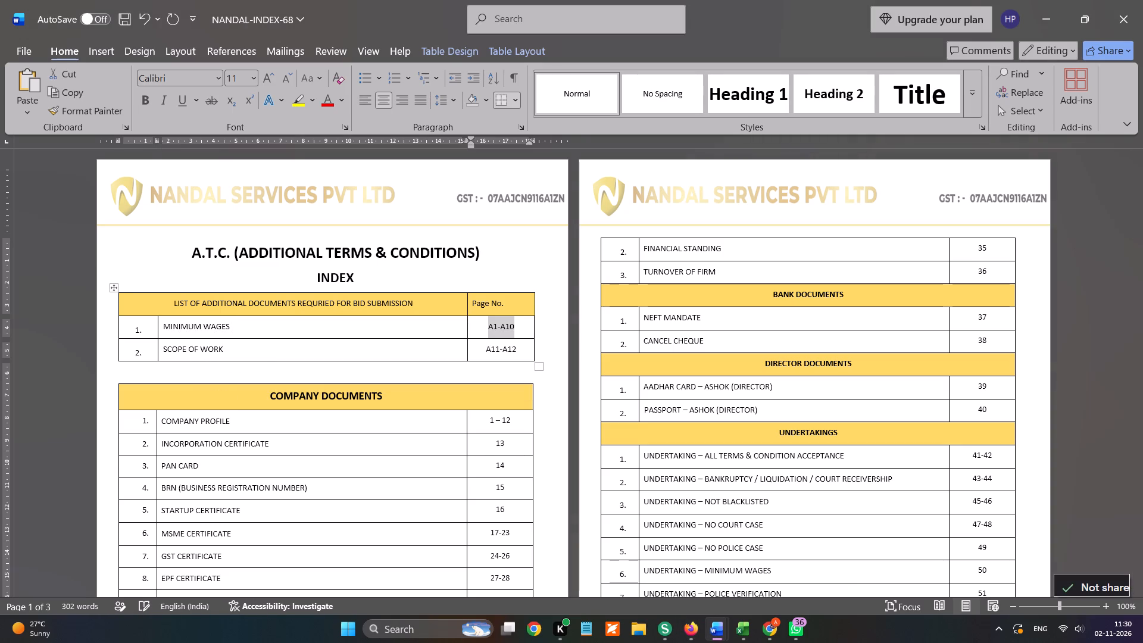
Set the index page numbers to A1 for MINIMUM WAGES and A2-A5 for SCOPE OF WORK.
text(A1)
key(Down)
key(BackSpace)
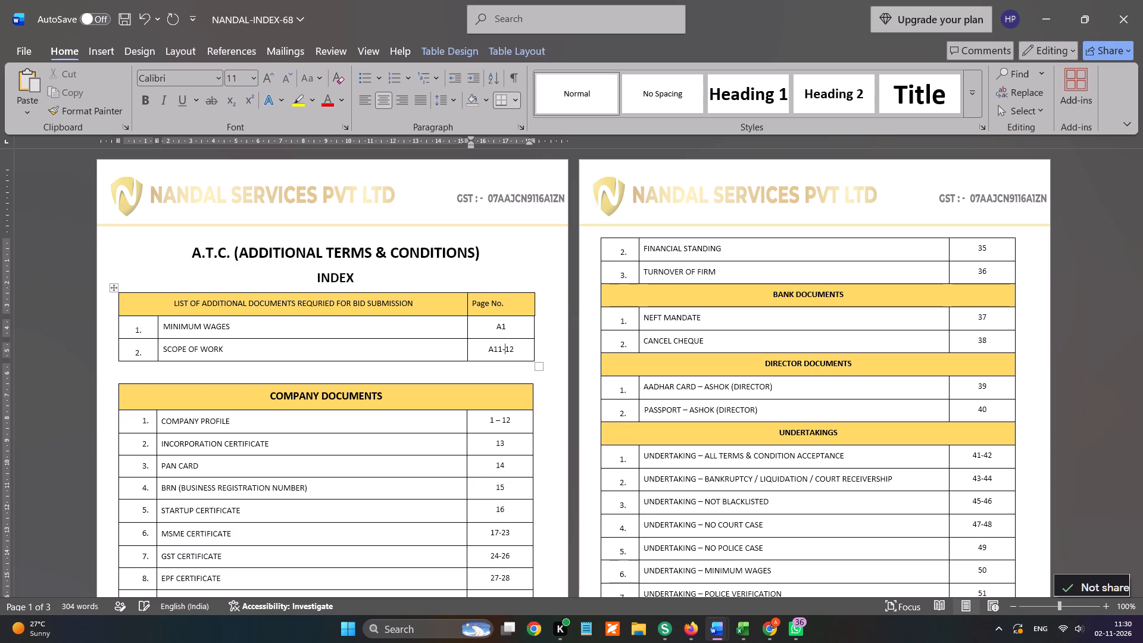
key(BackSpace)
key(BackSpace)
key(BackSpace)
key(2)
key(Right)
key(Right)
key(BackSpace)
key(BackSpace)
text(-A5)
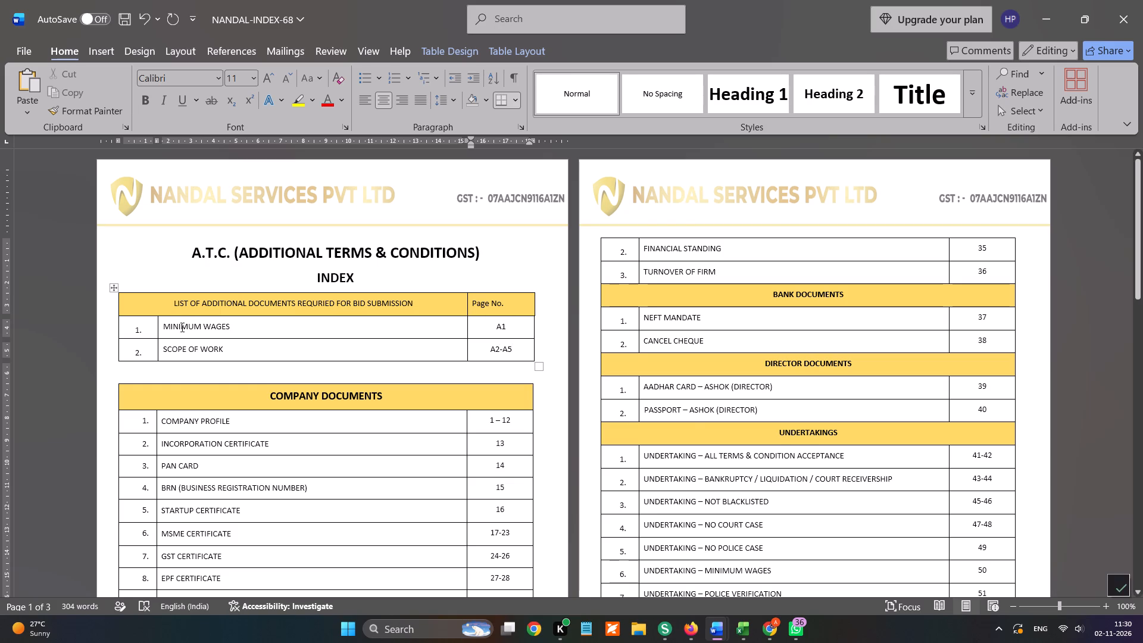
Add a third row to the additional documents table reading ANNEXURE A ON STAMP with page numbers A6-A7.
key(Tab)
key(Tab)
text(UNDERTAKN)
key(BackSpace)
key(BackSpace)
key(BackSpace)
key(BackSpace)
key(BackSpace)
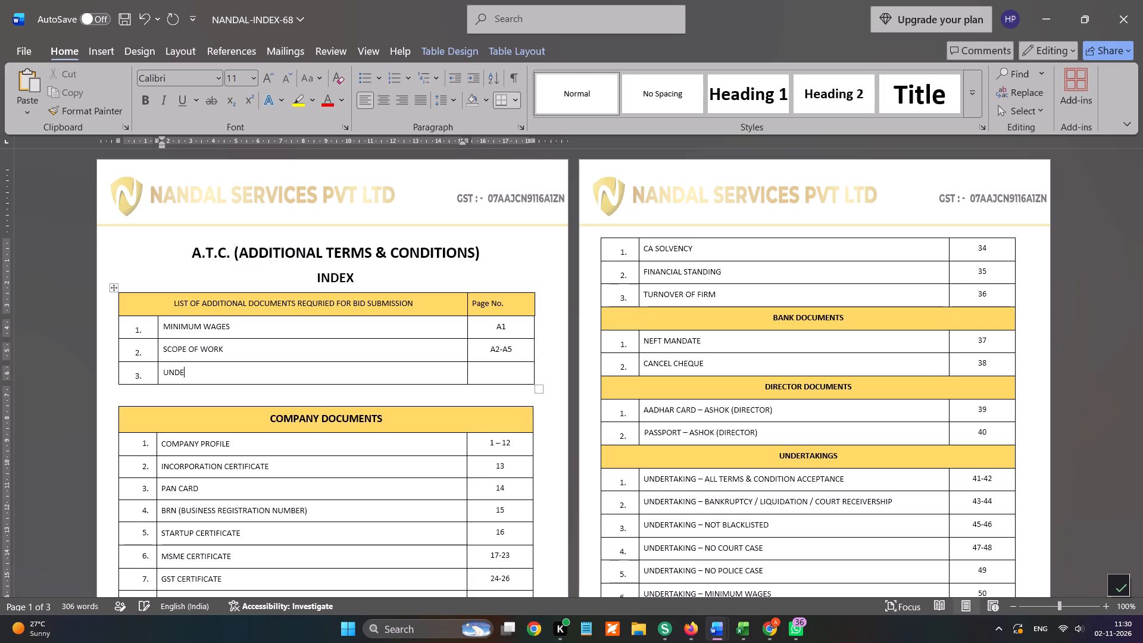
key(BackSpace)
key(BackSpace)
key(BackSpace)
key(a)
key(BackSpace)
key(BackSpace)
text(ANNEXURE)
key(space)
text(A ON STAMP)
key(space)
key(Tab)
text(A6-A7)
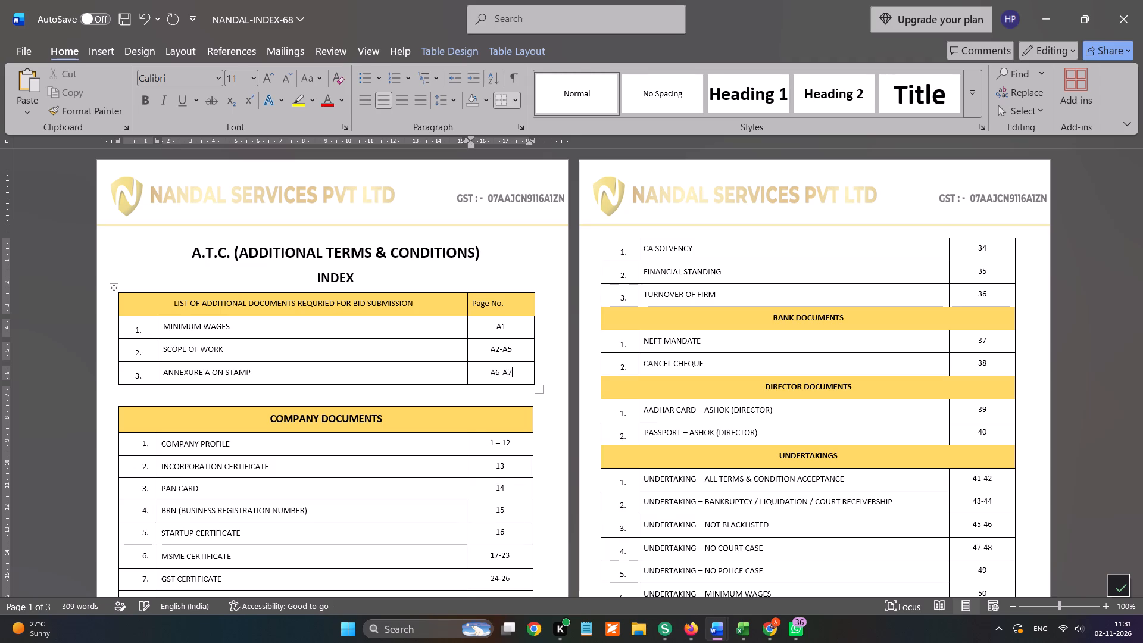
Export the index as the PDF NANDAL-INDEX-68 in Downloads, replacing the existing file.
key(alt+f)
key(e)
key(a)
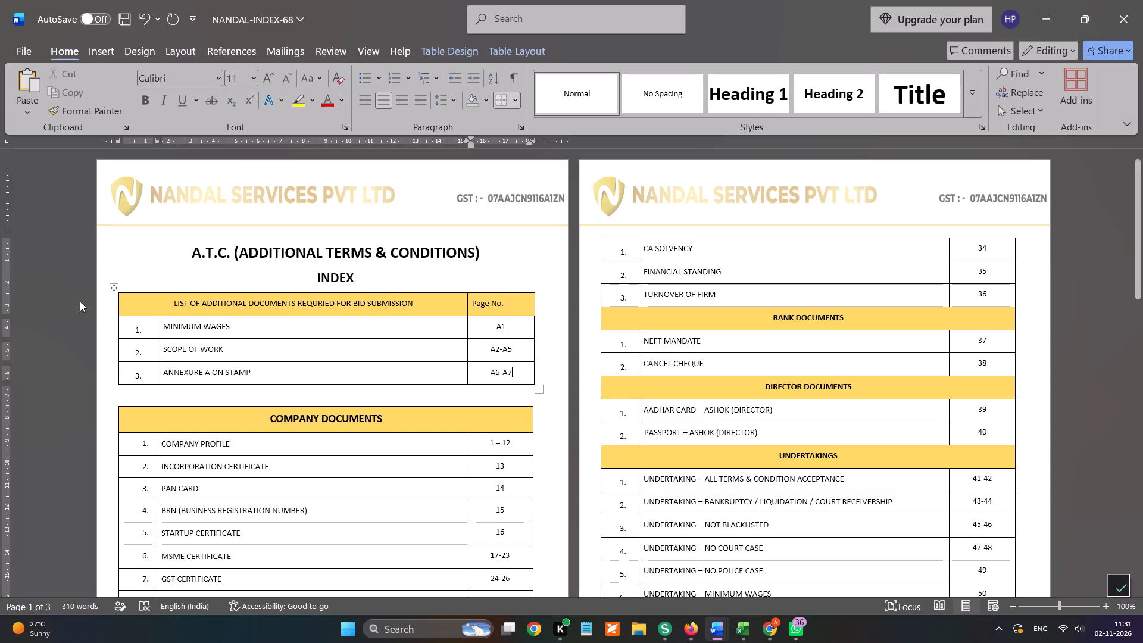
scroll(86, 179, up, 11)
click(83, 145)
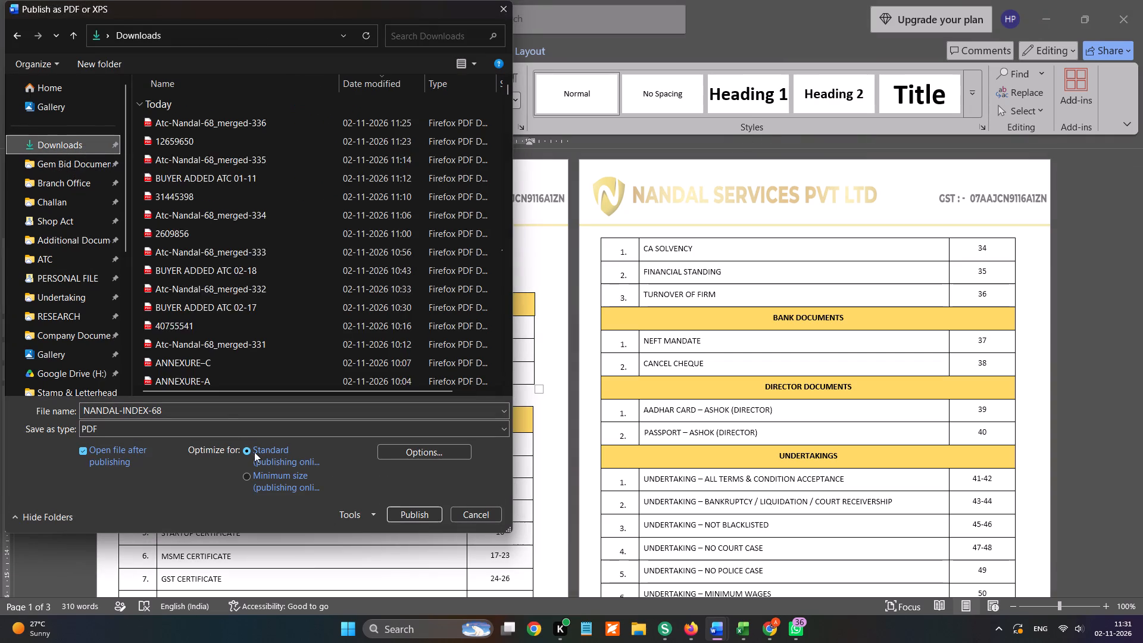
click(410, 519)
click(601, 312)
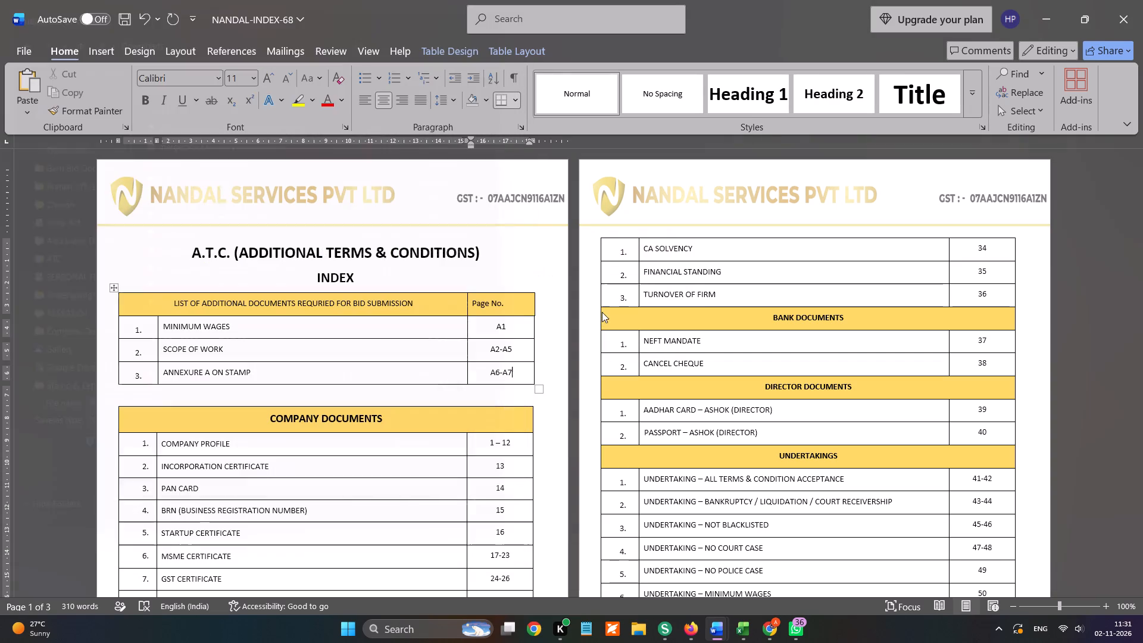
Add NANDAL-INDEX-68.pdf from Downloads to the iLovePDF merge and place it first in the file order.
click(148, 15)
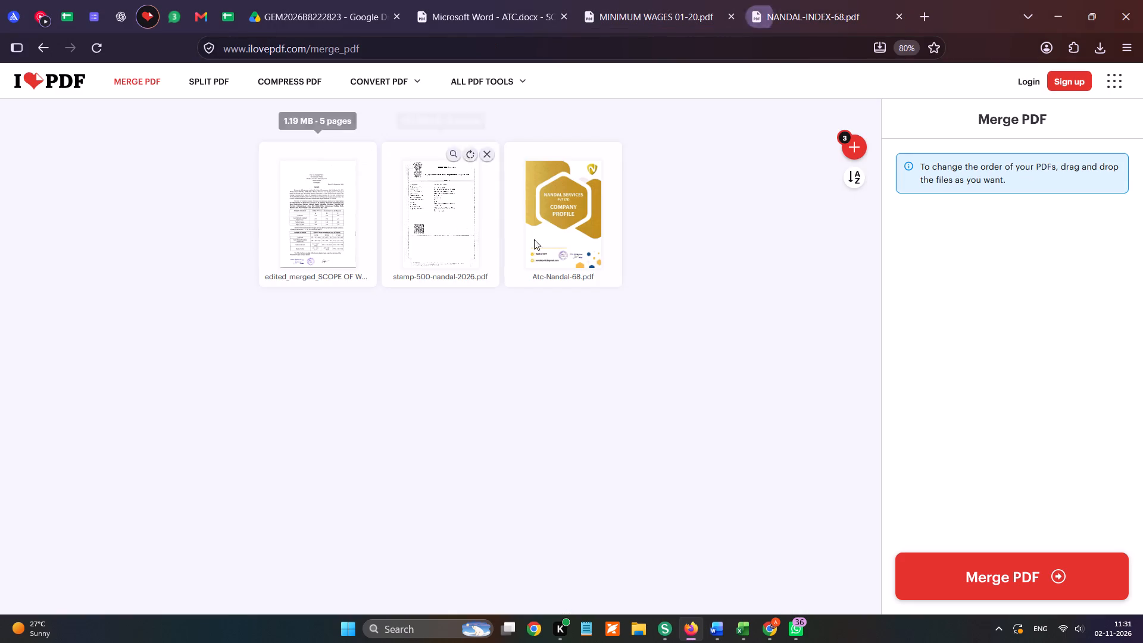
click(860, 146)
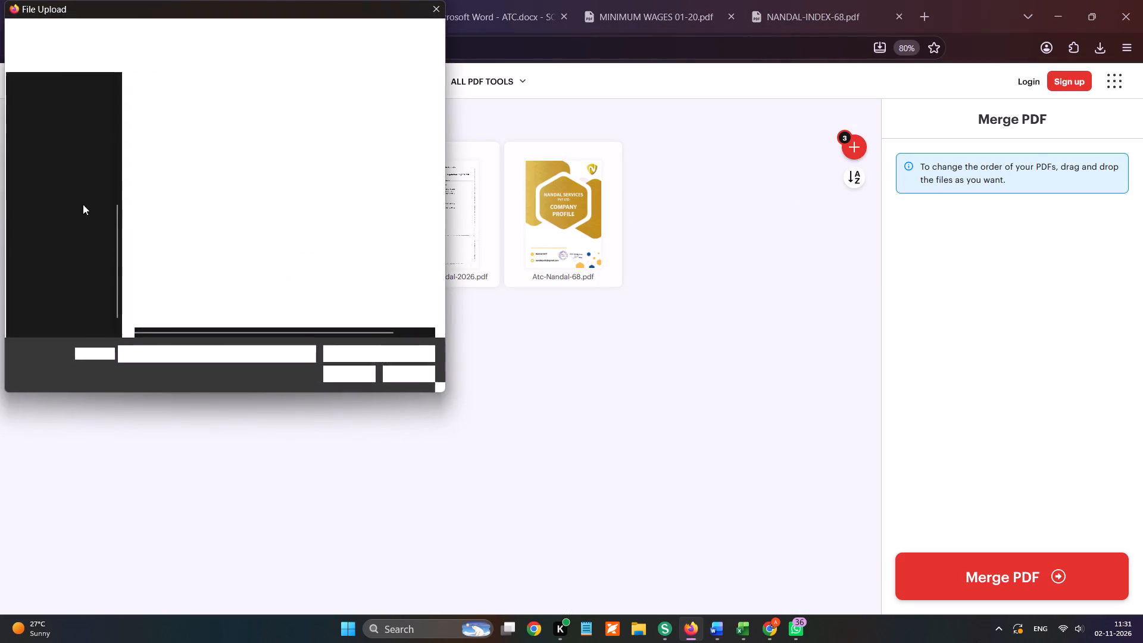
scroll(62, 152, up, 3)
click(73, 147)
double_click(229, 129)
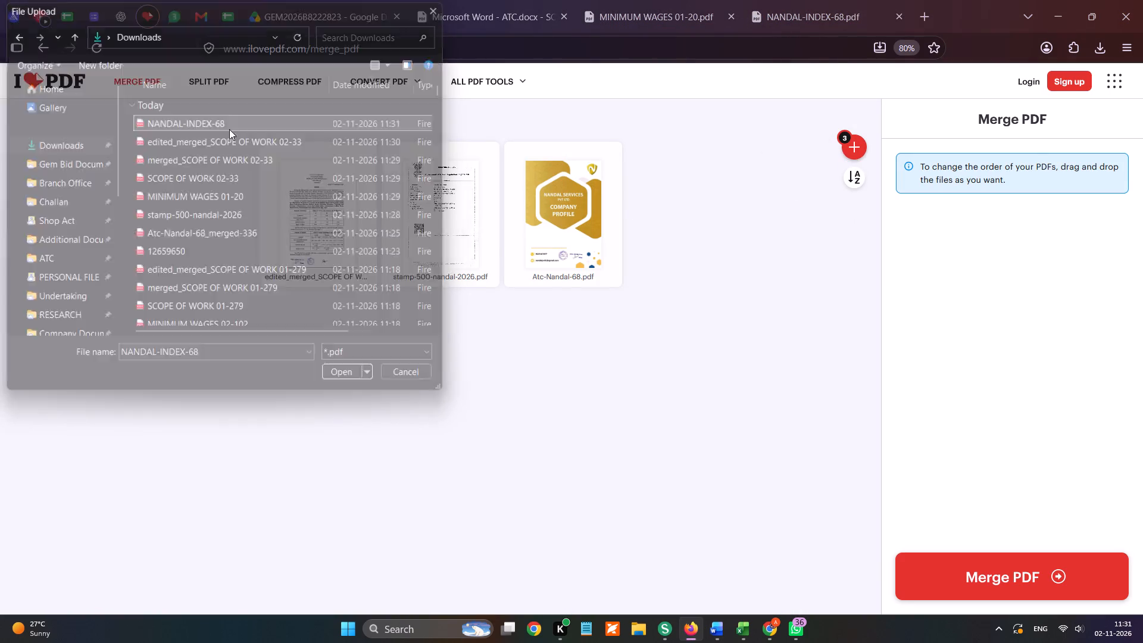
drag(624, 233, 196, 203)
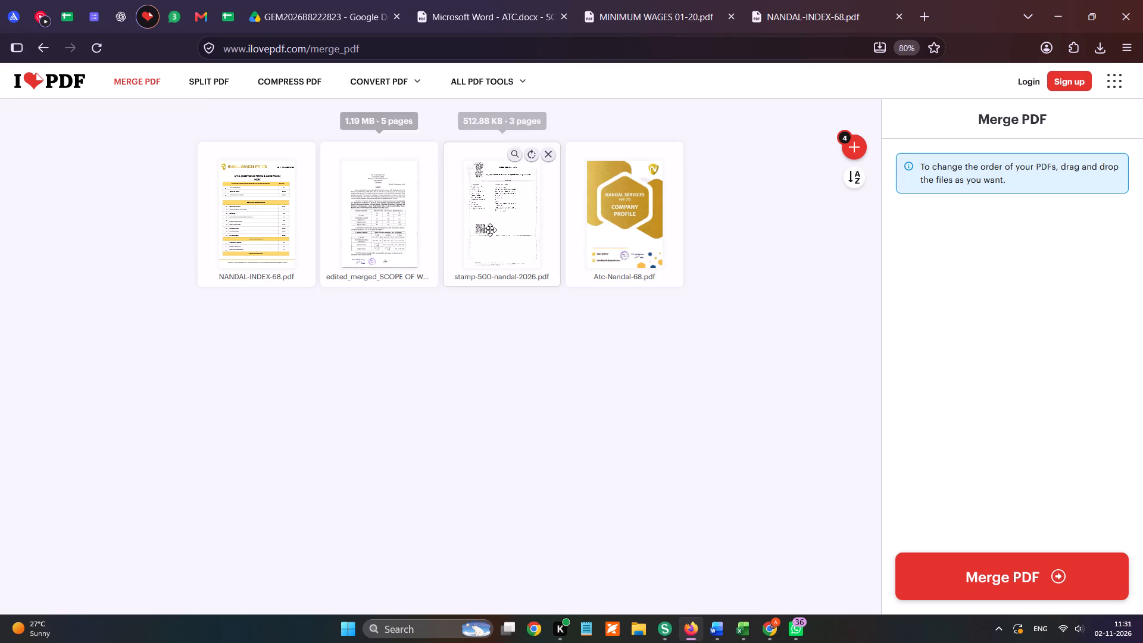
Merge the four ordered PDFs and download the merged file.
click(975, 575)
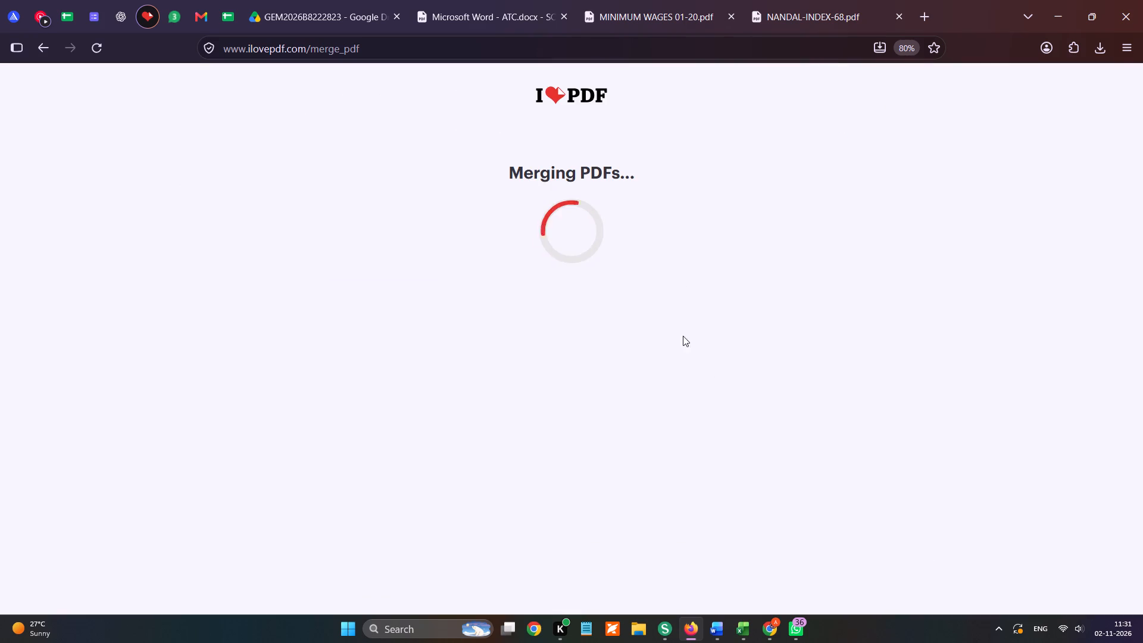
click(601, 159)
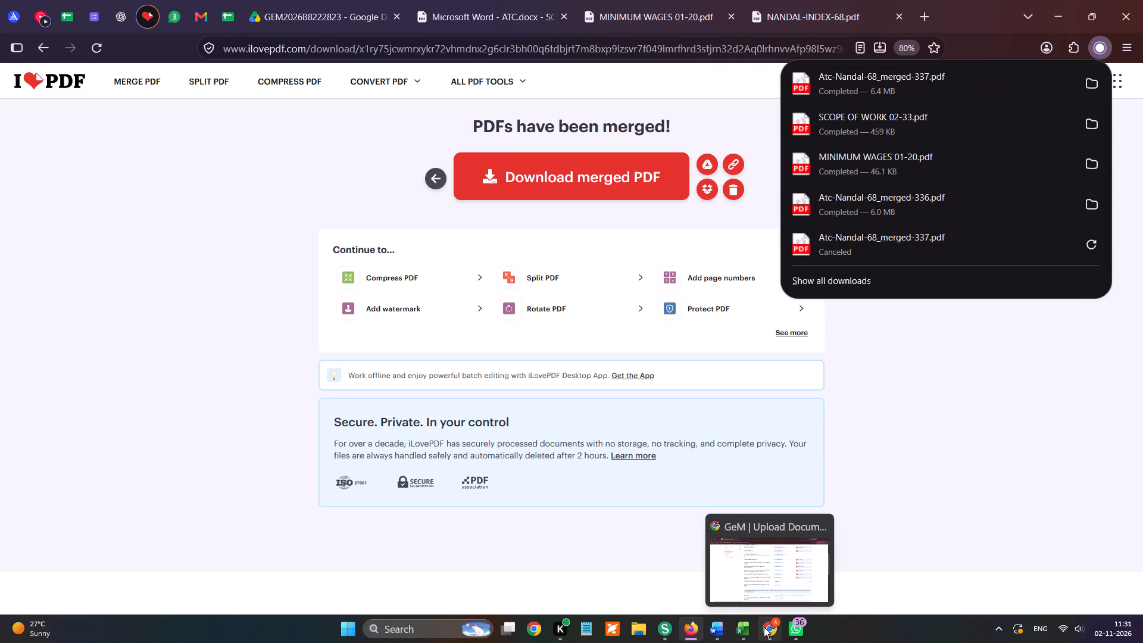
On the GeM document upload page in Chrome, upload Atc-Nandal-68_merged-337 from Downloads as the Certificate (Requested in ATC).
click(764, 627)
click(665, 166)
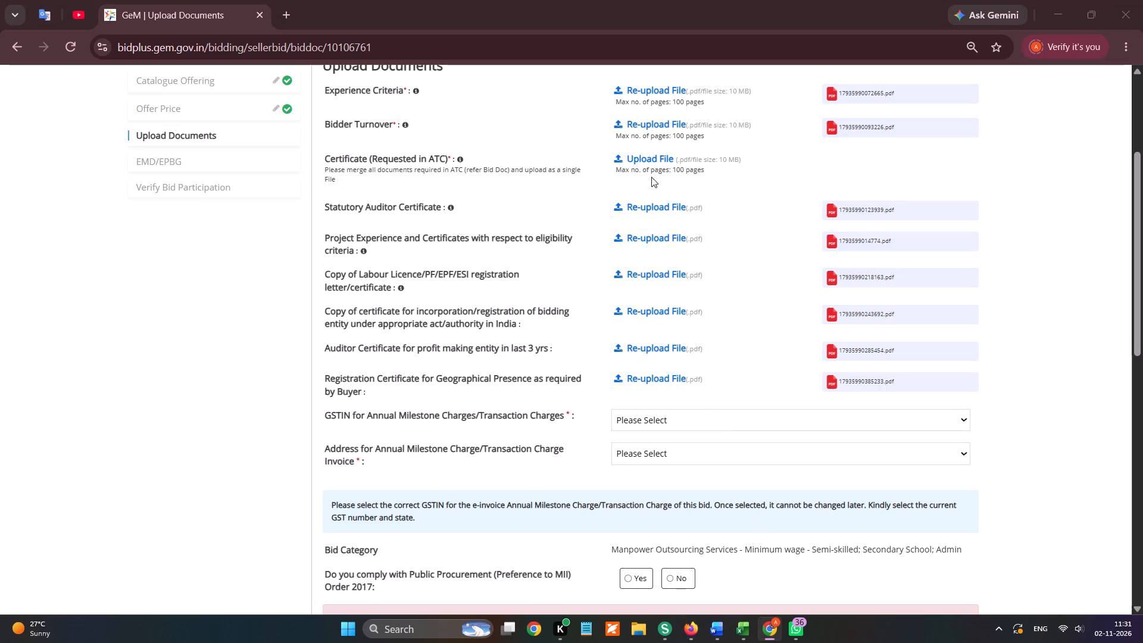
scroll(90, 195, up, 4)
click(68, 216)
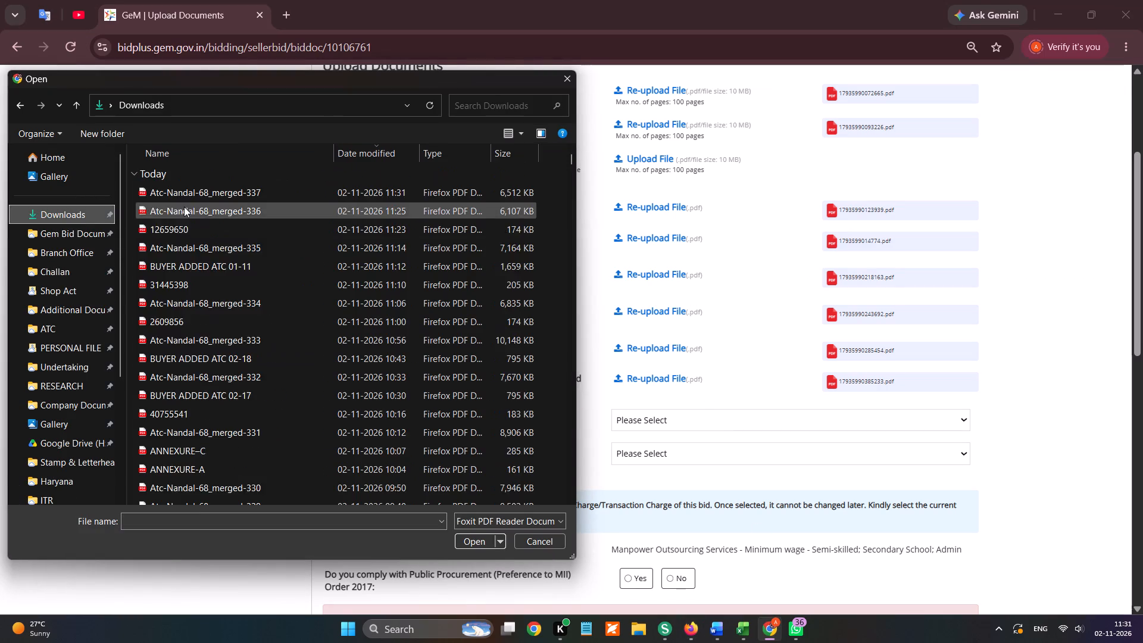
double_click(208, 190)
Select the registered GSTIN and the company's Delhi invoice address for the annual milestone/transaction charges, accepting both confirmations.
scroll(727, 278, down, 1)
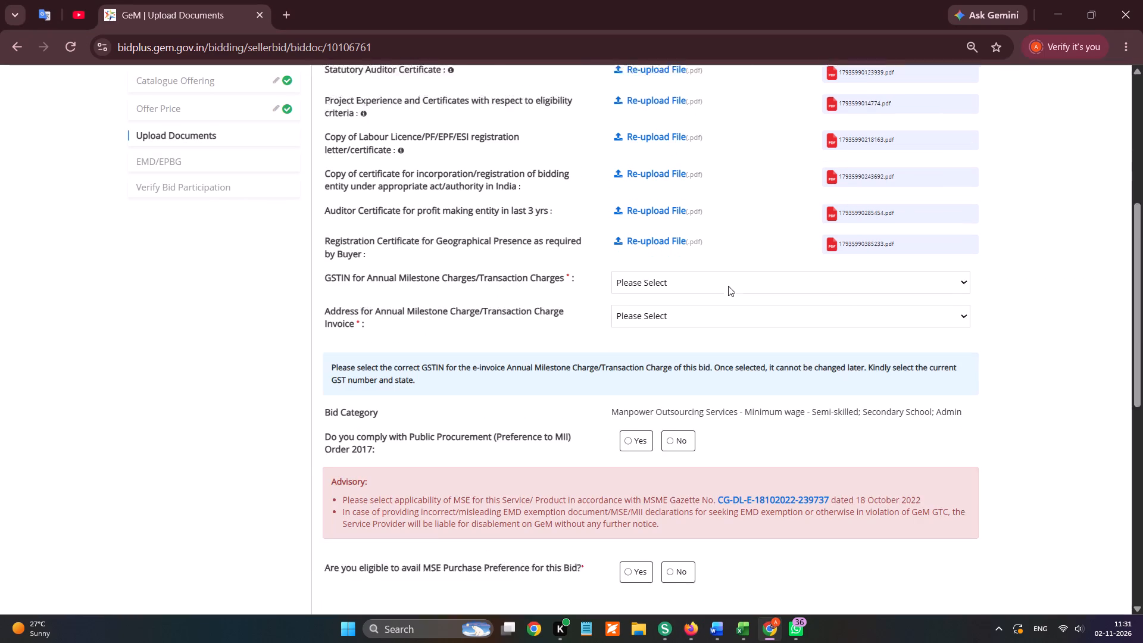
click(634, 216)
click(647, 252)
click(702, 153)
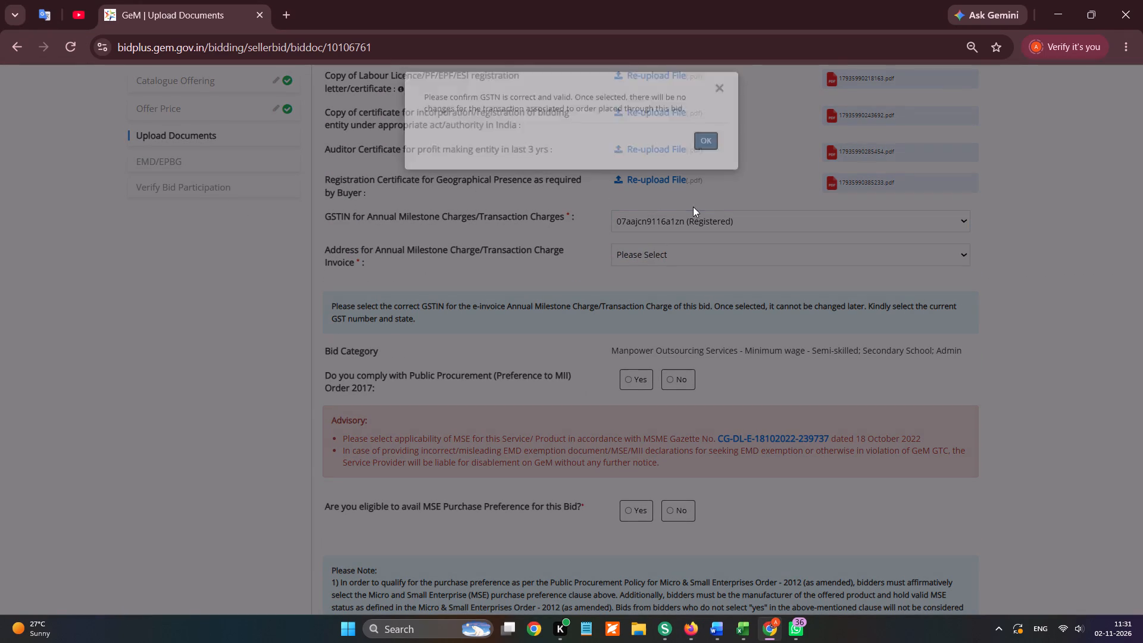
drag(677, 255, 674, 261)
click(672, 288)
click(704, 156)
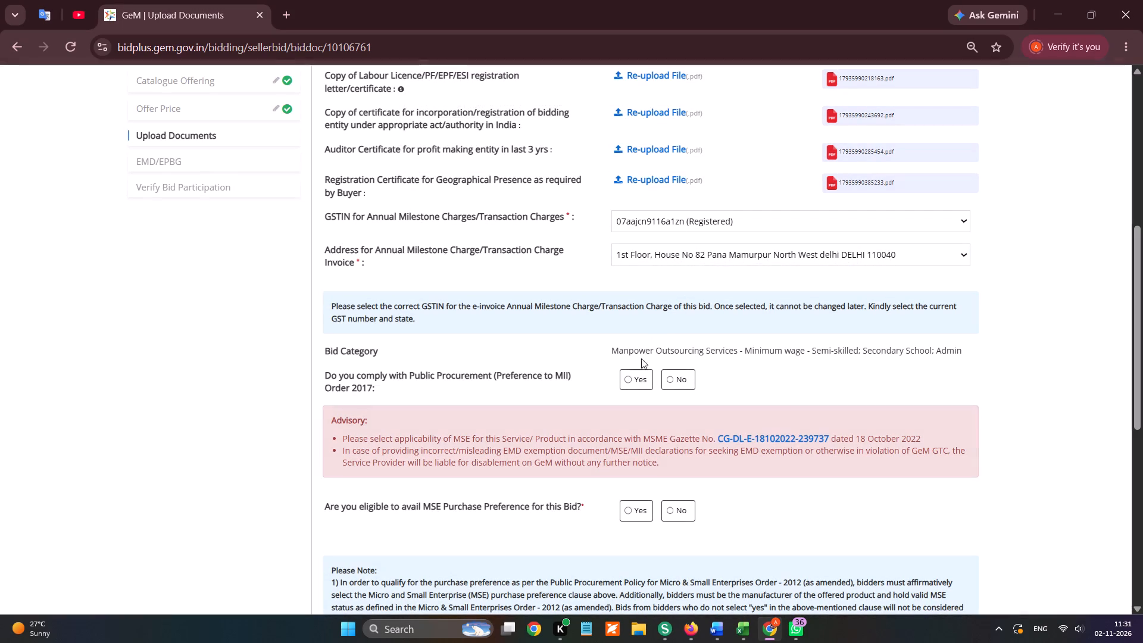
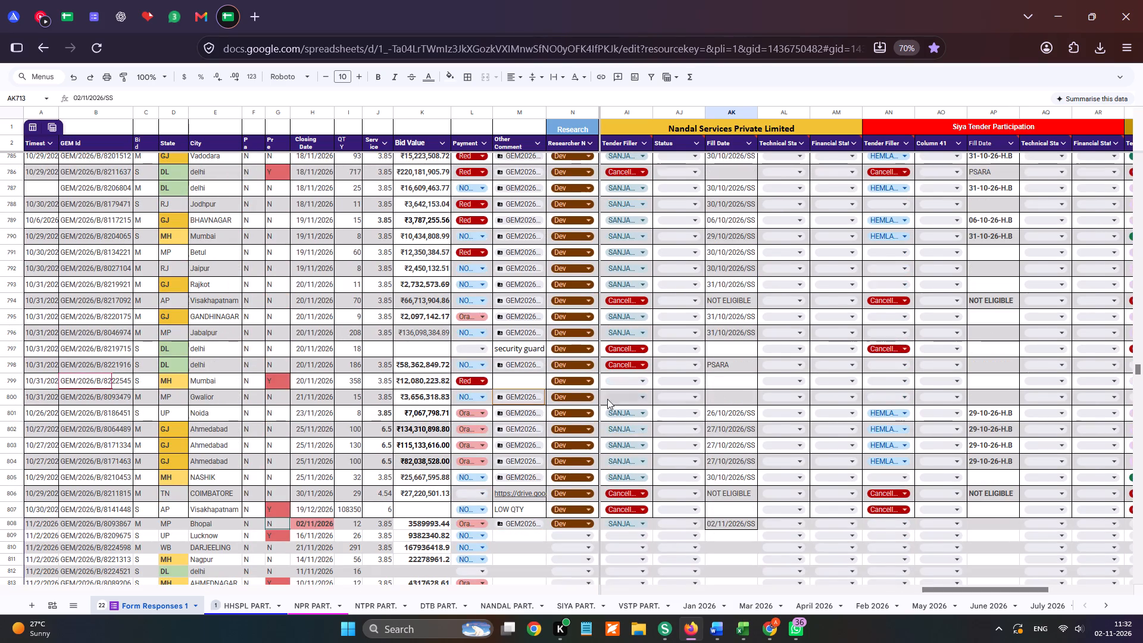
In the Firefox tender sheet, set Nandal's Tender Filler for bid GEM/2026/B/8093479 to the same person as the bid below.
click(616, 398)
click(629, 414)
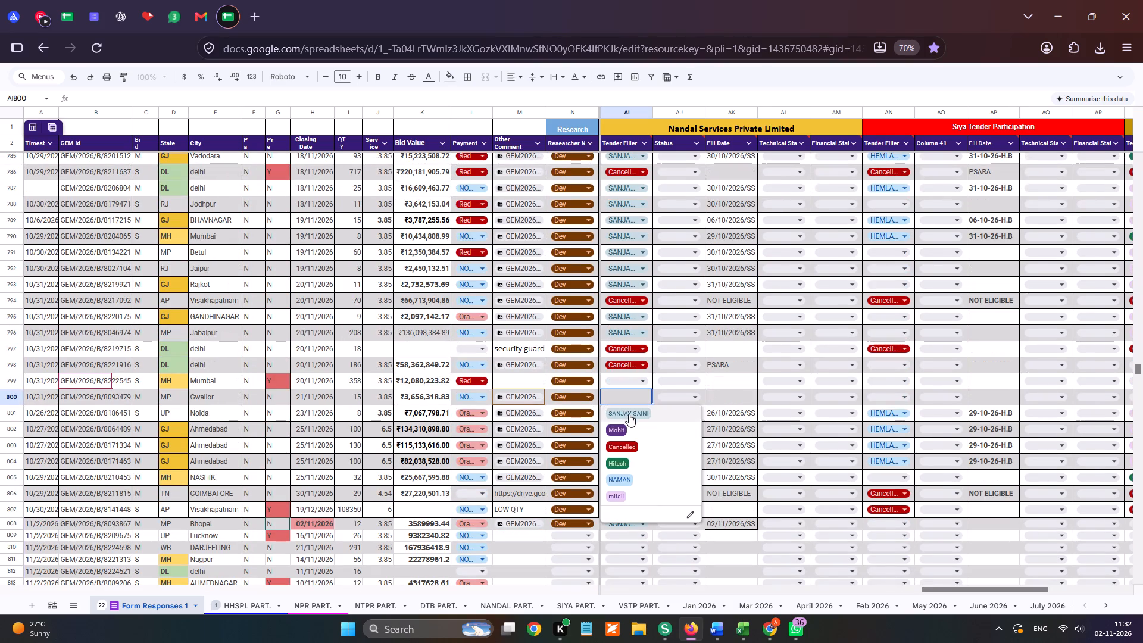
Copy the GeM ID GEM/2026/B/8093479 from the Gwalior bid's row.
click(0, 398)
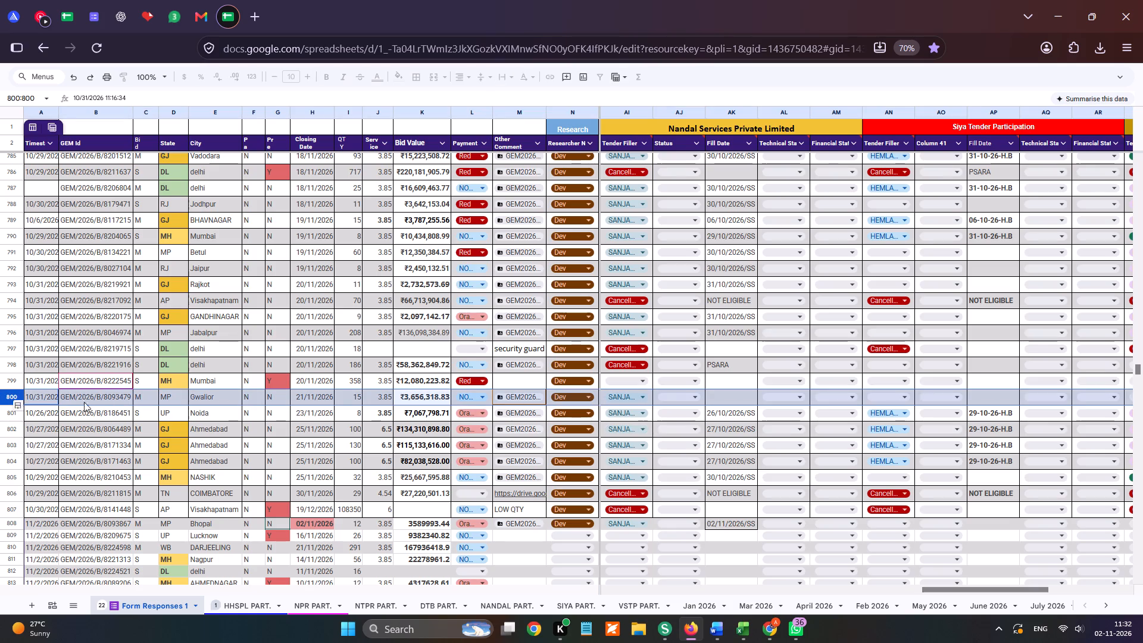
click(107, 400)
key(ctrl+c)
key(ctrl+c)
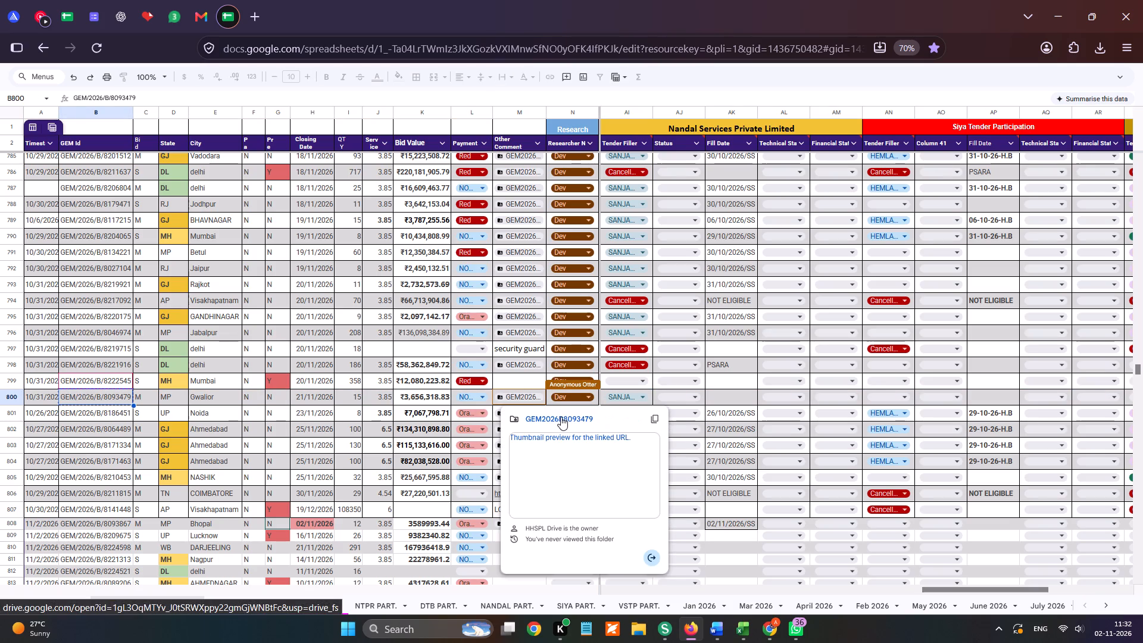
Open the linked Drive folder for bid GEM2026B8093479 and view REQUIRED DOCUMENTS.pdf.
click(561, 417)
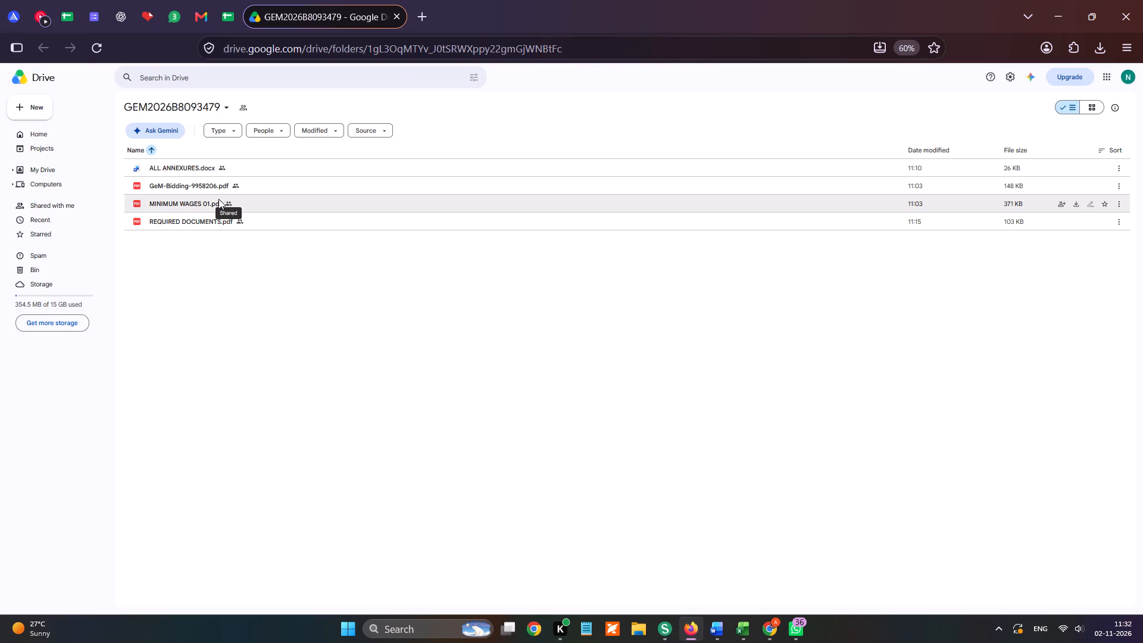
double_click(193, 269)
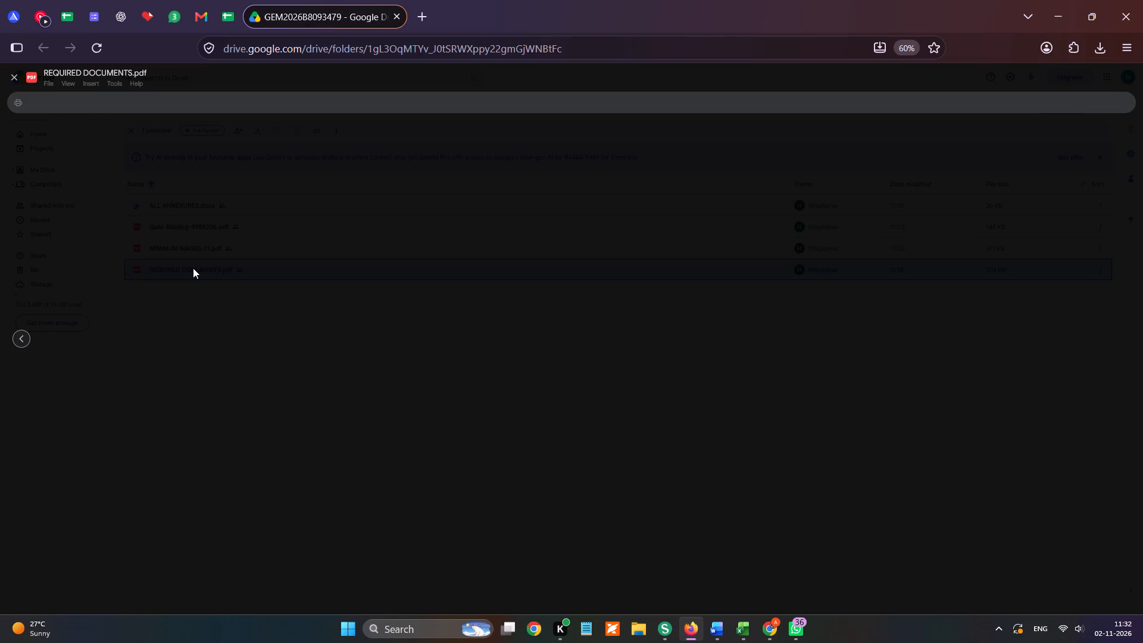
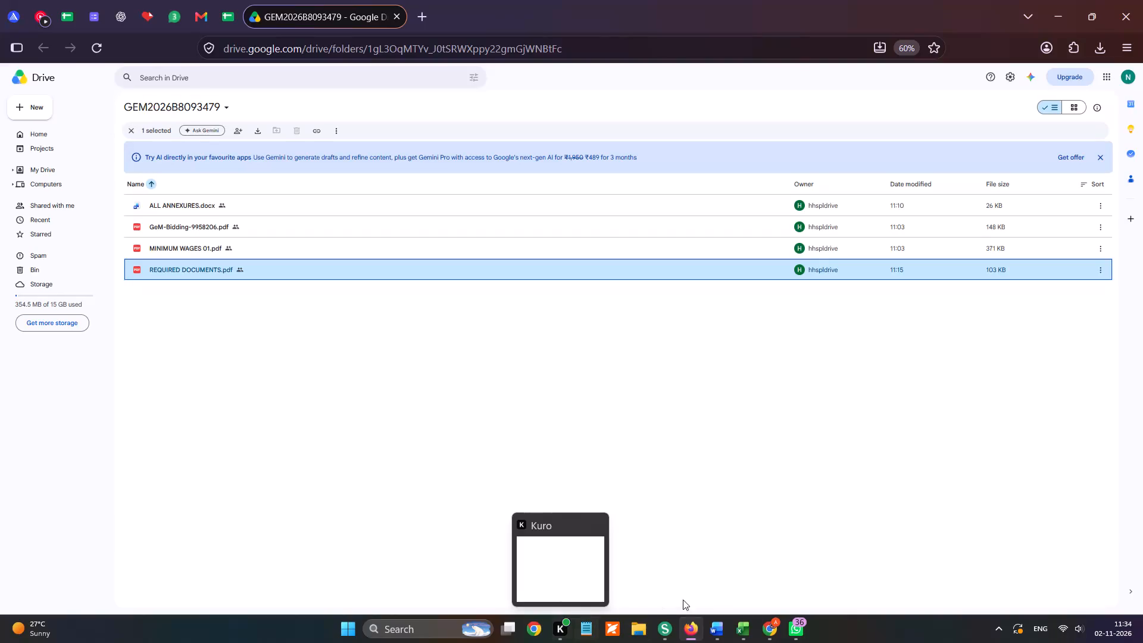
Open ALL ANNEXURES.docx from the bid's Drive folder and look through its appendix declaration formats.
double_click(235, 206)
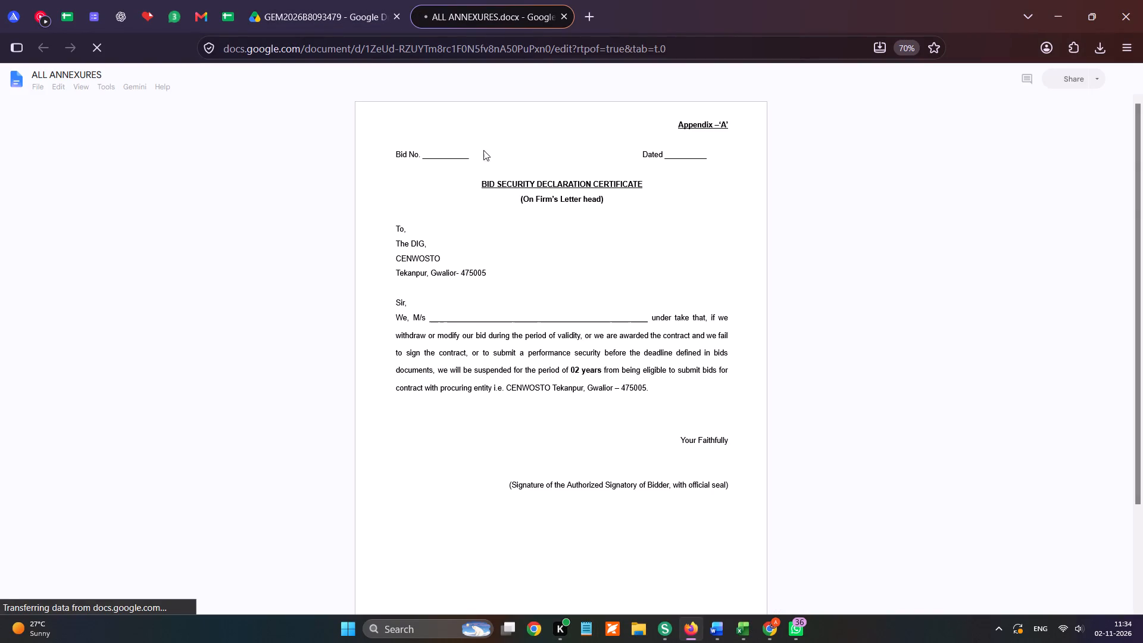
scroll(537, 217, down, 10)
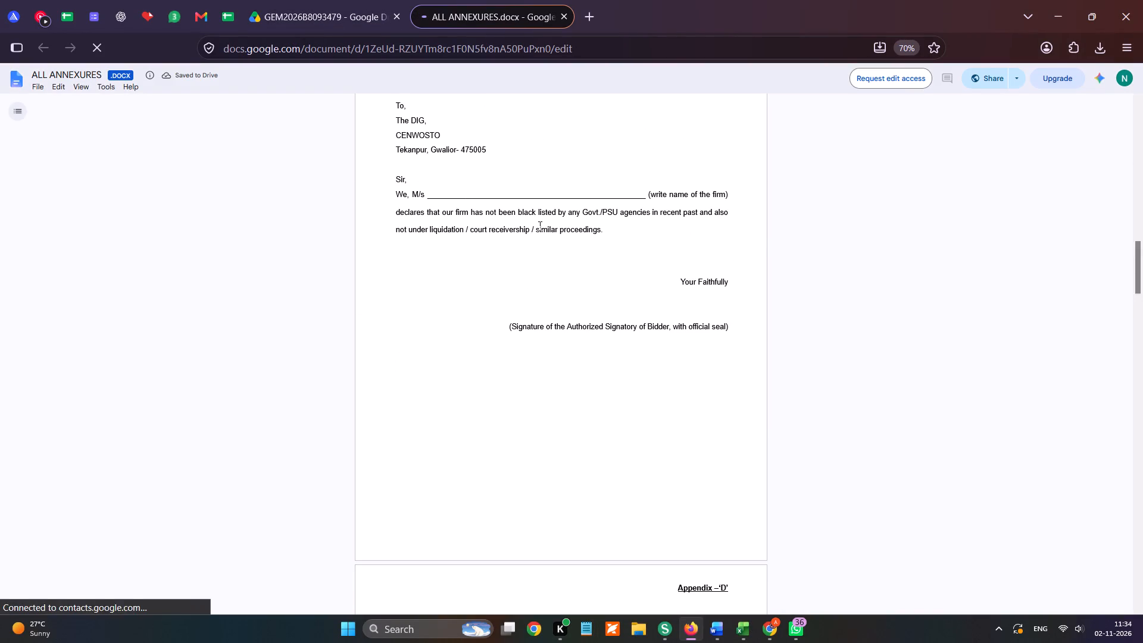
scroll(539, 226, down, 5)
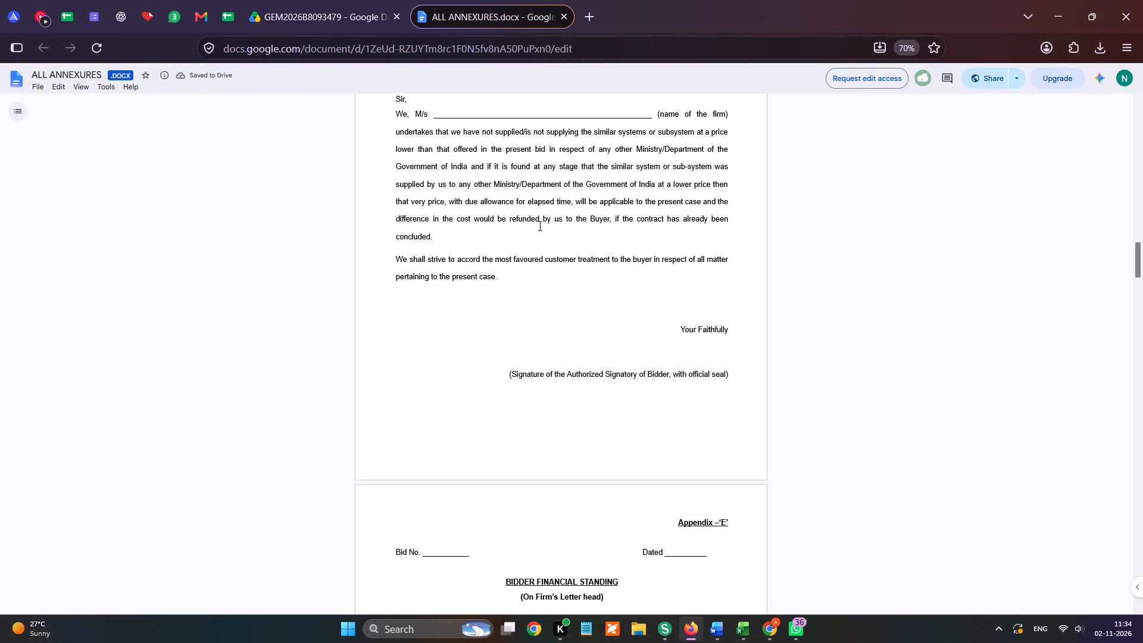
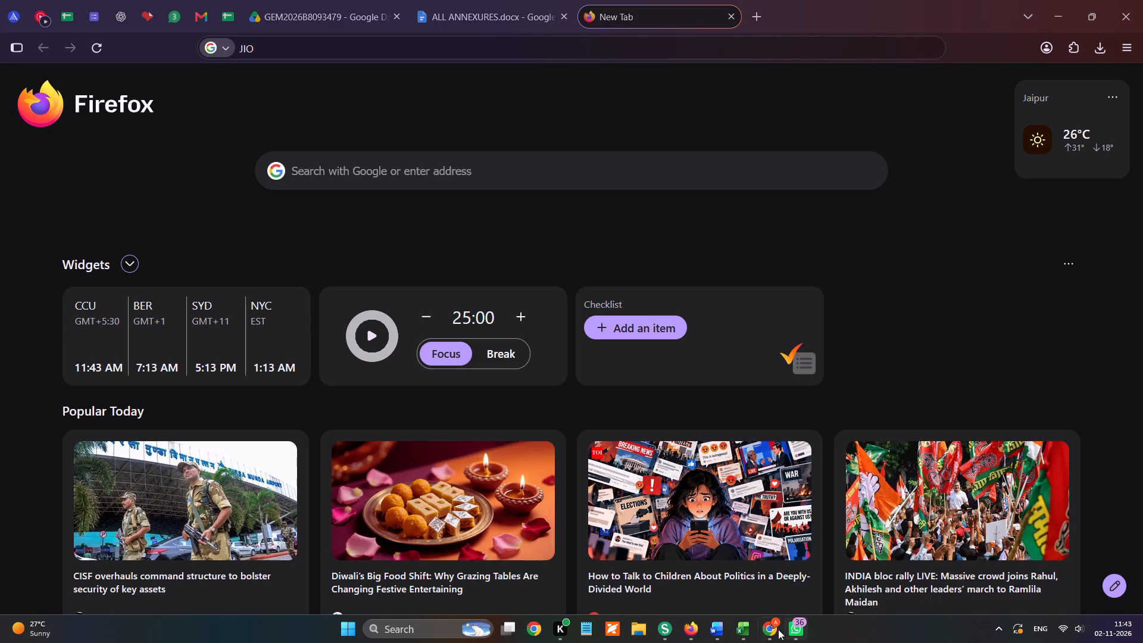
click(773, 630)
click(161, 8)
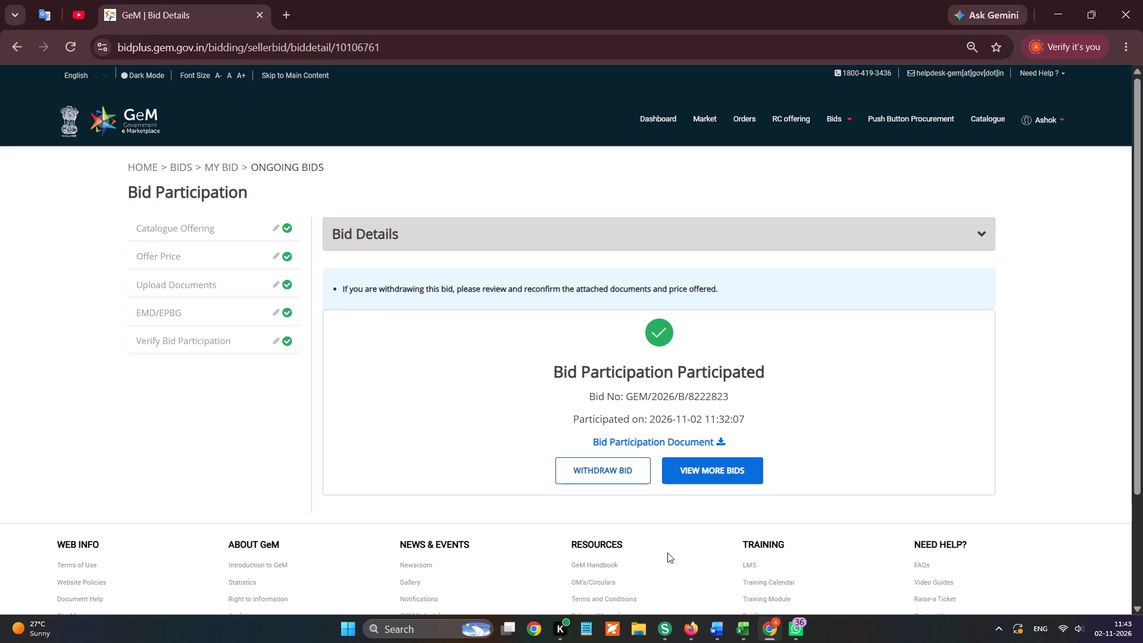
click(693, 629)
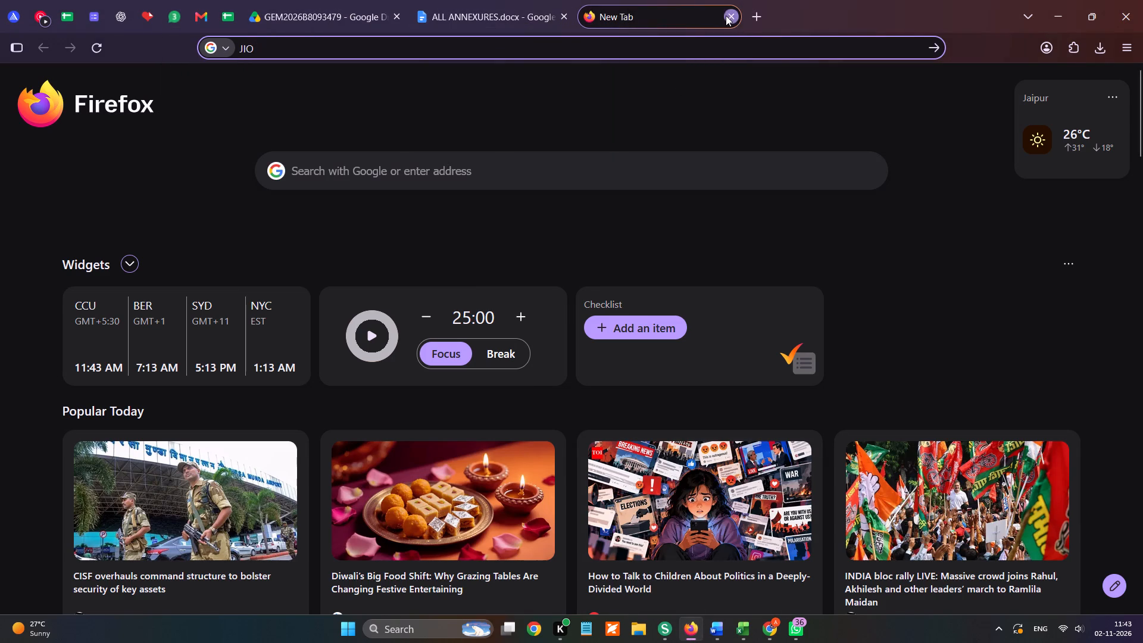
Close the blank new tab and copy the entire content of ALL ANNEXURES.docx.
click(726, 15)
click(508, 7)
click(323, 10)
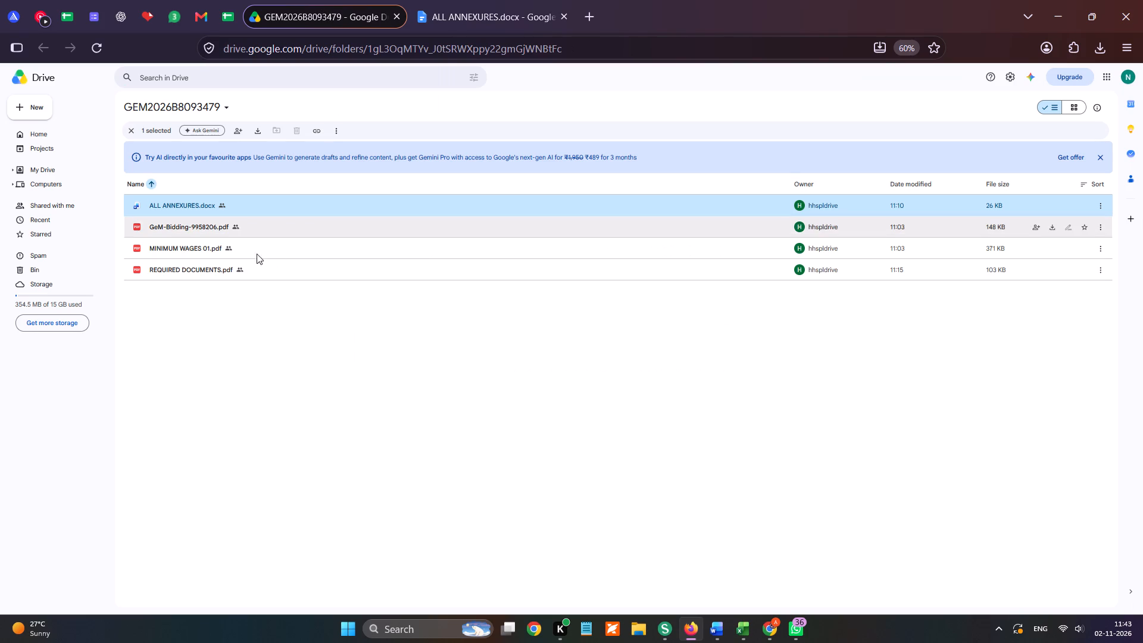
click(491, 12)
scroll(602, 270, up, 20)
scroll(602, 270, up, 1)
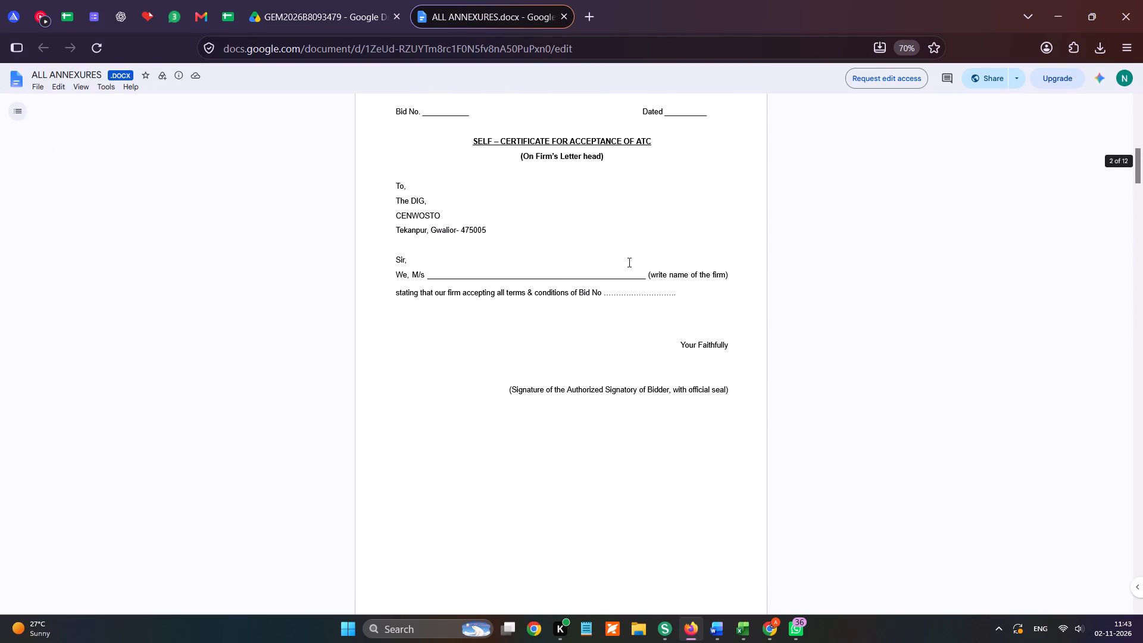
scroll(628, 262, up, 10)
key(ctrl+a)
key(ctrl+c)
key(ctrl+c)
key(ctrl+c)
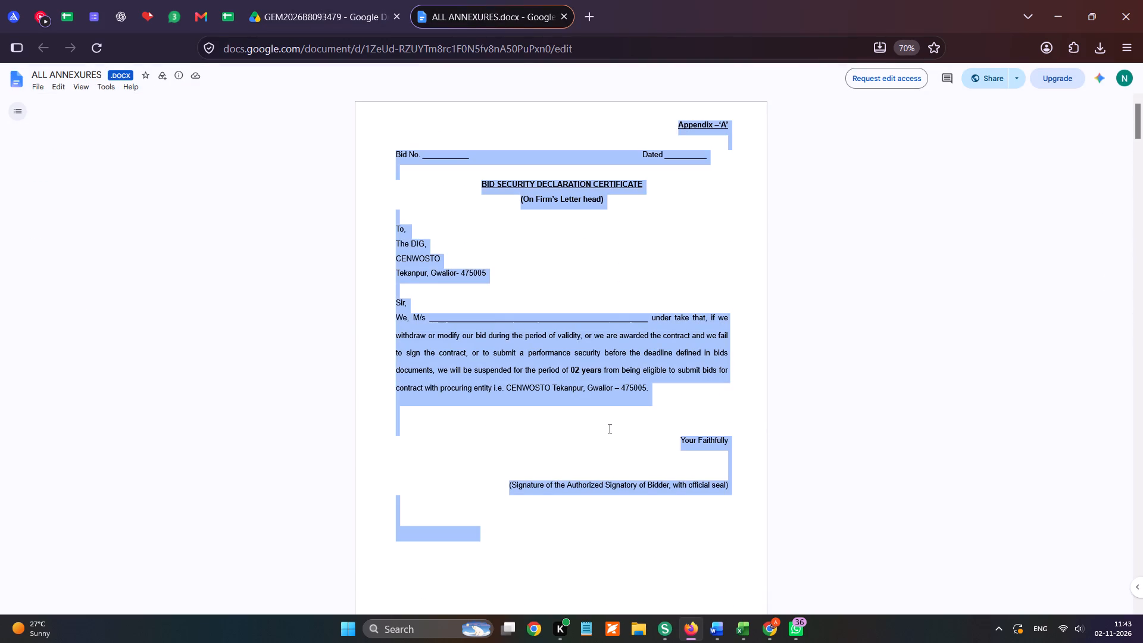
key(ctrl+c)
In Word's letterhead-nandal document, replace the whole declaration text with the copied annexures.
click(723, 635)
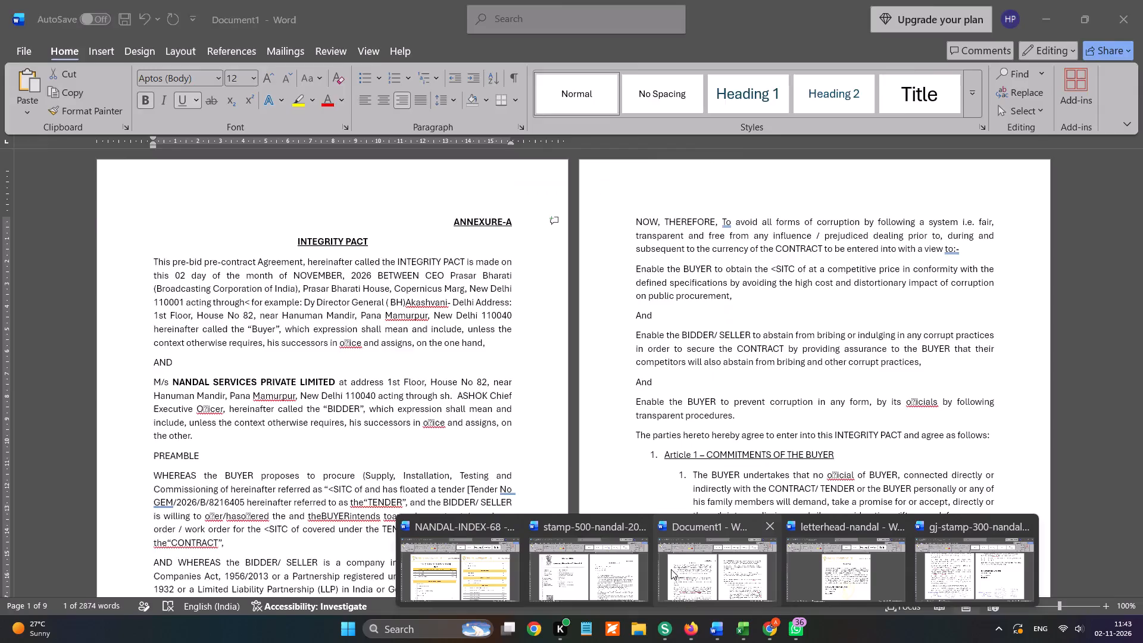
click(855, 577)
key(ctrl+a)
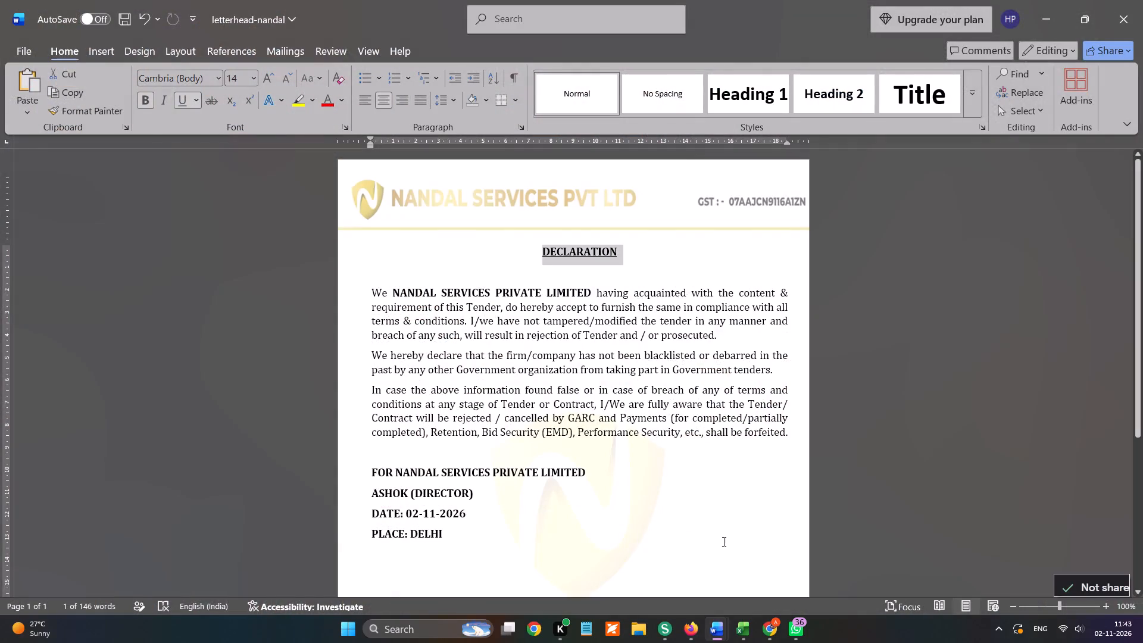
key(ctrl+v)
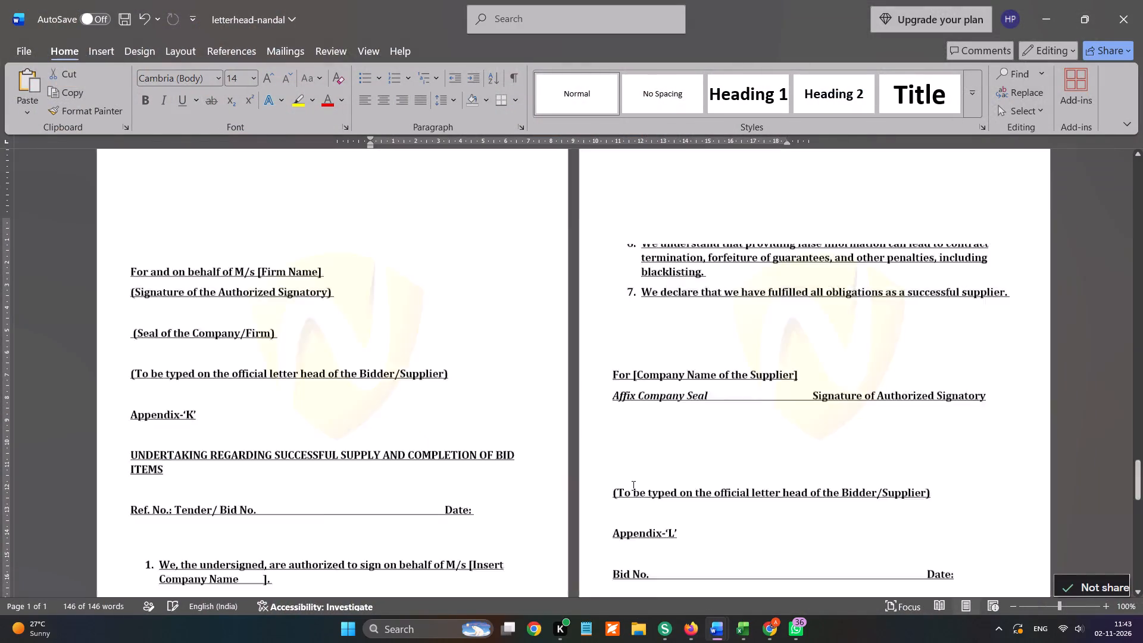
Remove bold and underline from all the pasted annexure text and justify it.
key(ctrl+a)
key(ctrl+b)
key(ctrl+j)
key(ctrl+u)
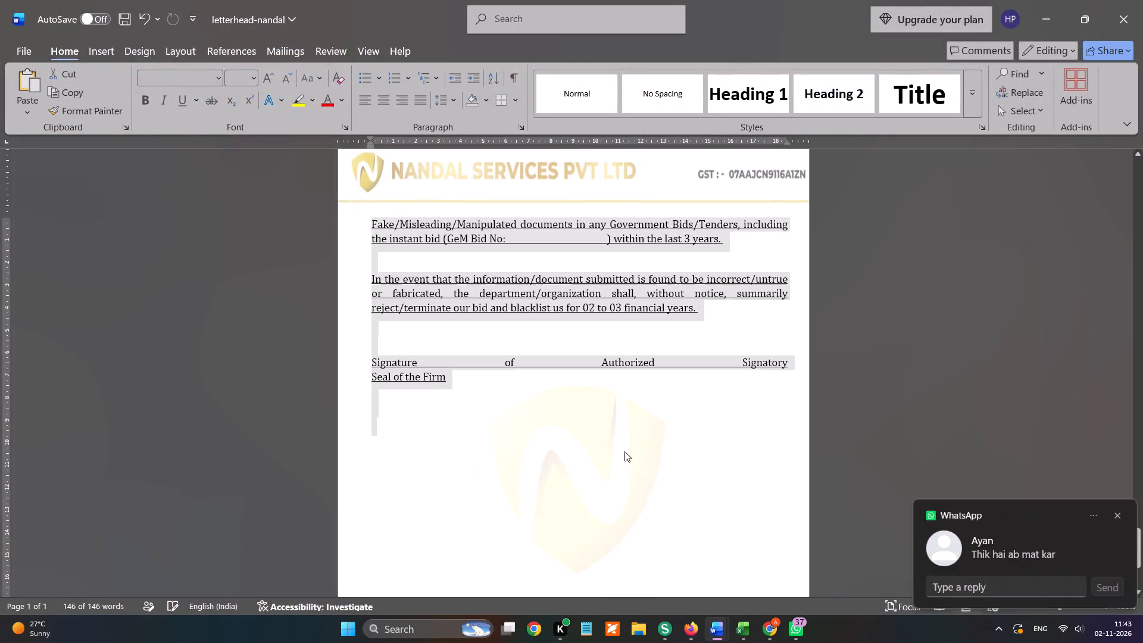
scroll(615, 369, up, 20)
scroll(615, 369, up, 6)
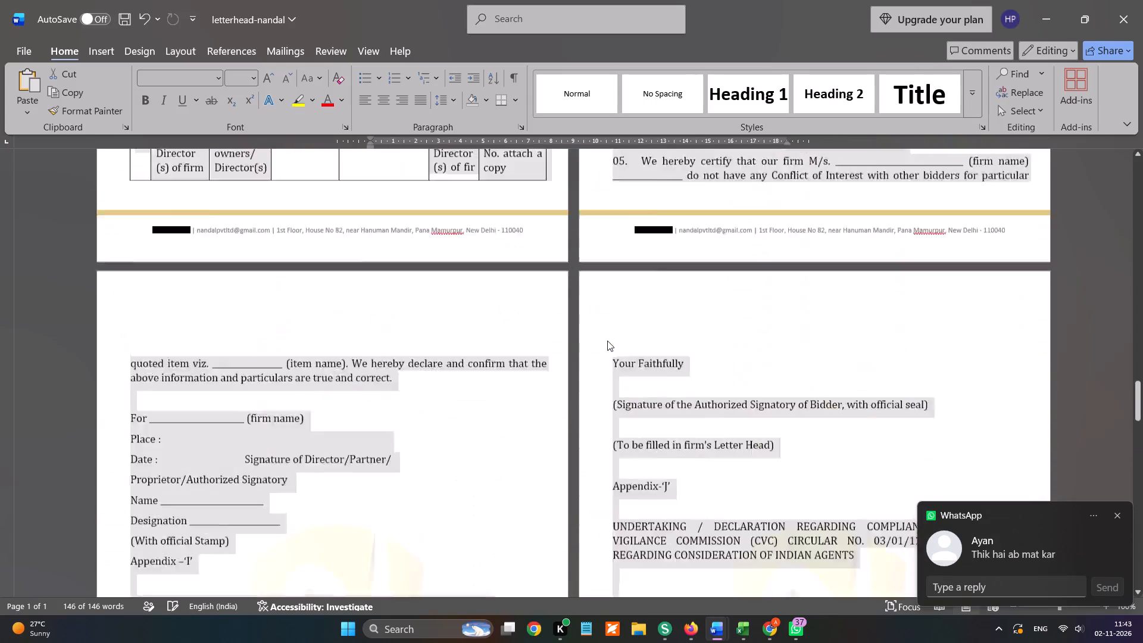
scroll(607, 341, up, 20)
scroll(607, 341, up, 20)
scroll(607, 341, up, 1)
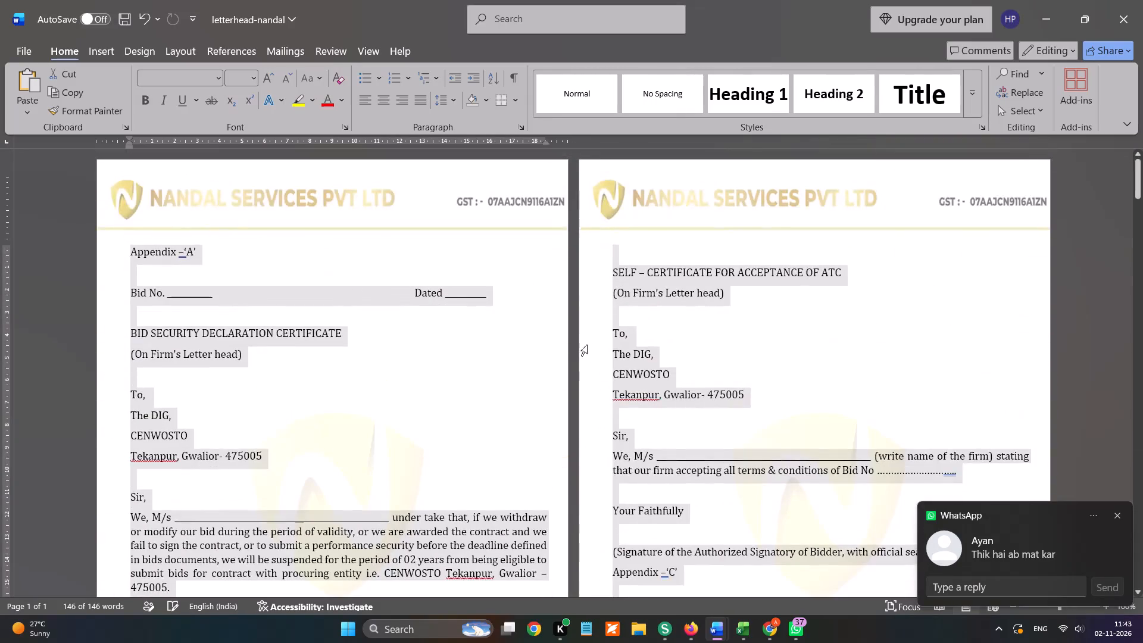
scroll(587, 345, up, 2)
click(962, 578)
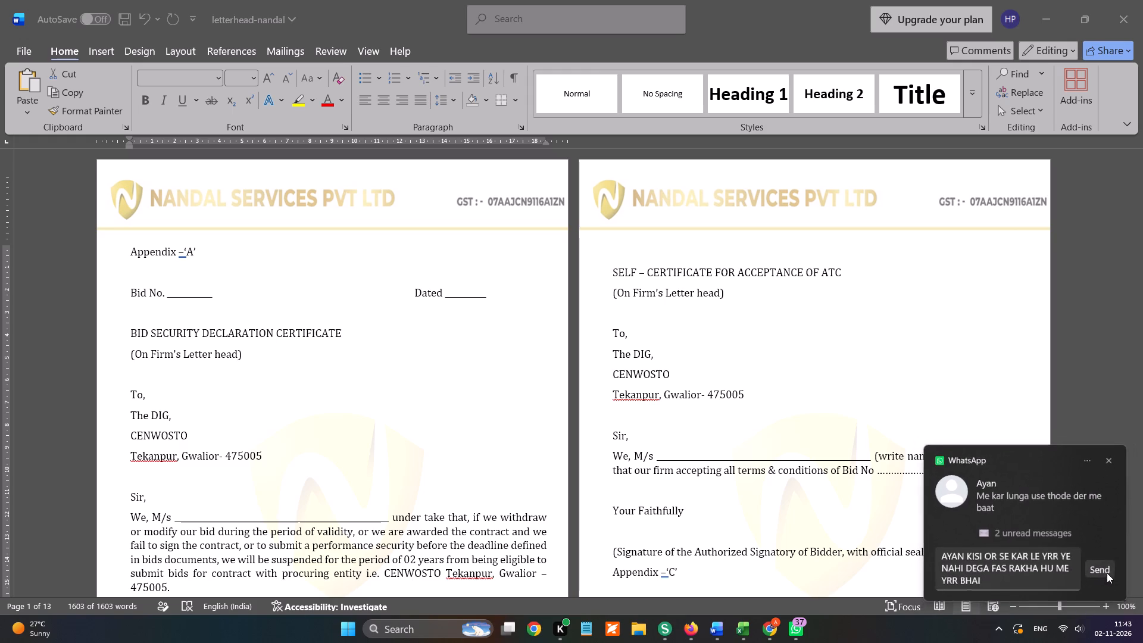
Make the first page's Appendix –'A' heading right-aligned, bold, underlined and uppercase.
drag(217, 254, 133, 249)
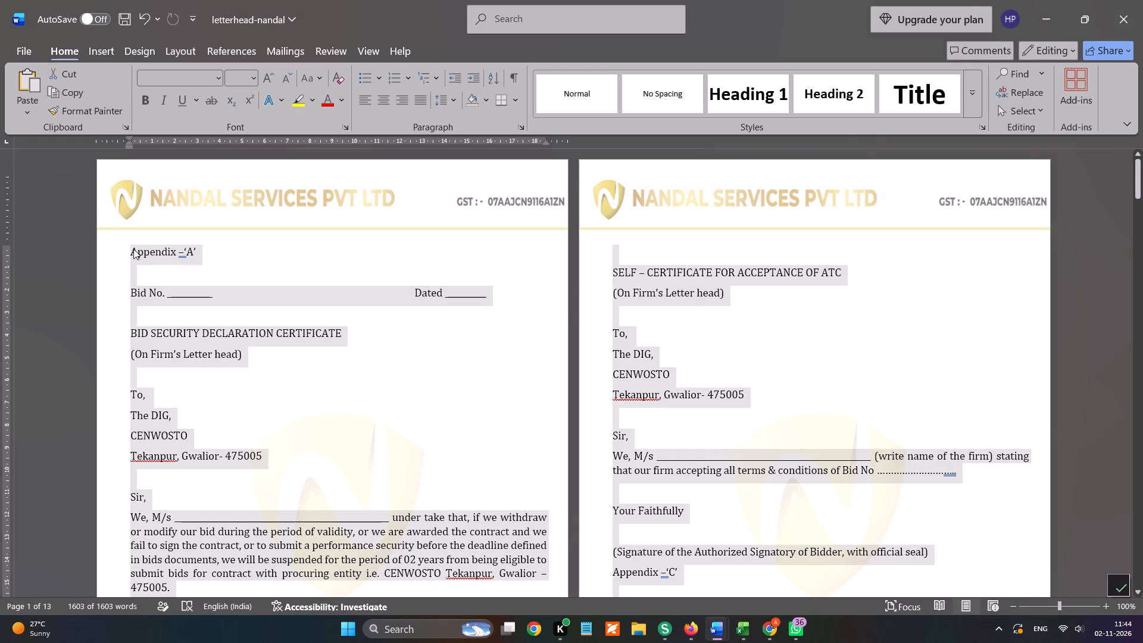
drag(133, 249, 129, 249)
click(194, 255)
drag(203, 249, 114, 251)
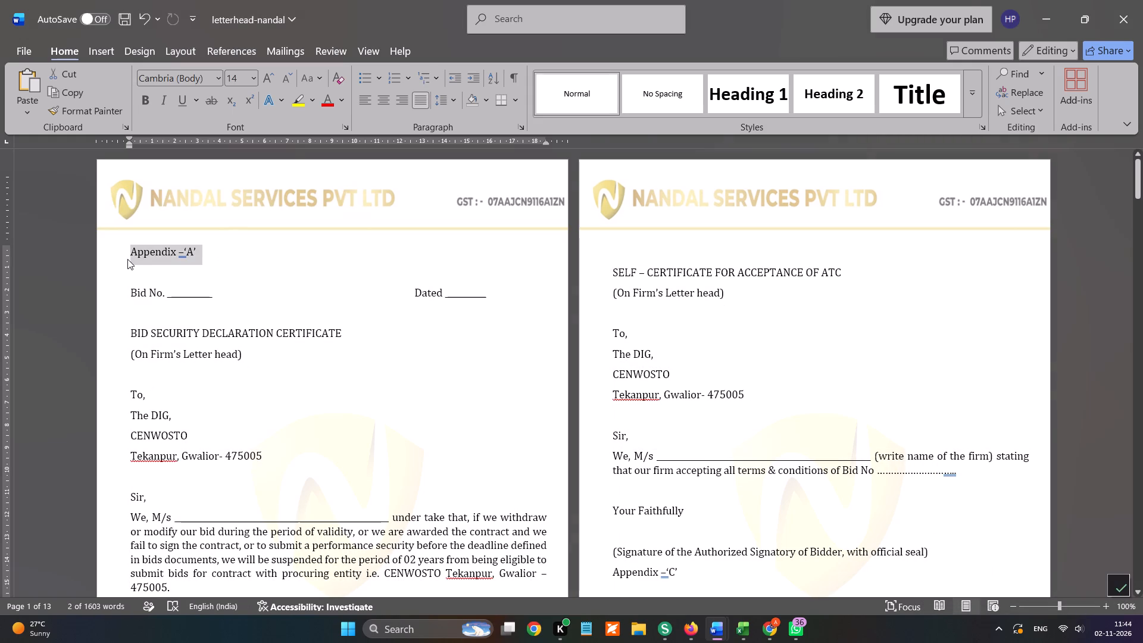
key(ctrl+r)
key(ctrl+b)
key(ctrl+u)
key(alt+h)
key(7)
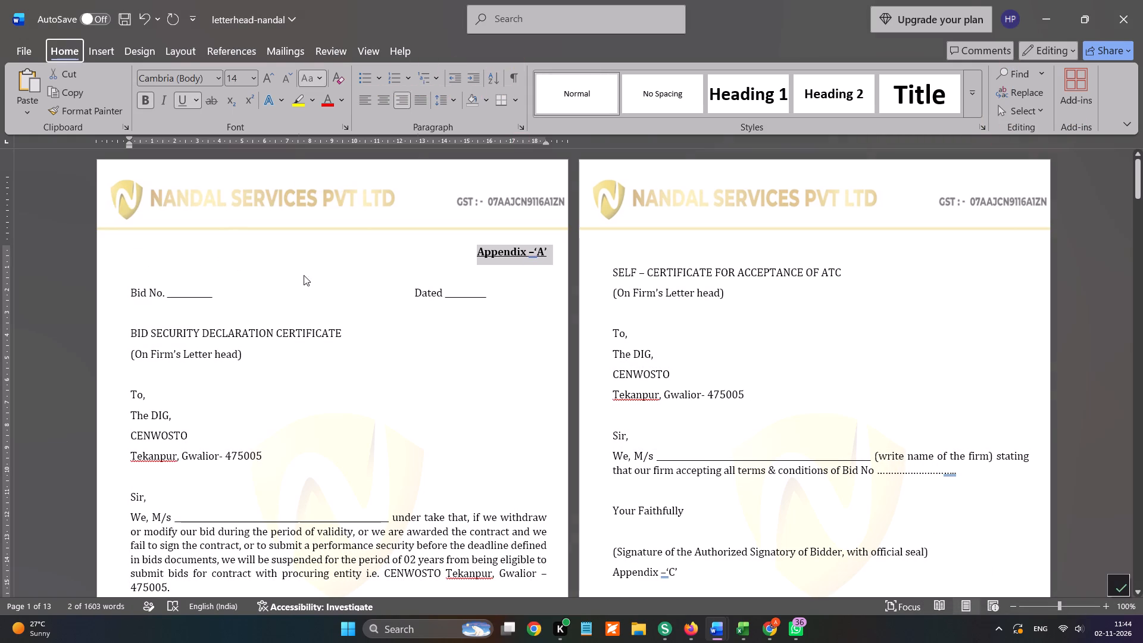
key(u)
Select the blank line above the Bid No. line on the Appendix 'A' page.
click(315, 276)
drag(124, 279, 196, 287)
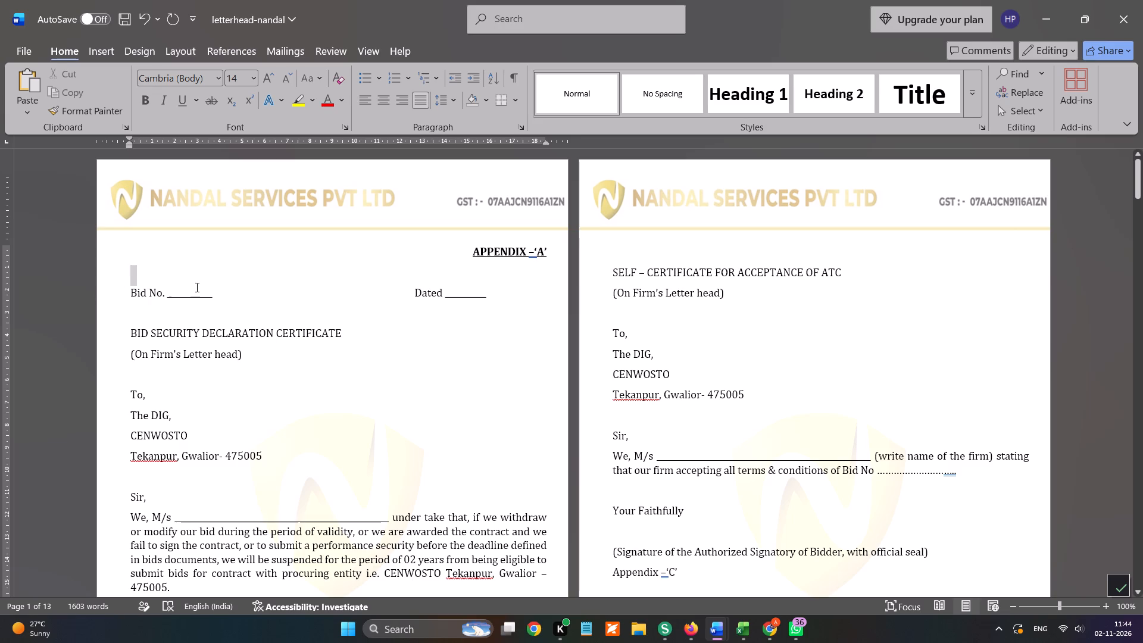
Delete the Bid No. and Dated line with its surrounding blank lines from Appendix A.
drag(196, 287, 492, 316)
key(BackSpace)
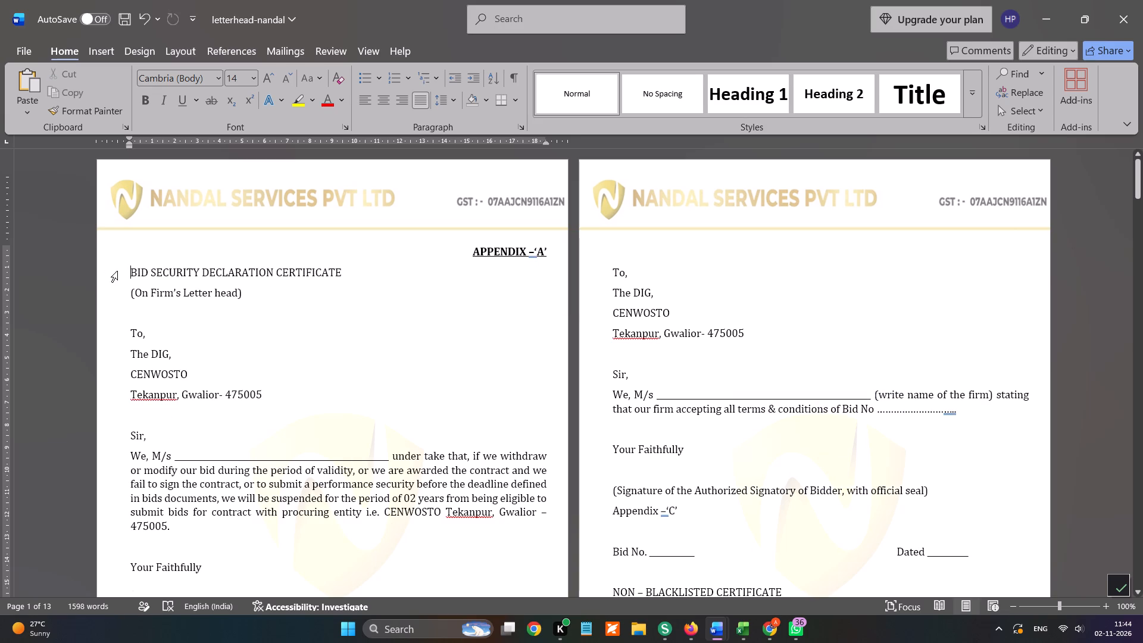
Centre, bold and underline the "BID SECURITY DECLARATION CERTIFICATE" title in Appendix A.
drag(118, 271, 364, 281)
key(ctrl+e)
key(ctrl+b)
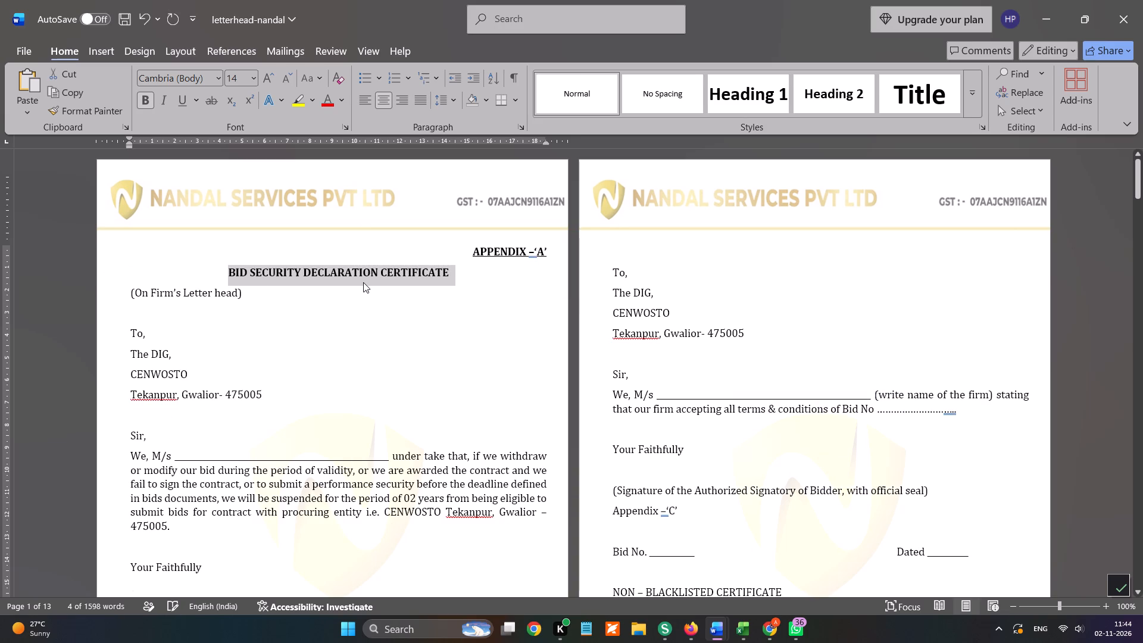
key(ctrl+u)
ctrl+click(405, 290)
Delete the "(On Firm's Letter head)" note and the blank line below it in Appendix A.
drag(123, 293, 277, 325)
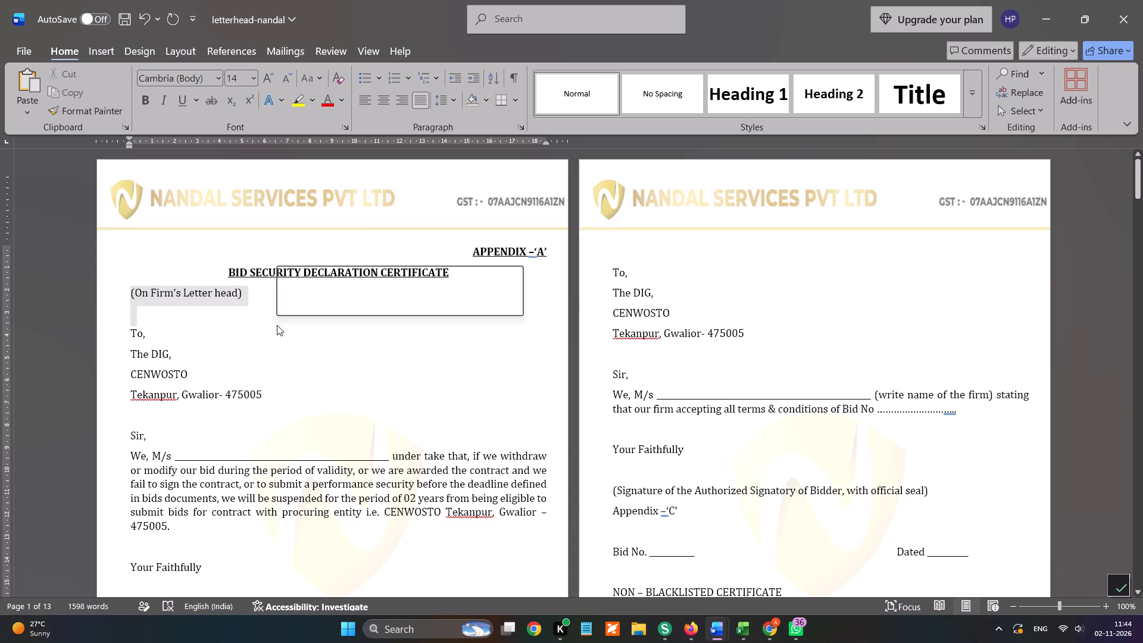
key(BackSpace)
Replace the firm-name blank in Appendix A's declaration with NANDAL SERVICES PRIVATE LIMITED in bold.
scroll(170, 314, down, 2)
double_click(235, 266)
key(BackSpace)
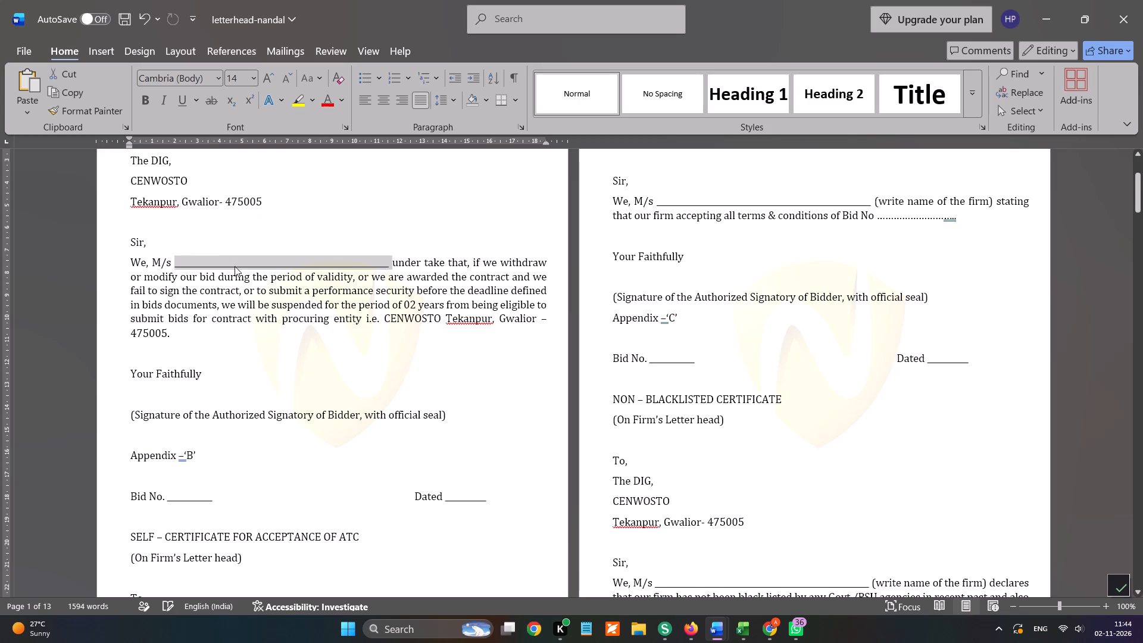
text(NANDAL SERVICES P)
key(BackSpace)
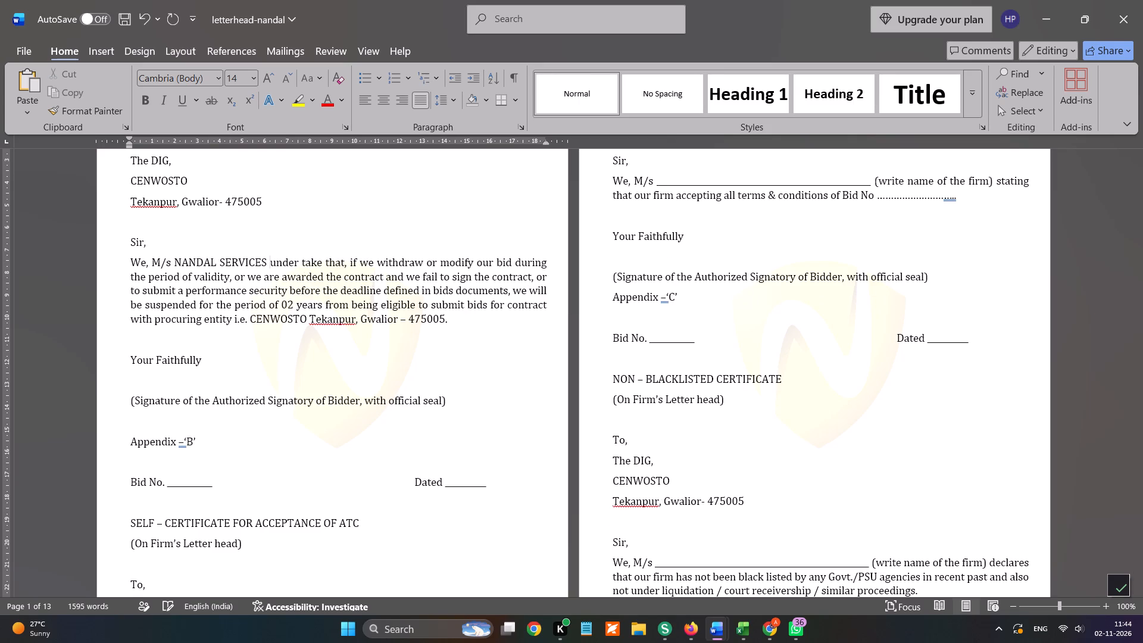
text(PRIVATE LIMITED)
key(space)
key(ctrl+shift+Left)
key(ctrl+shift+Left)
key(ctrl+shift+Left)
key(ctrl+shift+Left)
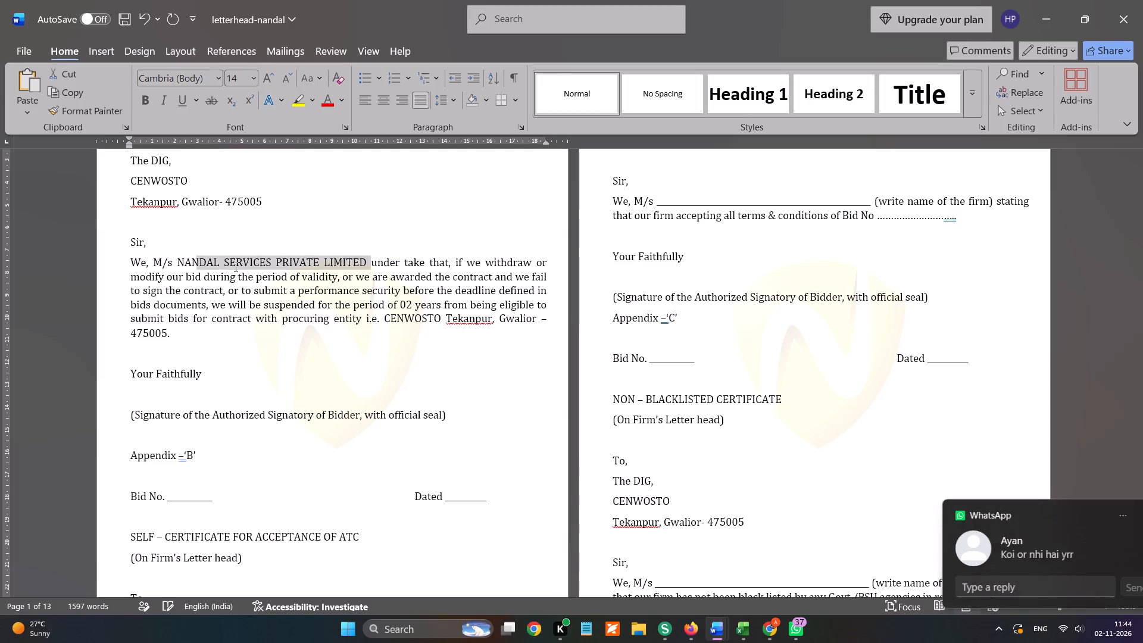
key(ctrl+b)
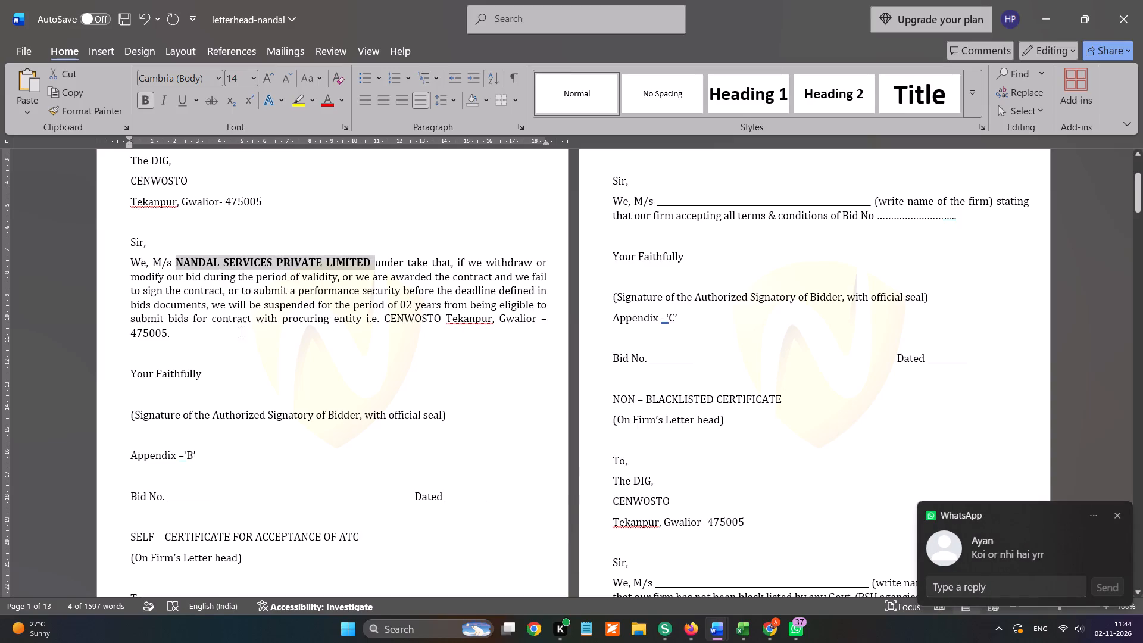
Replace Appendix A's authorized signatory placeholder with "FOR NANDAL SERVICES PRIVATE LIMITED" and, below it, the signatory's first name with (DIRECTOR).
scroll(195, 326, down, 2)
drag(126, 264, 436, 281)
key(BackSpace)
key(Return)
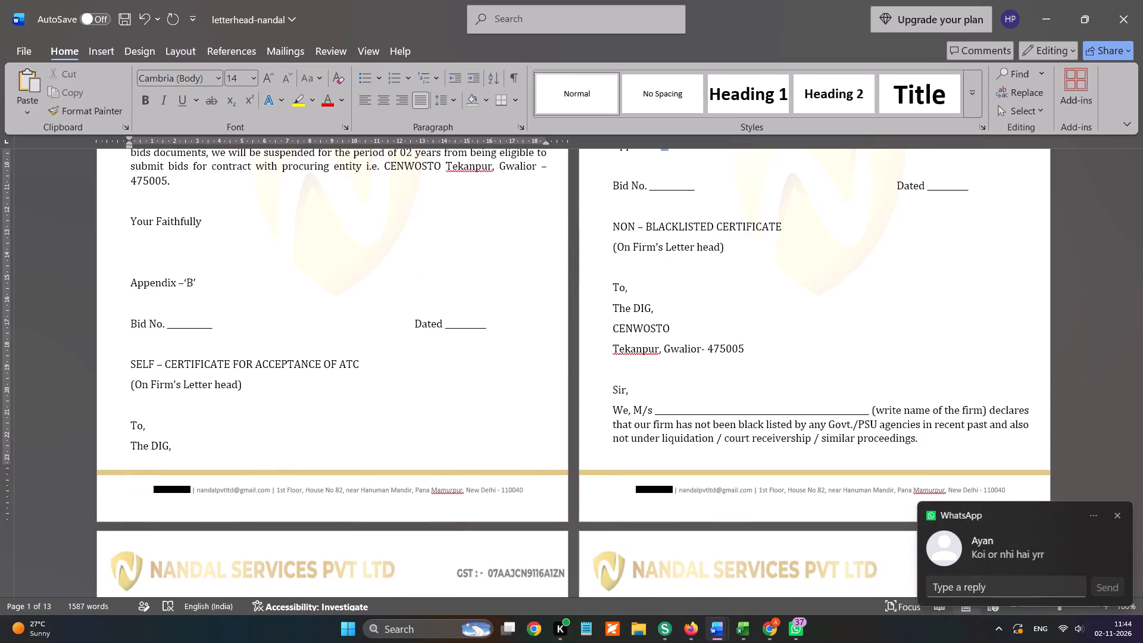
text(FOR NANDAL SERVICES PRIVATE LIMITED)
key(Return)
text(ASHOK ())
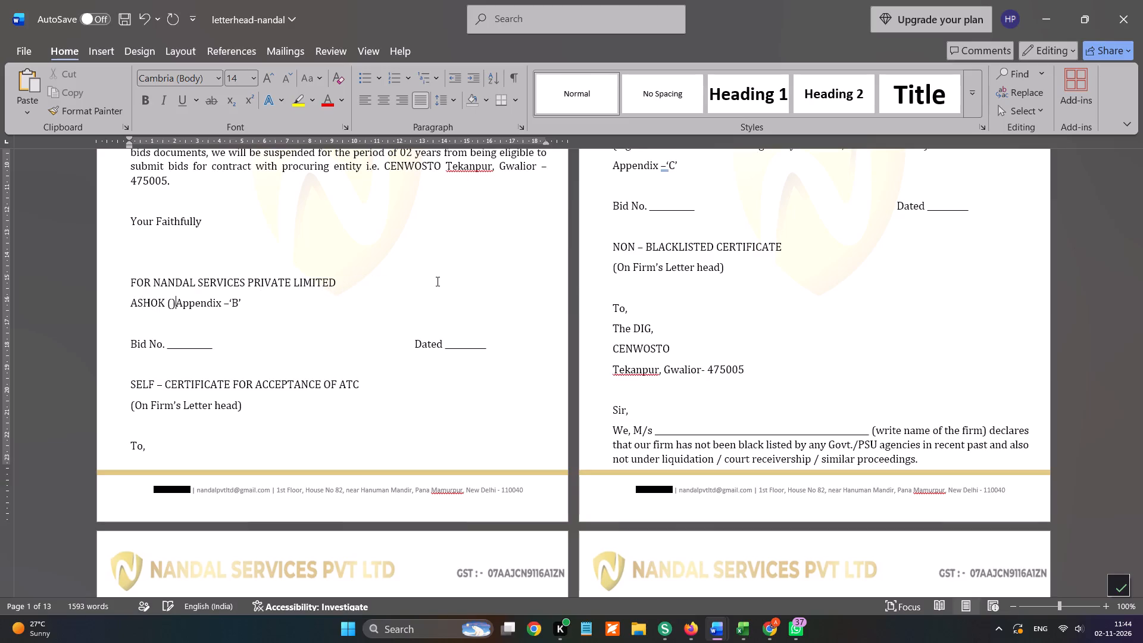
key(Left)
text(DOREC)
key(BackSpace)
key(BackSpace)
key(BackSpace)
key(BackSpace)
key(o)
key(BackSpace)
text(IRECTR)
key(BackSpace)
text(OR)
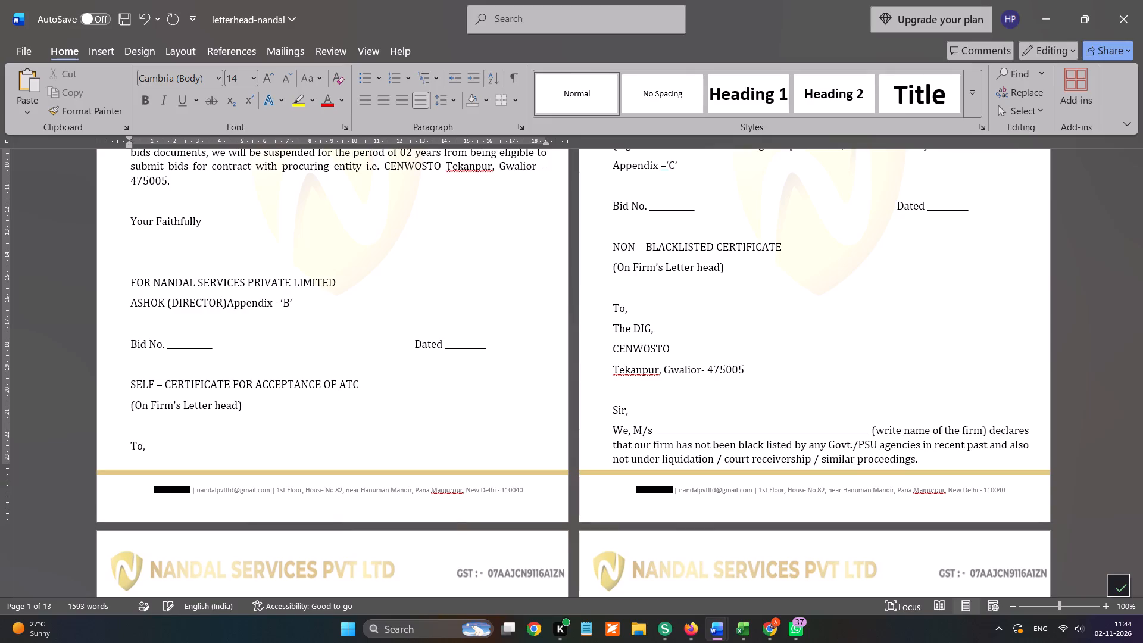
Add the lines "DATE: 02-11-2026" and "PLACE: DELHI" below the director line in Appendix A.
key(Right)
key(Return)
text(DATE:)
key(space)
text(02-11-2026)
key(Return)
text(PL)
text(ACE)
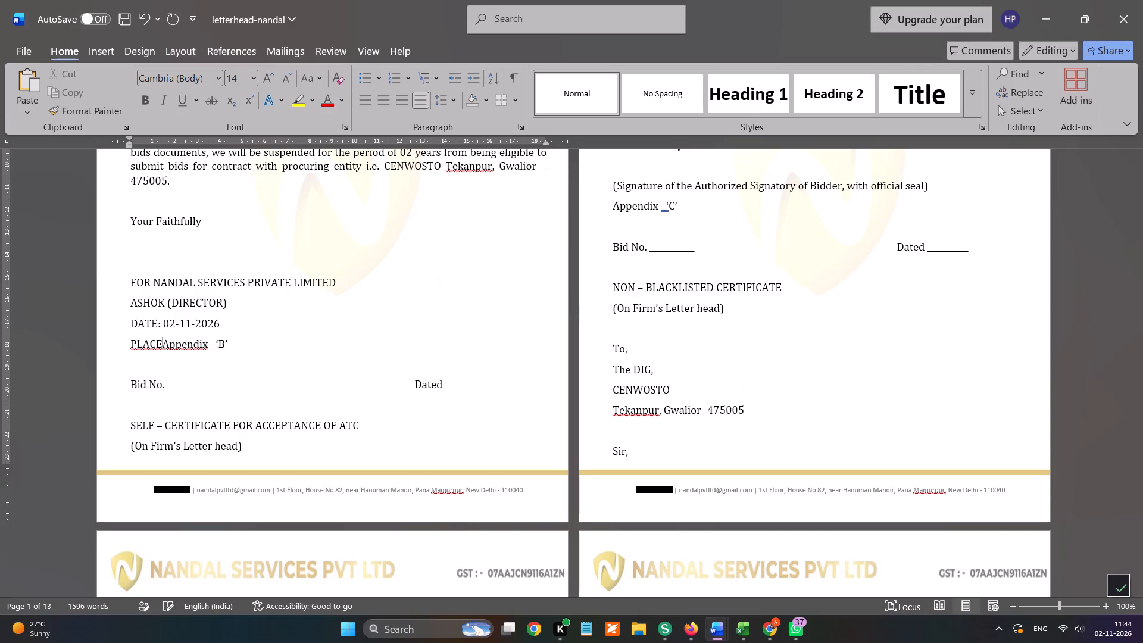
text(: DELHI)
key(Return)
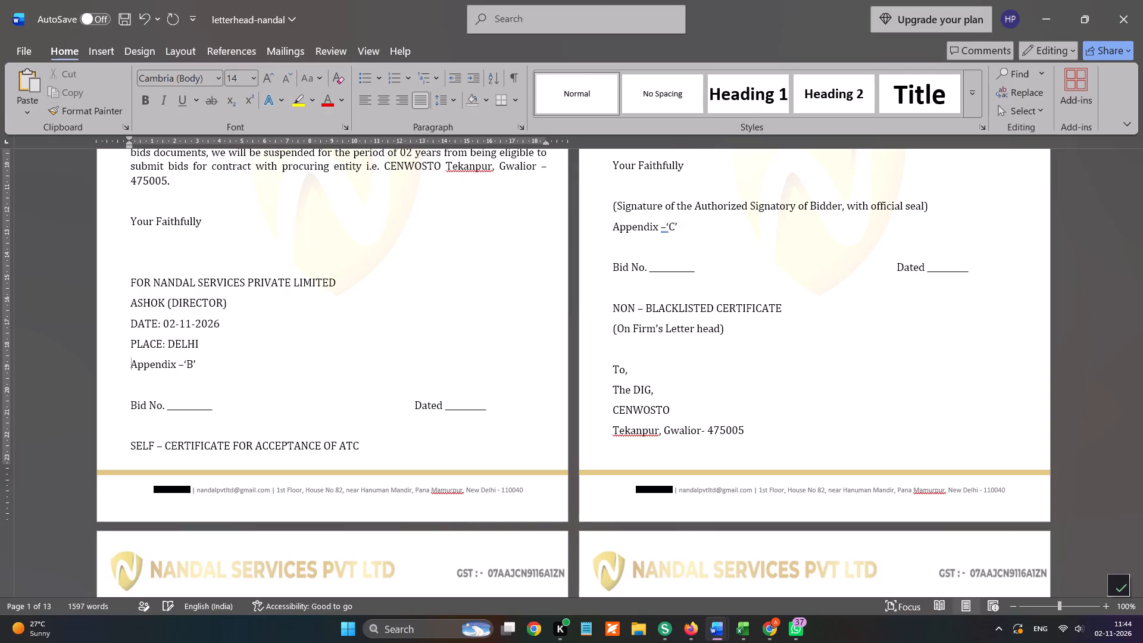
Make the four-line company sign-off block of Appendix A bold.
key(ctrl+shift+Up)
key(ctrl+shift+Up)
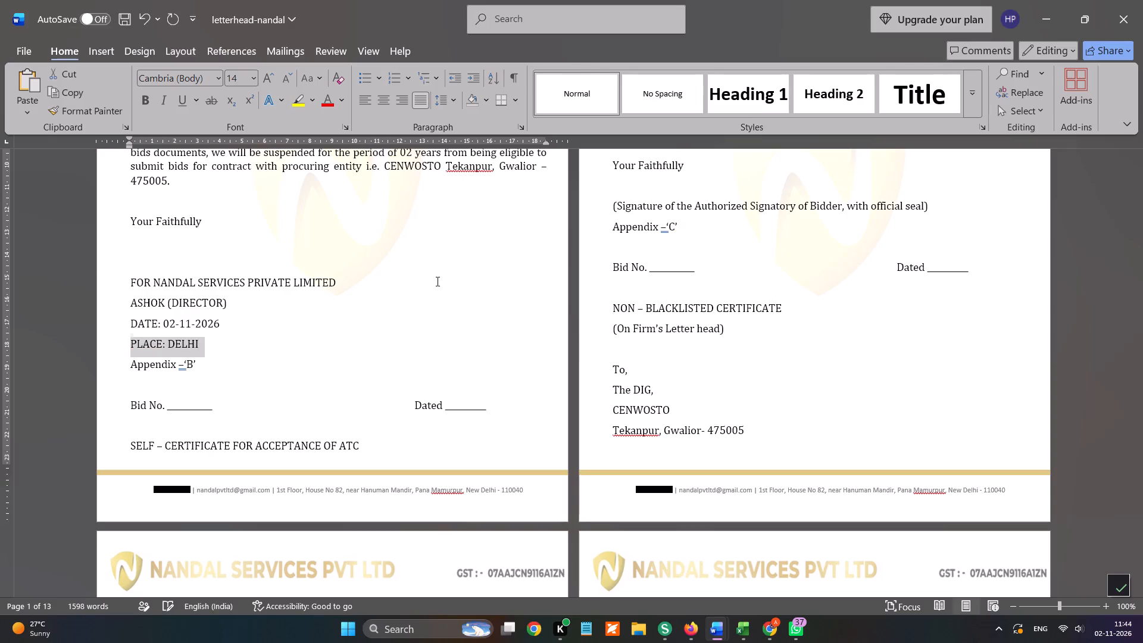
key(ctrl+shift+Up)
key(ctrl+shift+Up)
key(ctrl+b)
Insert a page break before the Appendix 'B' heading so that it starts on its own page.
scroll(408, 316, down, 1)
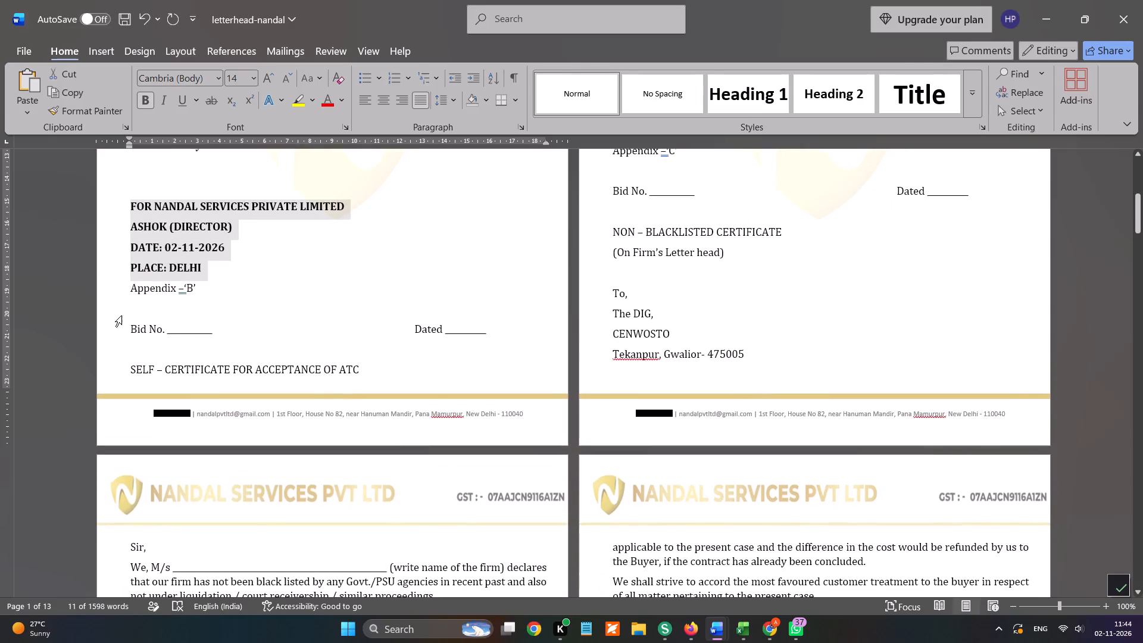
click(127, 294)
key(ctrl+Return)
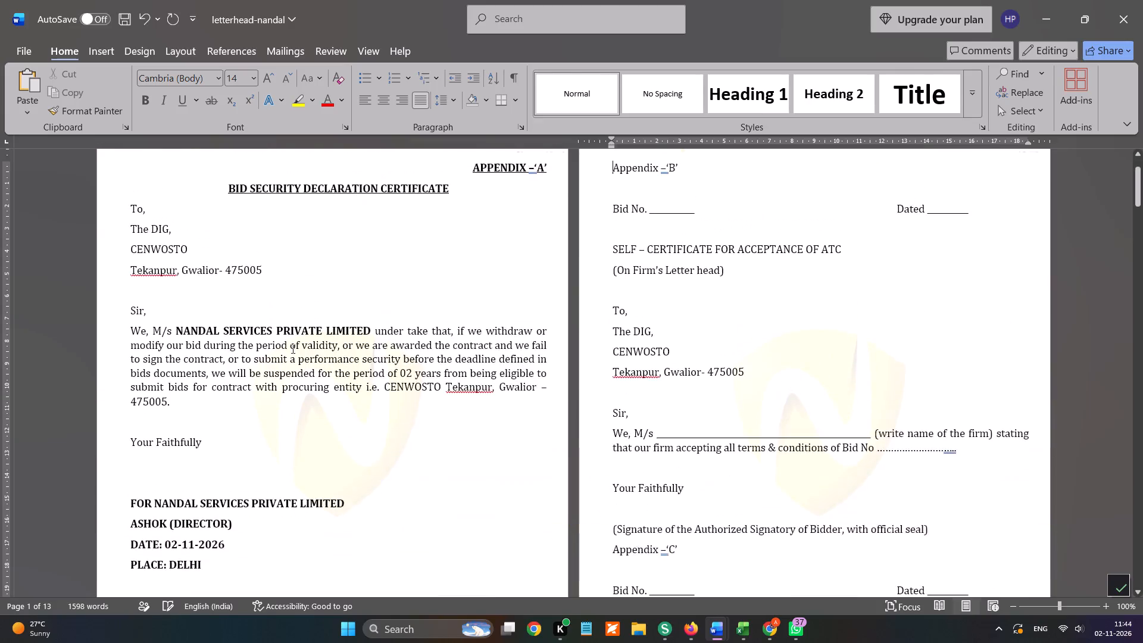
Right-align, bold and underline the Appendix 'B' label and change it to uppercase.
scroll(317, 354, up, 2)
drag(686, 246, 616, 252)
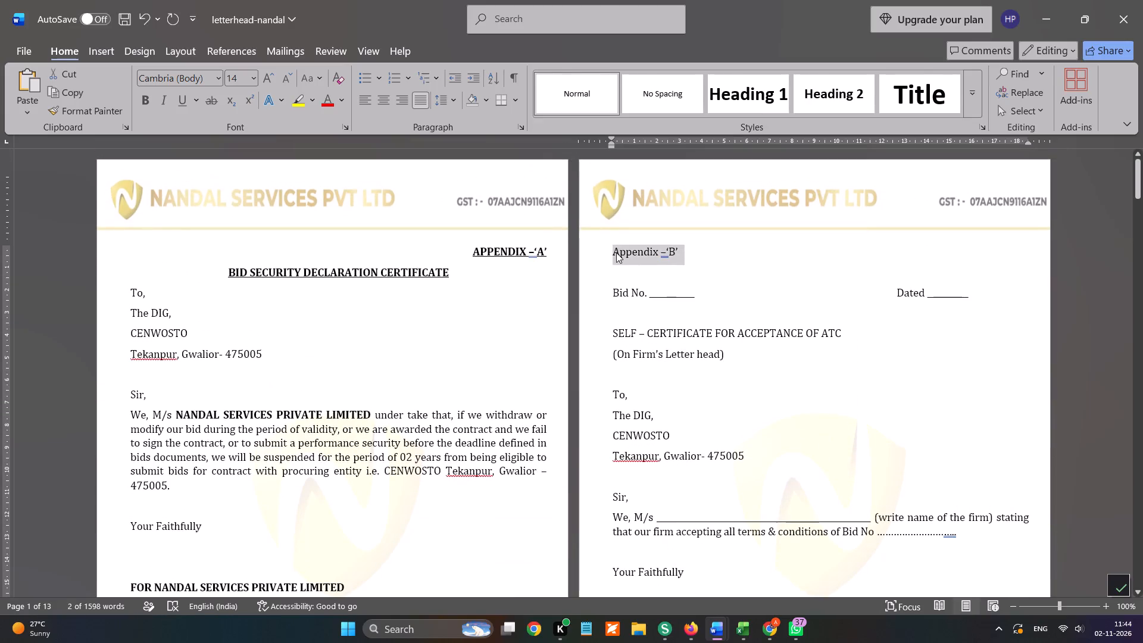
key(ctrl+r)
key(ctrl+b)
key(ctrl+u)
key(alt+h)
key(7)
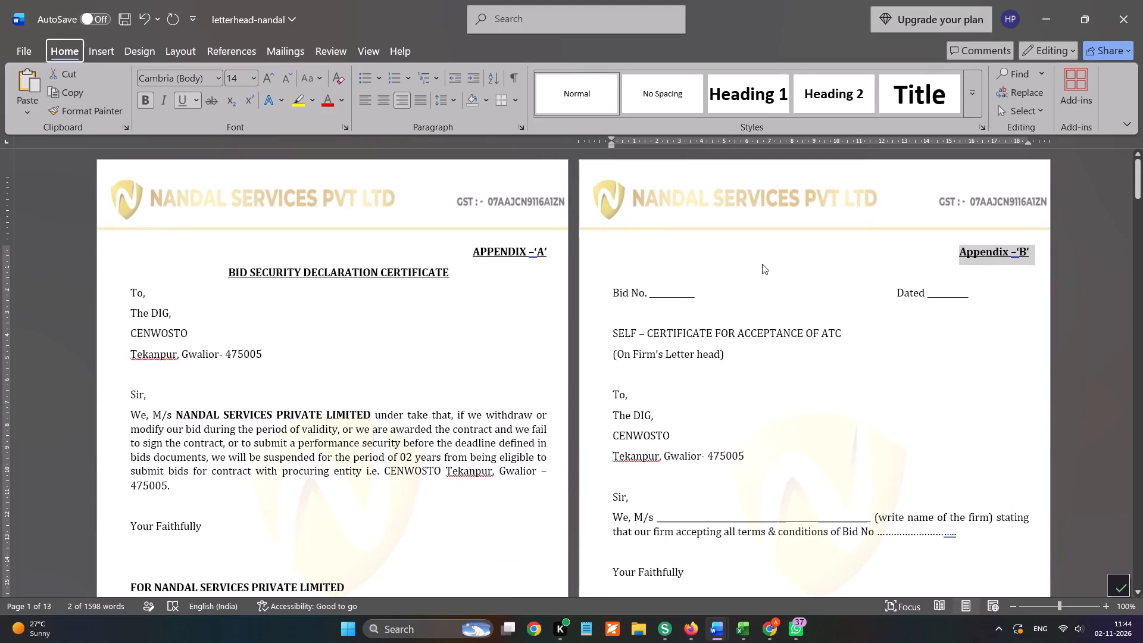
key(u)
click(830, 273)
Delete the Bid No. and Dated line with its surrounding blank lines from Appendix B.
drag(648, 279, 814, 311)
key(BackSpace)
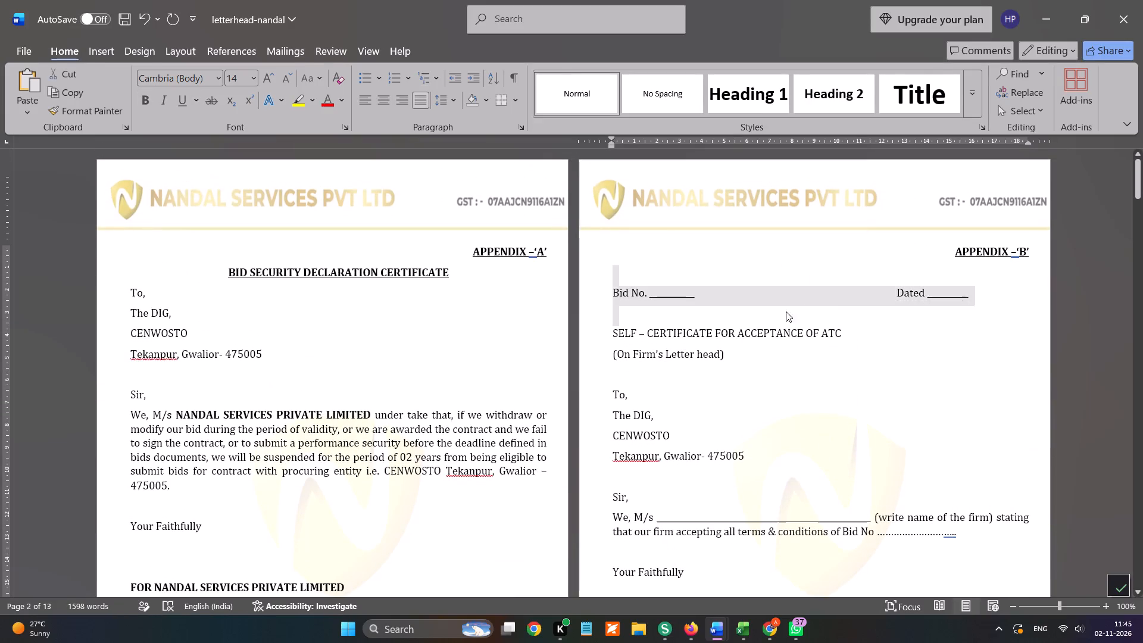
Centre, bold and underline the "SELF – CERTIFICATE FOR ACCEPTANCE OF ATC" title in Appendix B.
drag(607, 272, 847, 271)
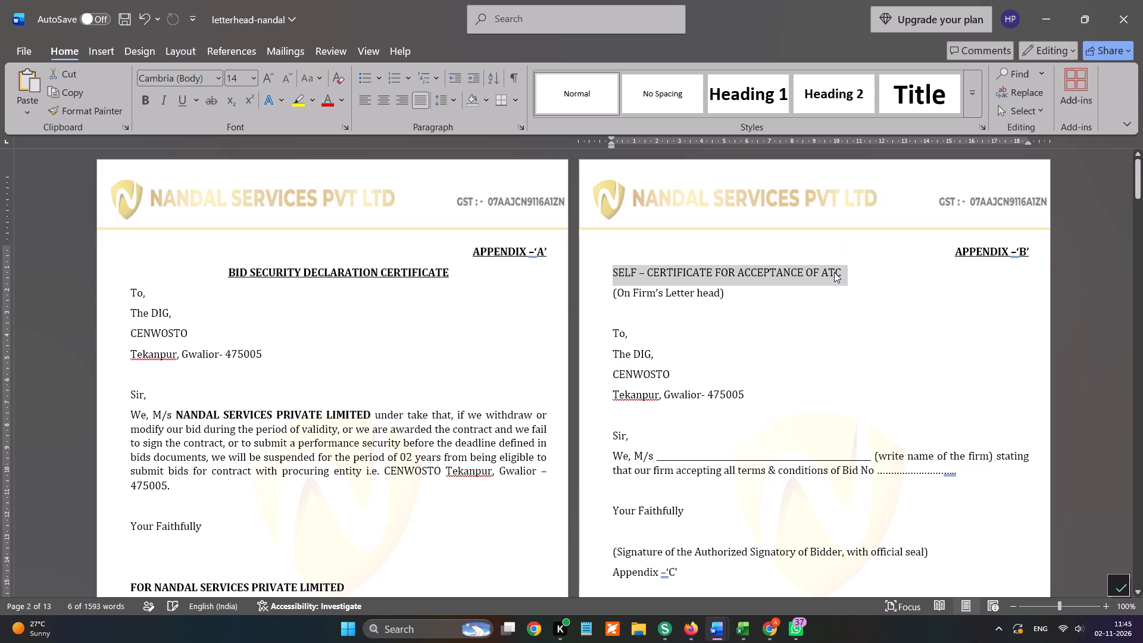
key(ctrl+e)
key(ctrl+b)
key(ctrl+u)
click(826, 306)
Delete the "(On Firm's Letter head)" note and the blank line below it in Appendix B.
drag(610, 295, 681, 301)
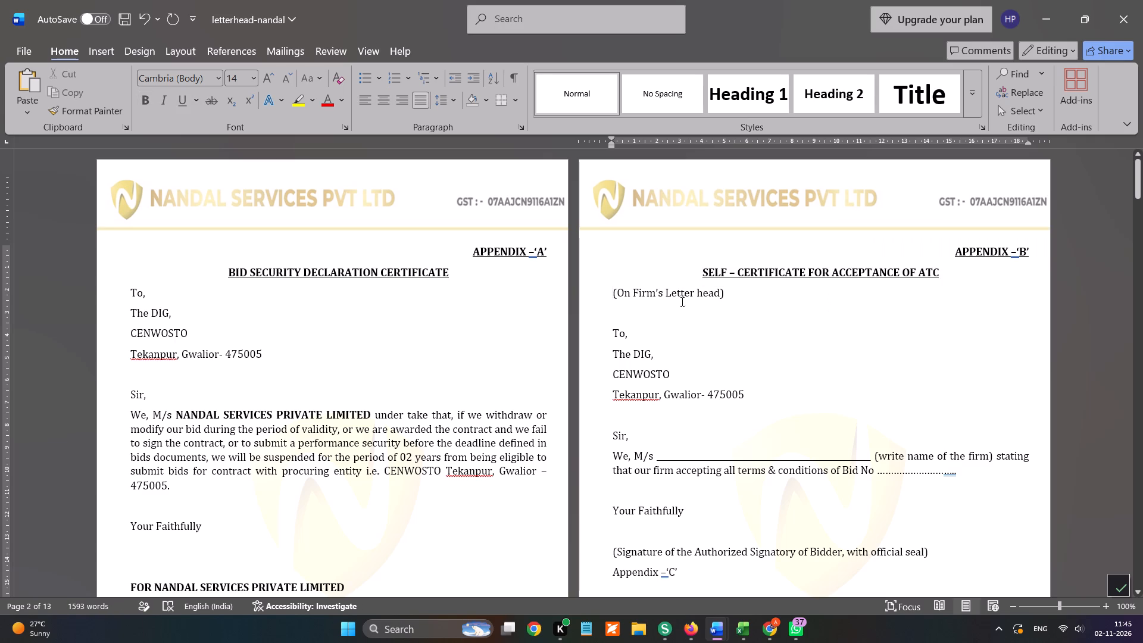
drag(681, 301, 705, 316)
key(BackSpace)
Delete the firm-name blank and the "(write name of the firm)" hint from Appendix B's declaration.
scroll(640, 304, down, 2)
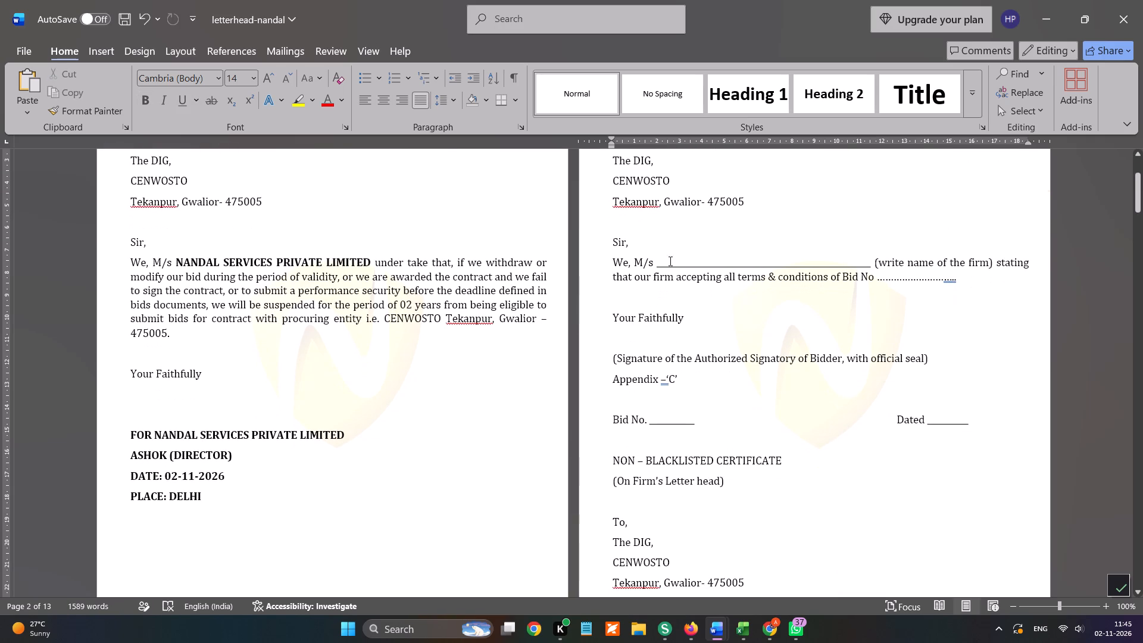
click(674, 256)
double_click(677, 259)
key(BackSpace)
key(Delete)
key(Delete)
key(Delete)
key(Delete)
key(Delete)
key(Delete)
key(Delete)
key(Delete)
key(Delete)
key(Delete)
key(Delete)
key(Delete)
key(Delete)
key(Delete)
key(Delete)
key(Delete)
key(Delete)
key(Delete)
key(Delete)
key(Delete)
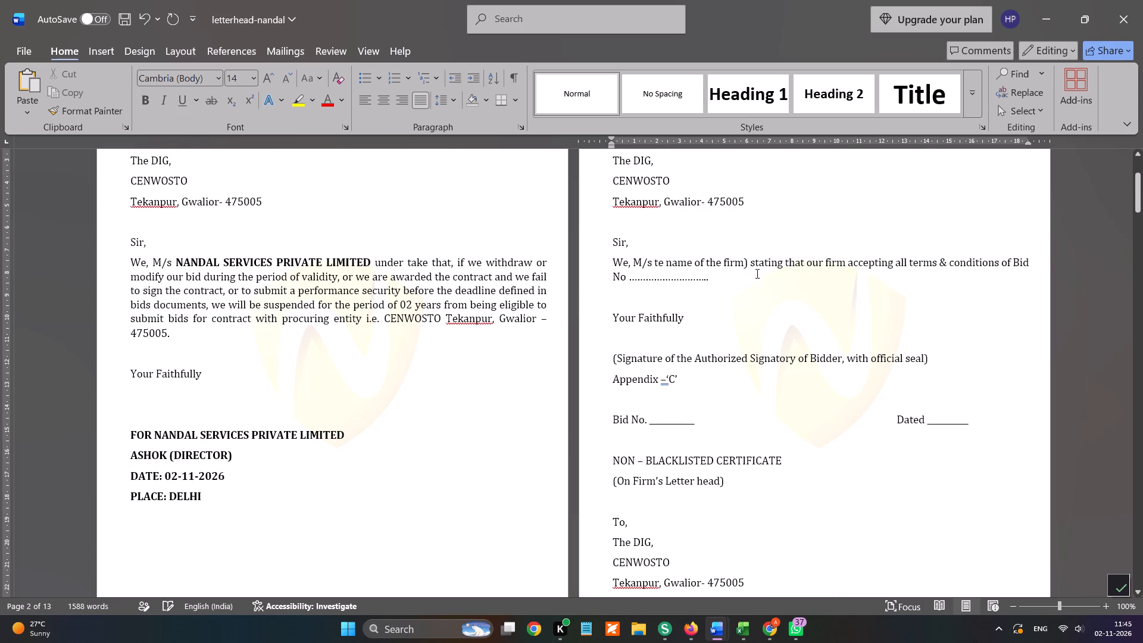
key(Delete)
key(Delete)
key(Delete)
key(Delete)
key(BackSpace)
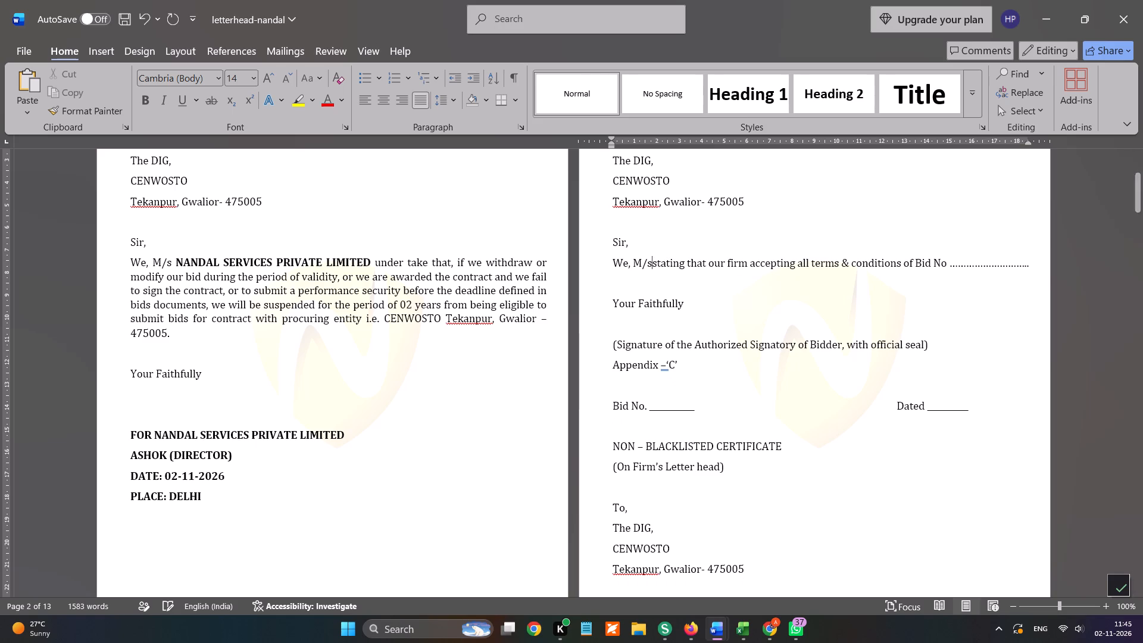
Insert NANDAL SERVICES PRIVATE LIMITED in bold after "We, M/s" in Appendix B's declaration.
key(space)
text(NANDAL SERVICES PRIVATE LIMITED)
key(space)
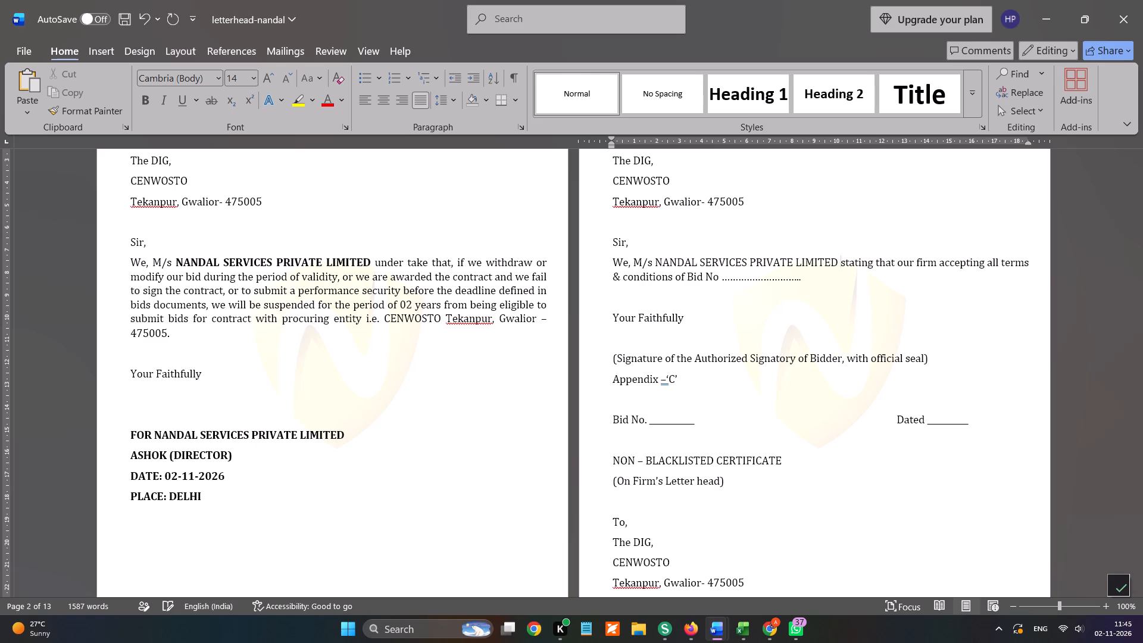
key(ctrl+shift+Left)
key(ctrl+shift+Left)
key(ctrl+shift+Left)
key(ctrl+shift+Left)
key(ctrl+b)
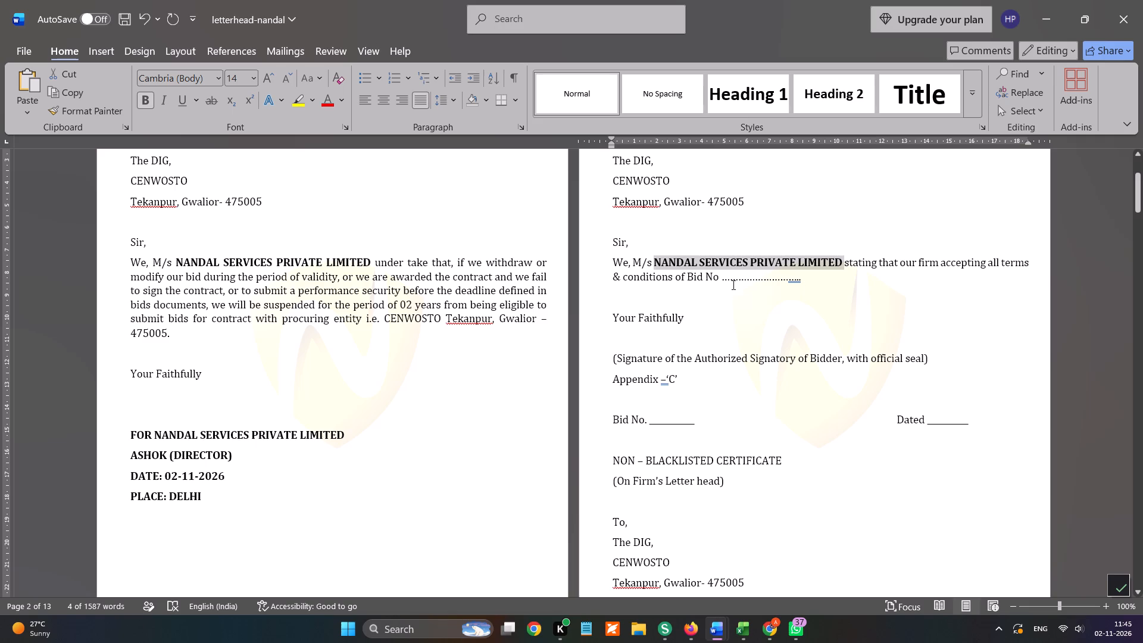
Replace the dotted Bid No blank in Appendix B with GEM/2026/B/8093479, copied from GeM-Bidding-9958206.pdf in the bid's Drive folder.
double_click(735, 281)
key(BackSpace)
key(alt+Tab)
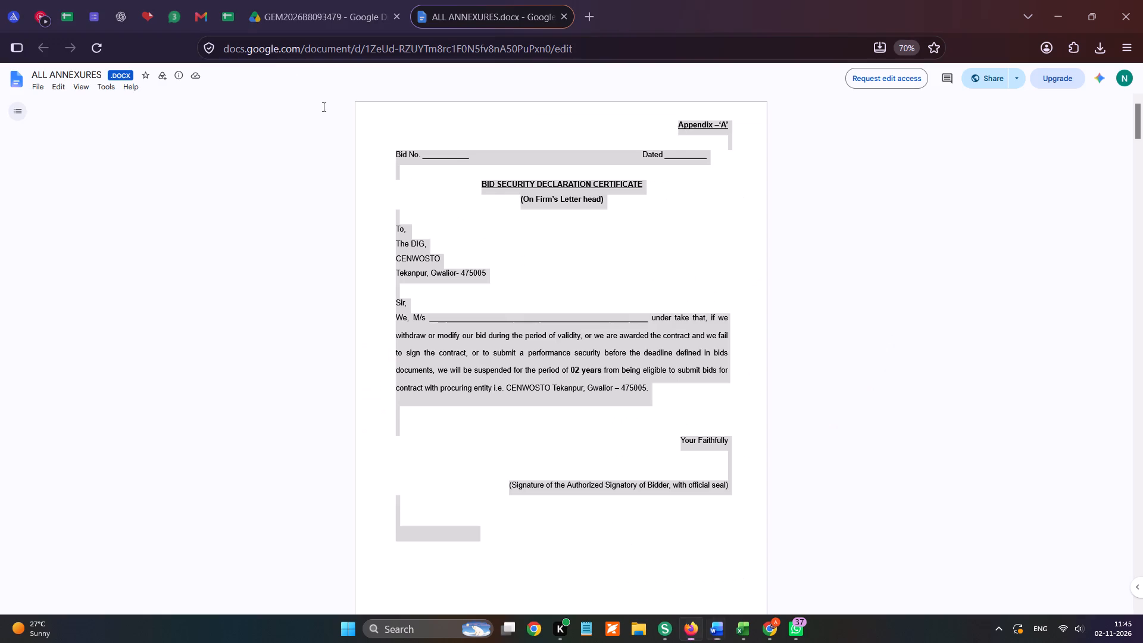
click(244, 13)
double_click(220, 233)
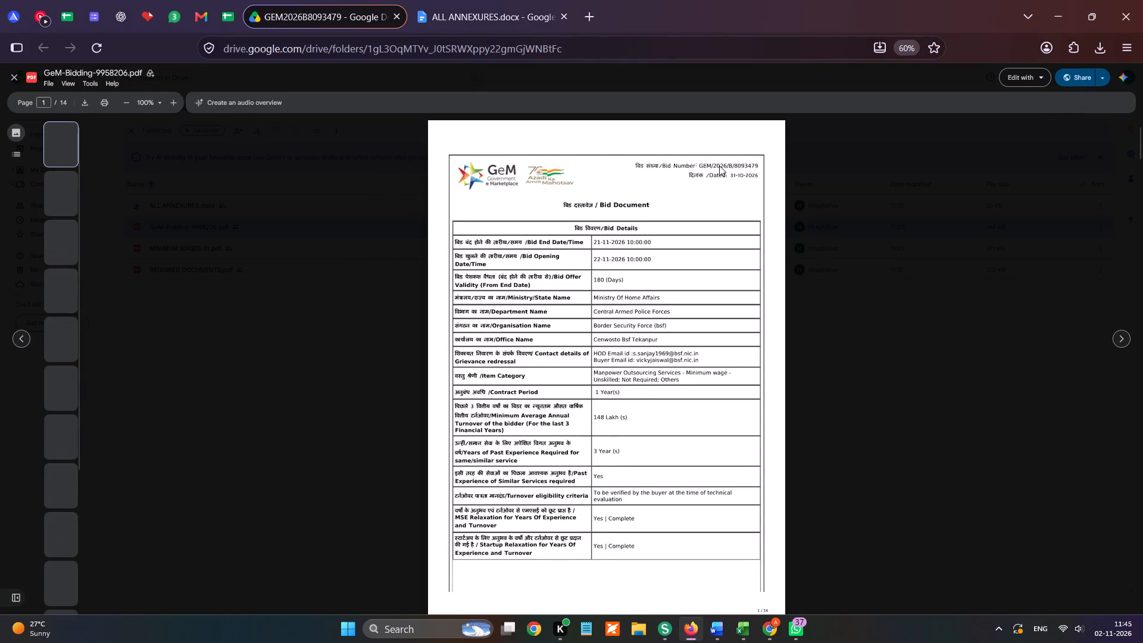
double_click(719, 166)
ctrl+double_click(719, 166)
key(ctrl+c)
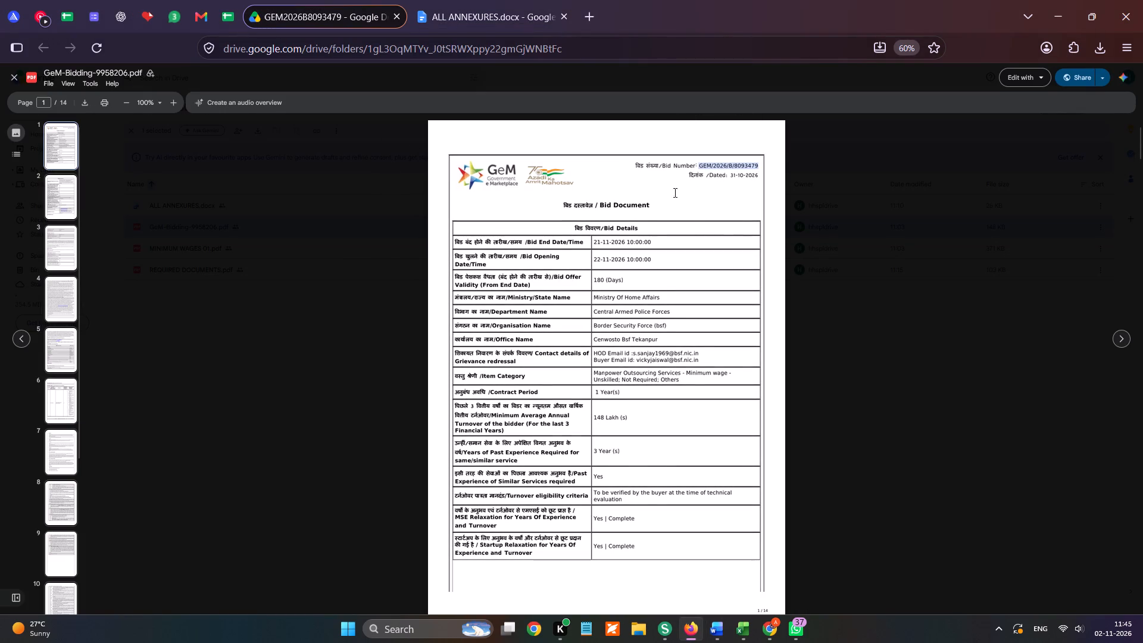
key(alt+Tab)
key(ctrl+v)
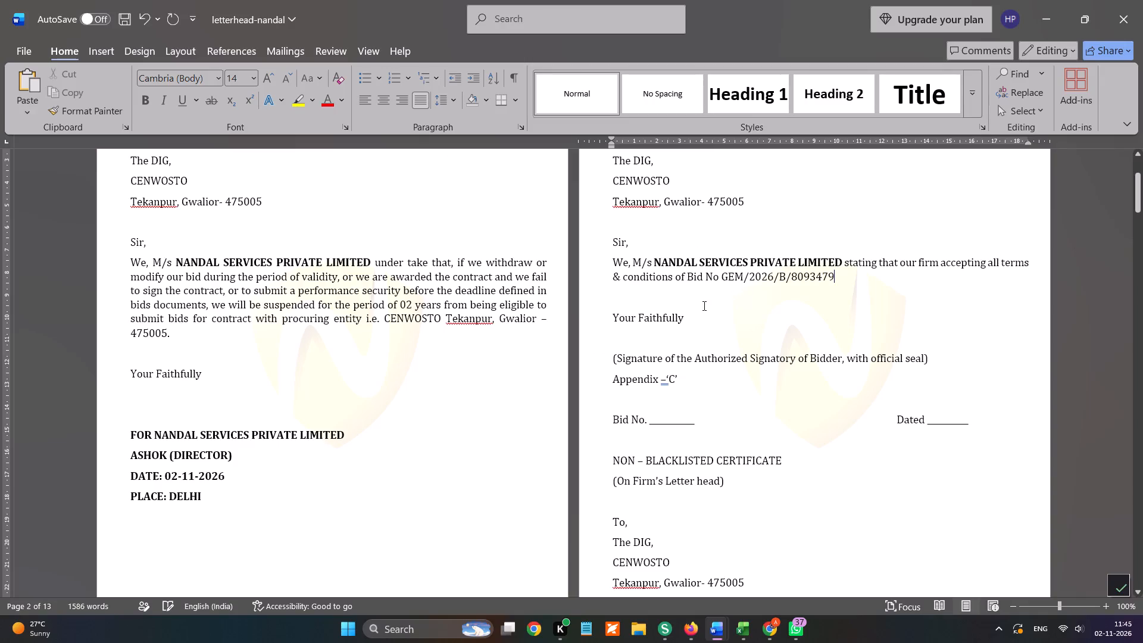
Replace Appendix B's authorized signatory placeholder with the bold sign-off block and page break copied from Appendix A, adding a blank line above it.
drag(610, 353, 955, 358)
key(BackSpace)
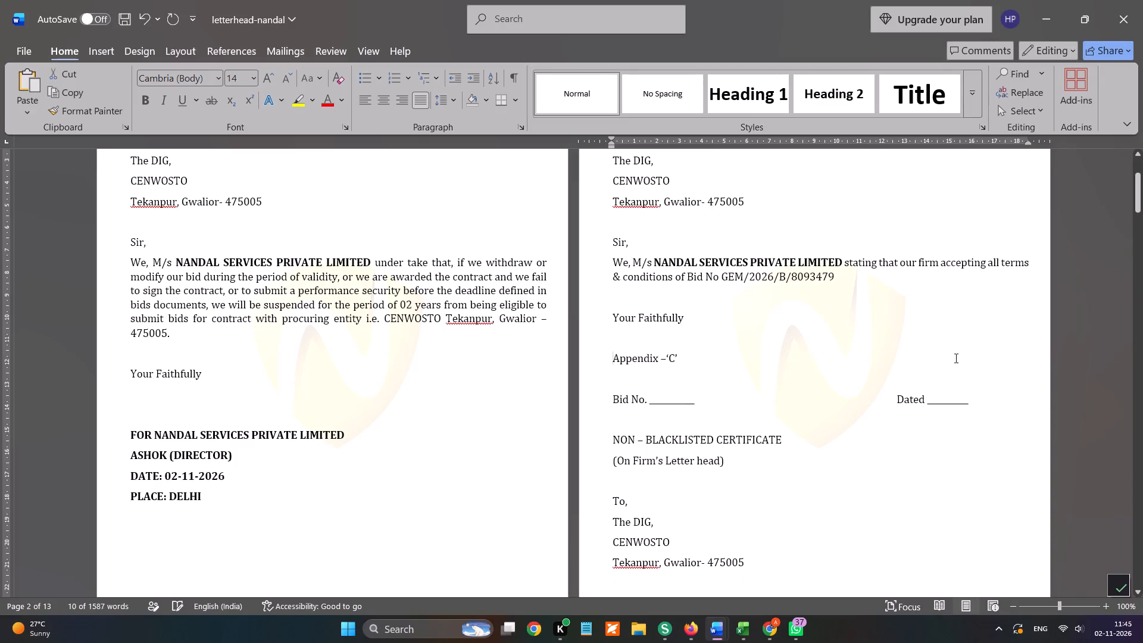
drag(129, 433, 279, 518)
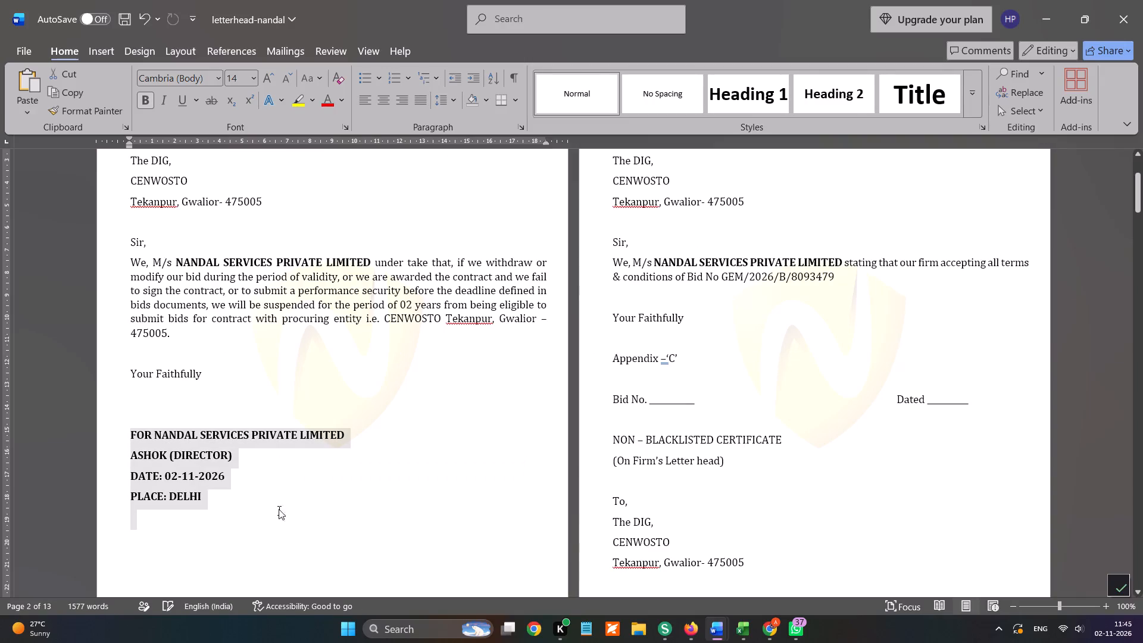
key(ctrl+c)
key(ctrl+c)
key(ctrl+c)
click(610, 344)
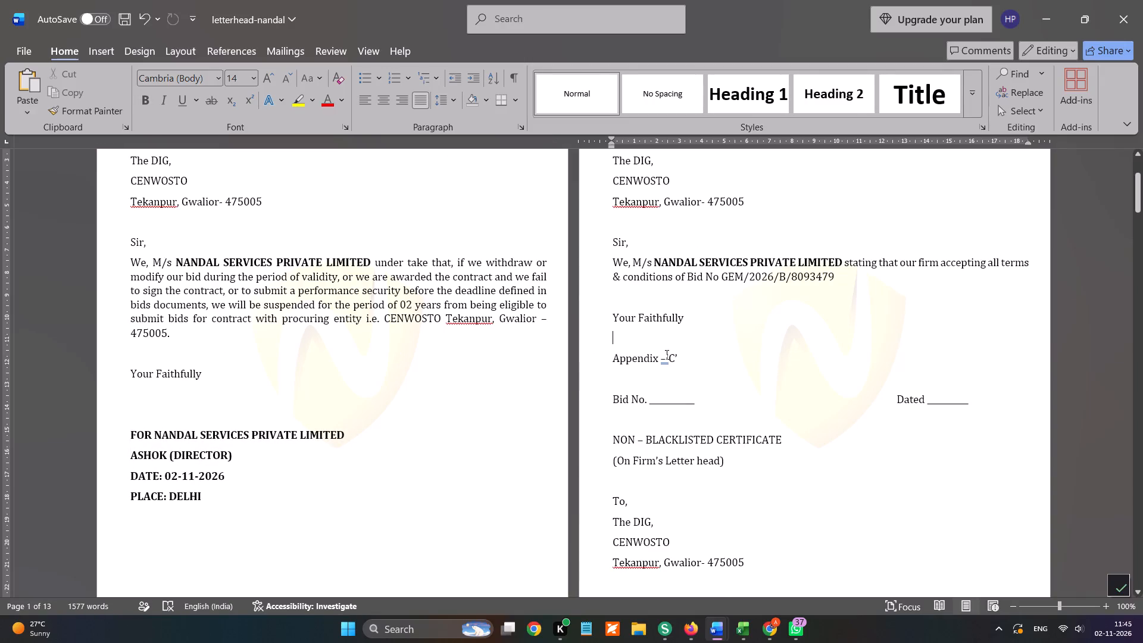
key(ctrl+v)
scroll(614, 320, up, 2)
click(613, 291)
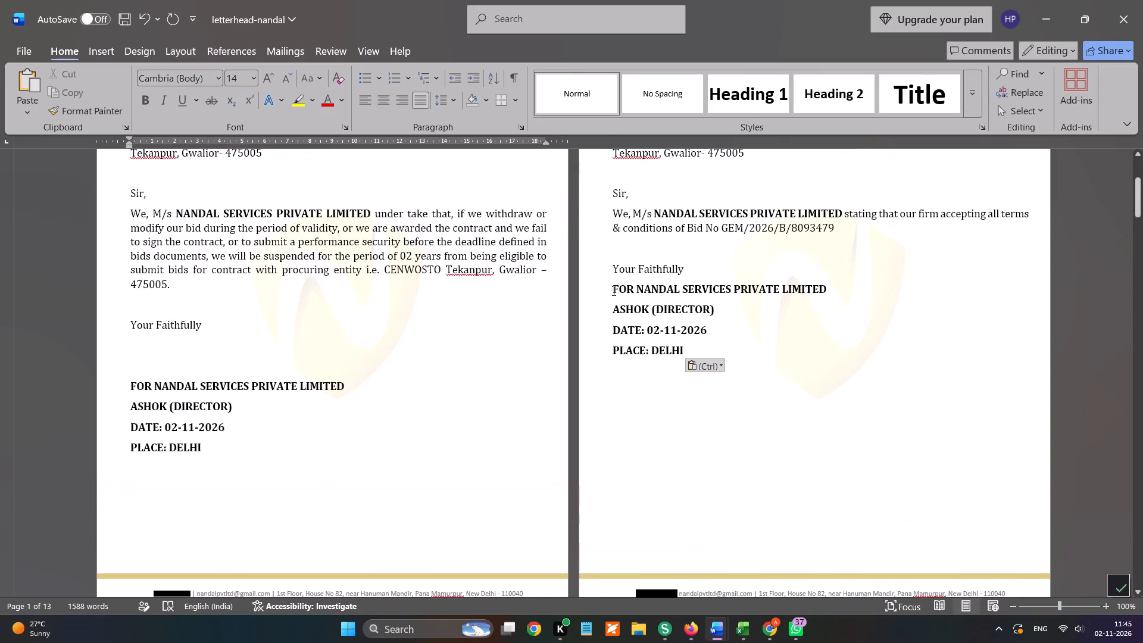
key(Return)
scroll(617, 292, down, 4)
scroll(485, 339, down, 2)
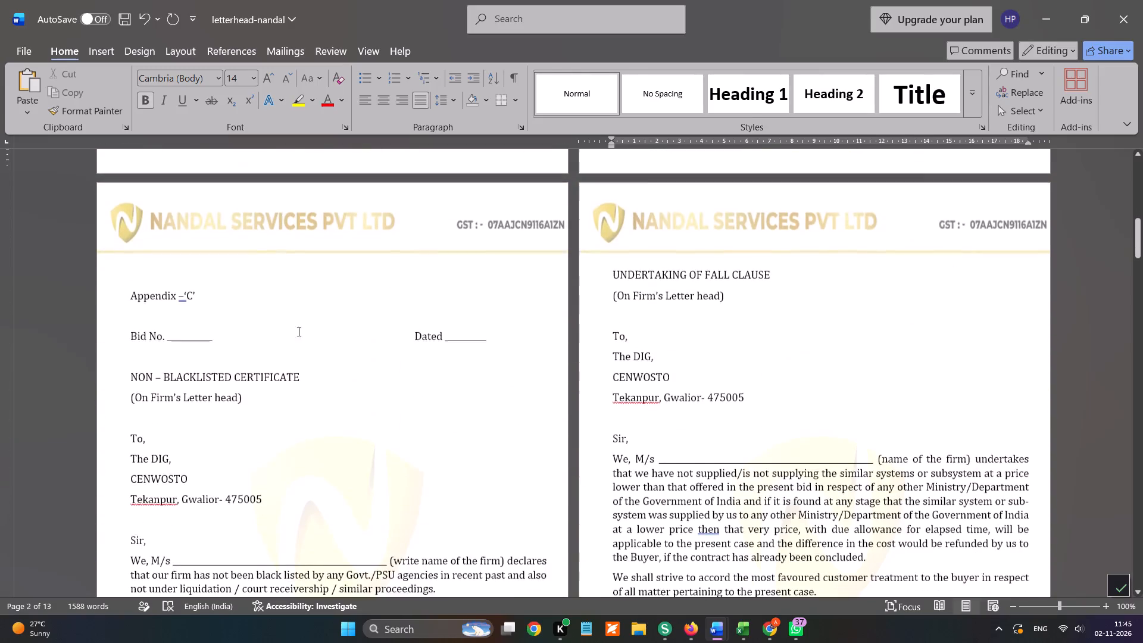
Remove the blank line above the Appendix C label and make the label right-aligned, bold, underlined and uppercase.
drag(133, 260, 185, 269)
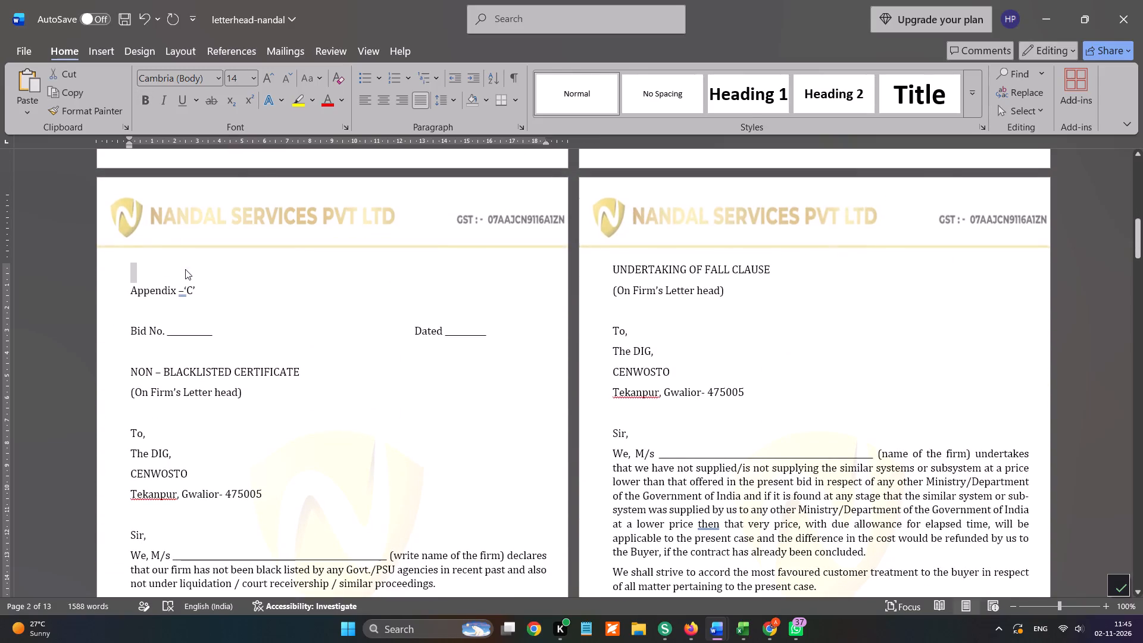
key(BackSpace)
drag(209, 271, 138, 267)
key(ctrl+r)
key(ctrl+b)
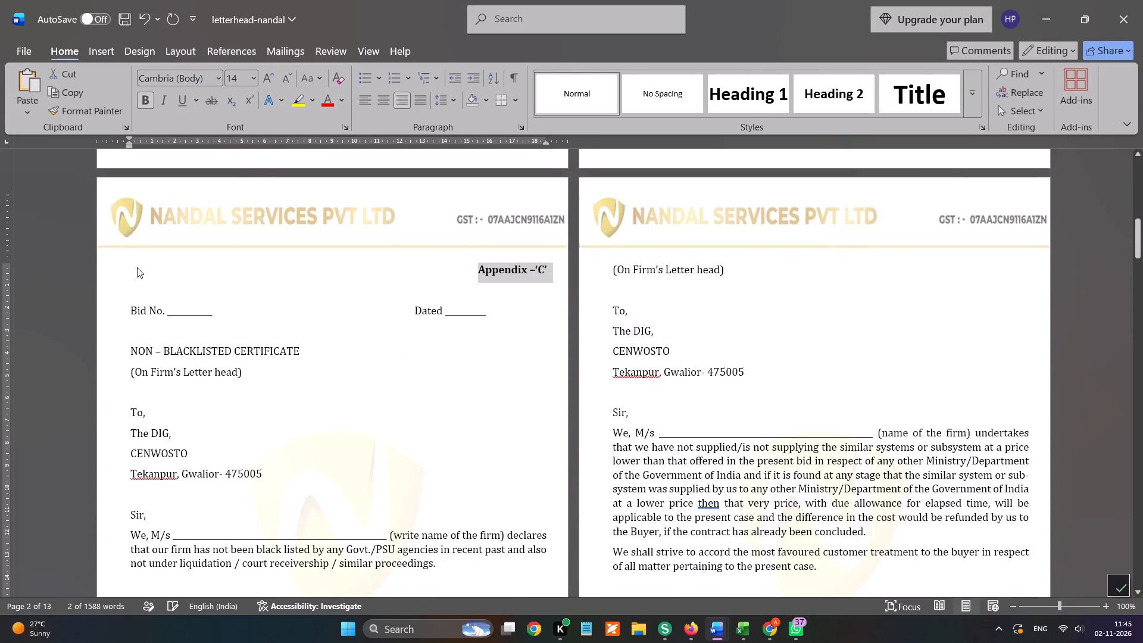
key(ctrl+u)
key(alt+h)
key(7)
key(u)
click(460, 280)
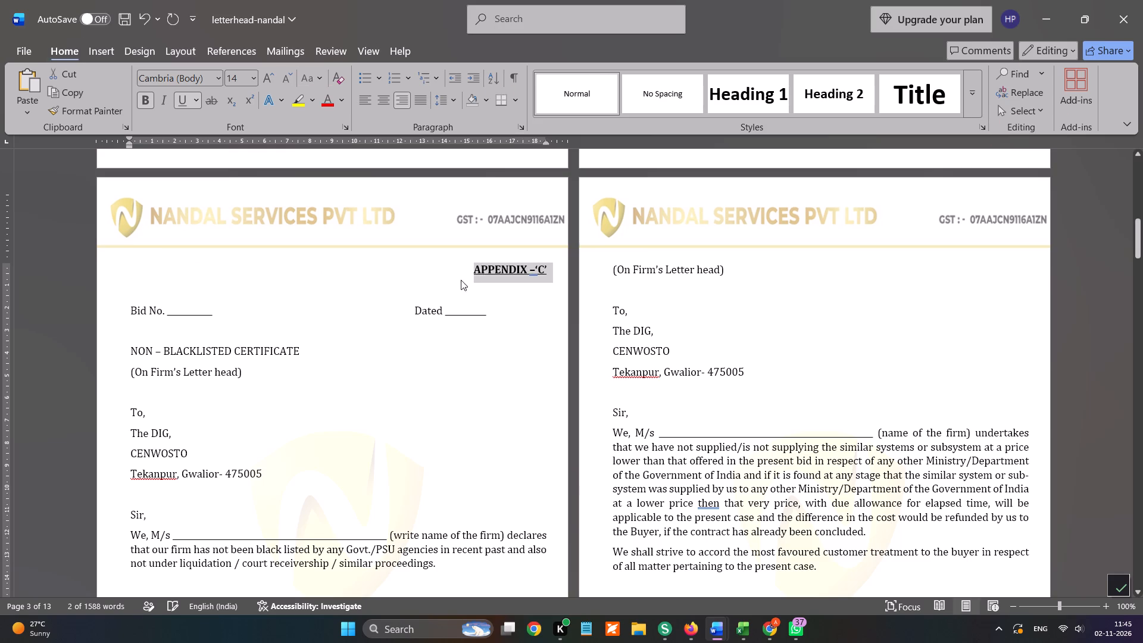
Delete the Bid No. and Dated line with its surrounding blank lines from Appendix C.
drag(137, 299, 458, 333)
key(BackSpace)
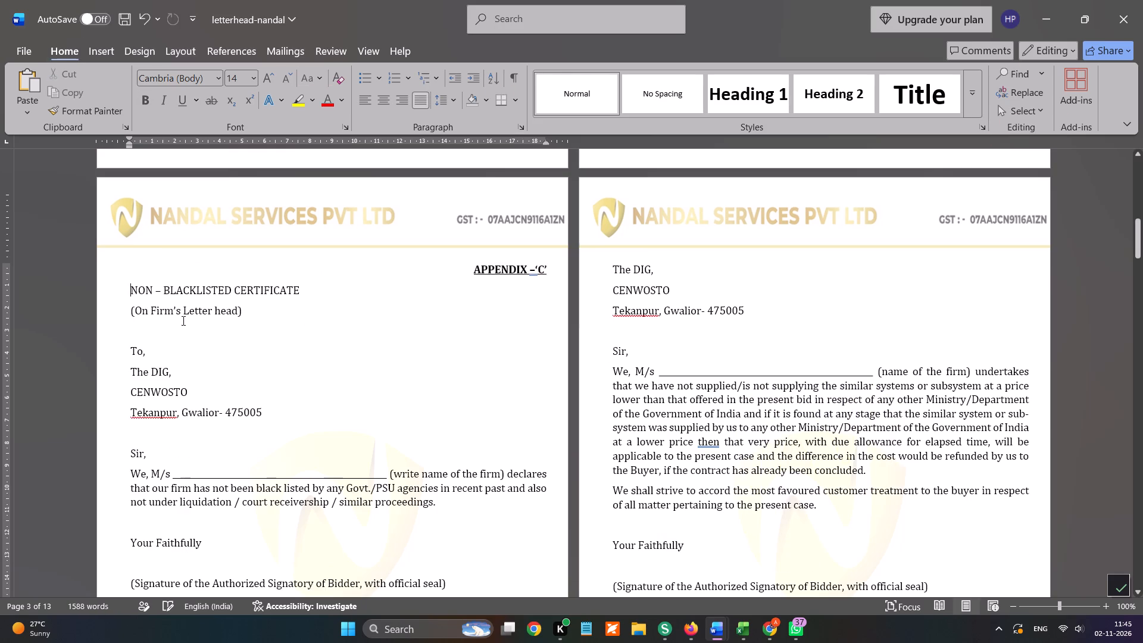
Centre, bold and underline the NON – BLACKLISTED CERTIFICATE heading in Appendix C.
drag(119, 292, 288, 292)
key(ctrl+e)
key(ctrl+b)
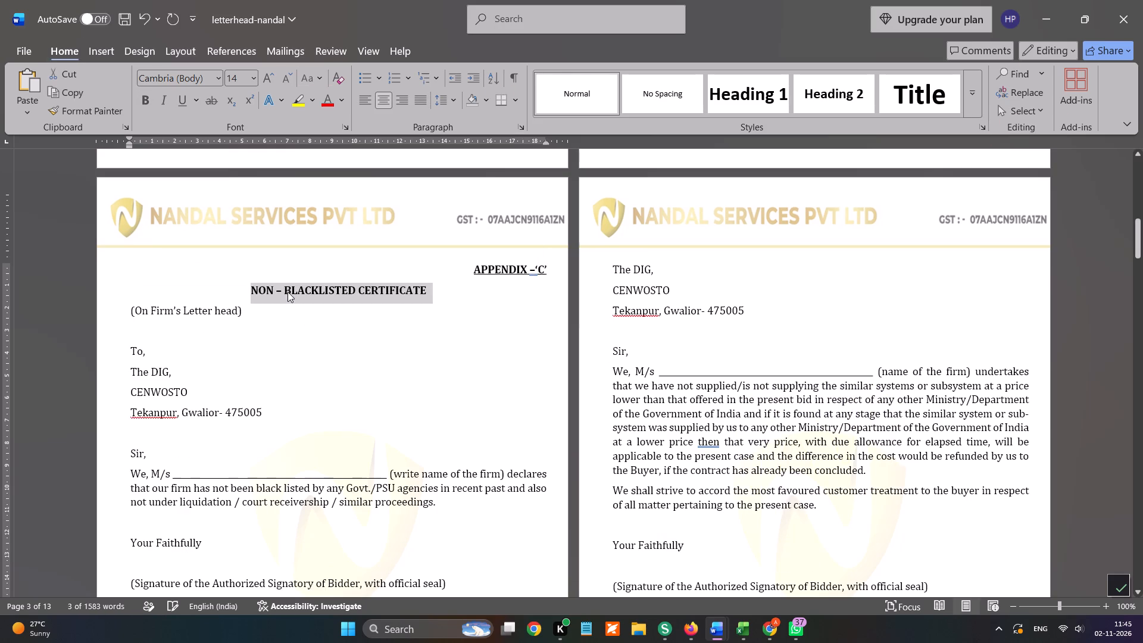
key(ctrl+u)
click(283, 332)
Delete the "(On Firm's Letter head)" note and the blank line below it from Appendix C.
drag(125, 313, 175, 330)
key(BackSpace)
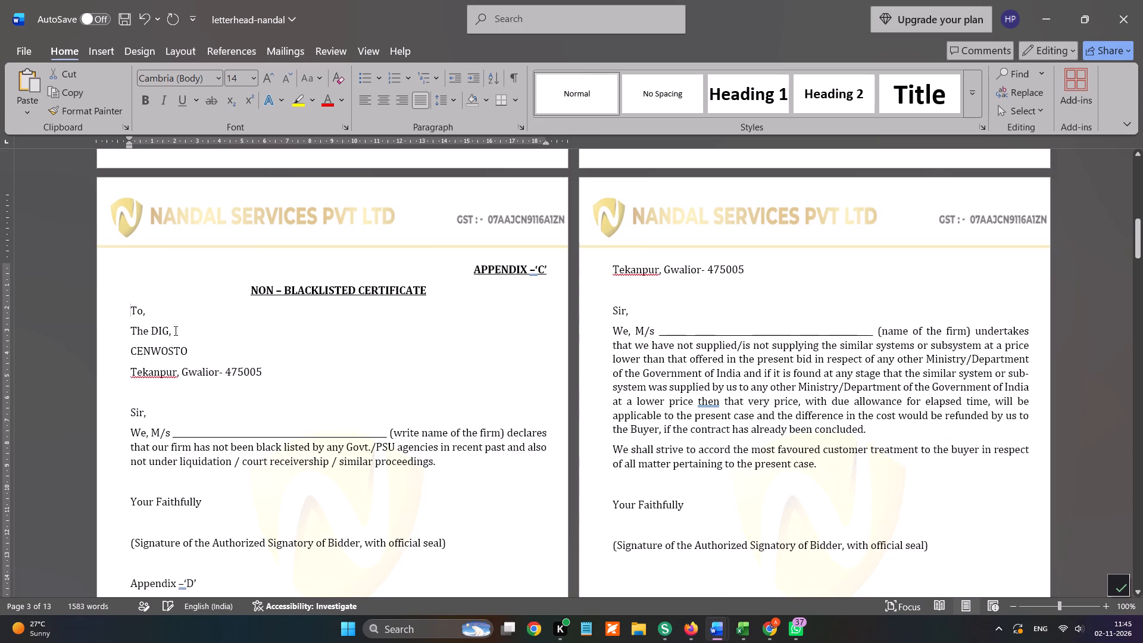
Delete the firm-name blank and the "(write name of the firm)" hint from Appendix C's declaration.
scroll(169, 345, down, 2)
double_click(257, 281)
key(BackSpace)
key(Delete)
key(Delete)
key(Delete)
key(Delete)
key(Delete)
key(Delete)
key(Delete)
key(Delete)
key(Delete)
key(Delete)
key(Delete)
key(Delete)
key(Delete)
key(Delete)
key(Delete)
key(Delete)
key(Delete)
key(Delete)
key(Delete)
key(Delete)
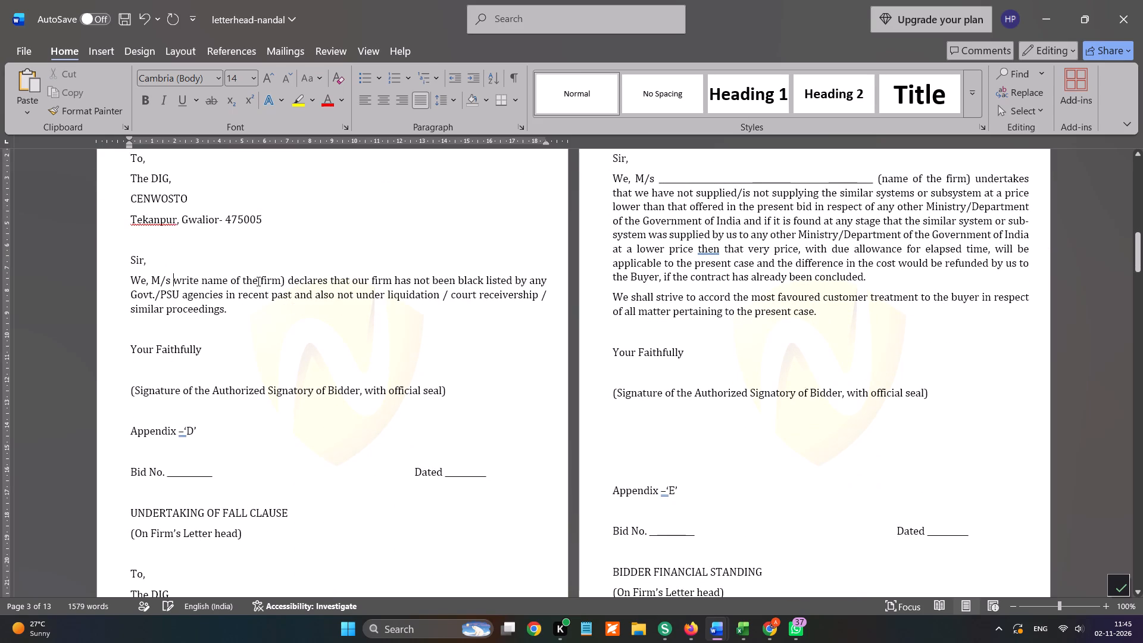
key(Delete)
key(Delete)
key(Delete)
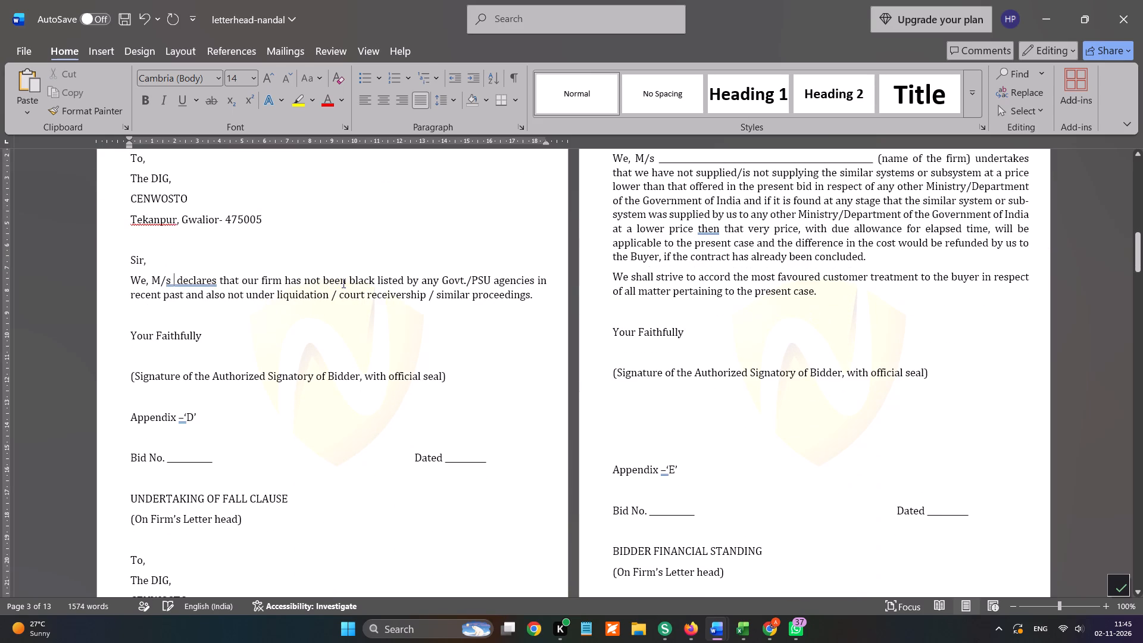
Insert NANDAL SERVICES PRIVATE LIMITED in bold after "We, M/s" in Appendix C's declaration.
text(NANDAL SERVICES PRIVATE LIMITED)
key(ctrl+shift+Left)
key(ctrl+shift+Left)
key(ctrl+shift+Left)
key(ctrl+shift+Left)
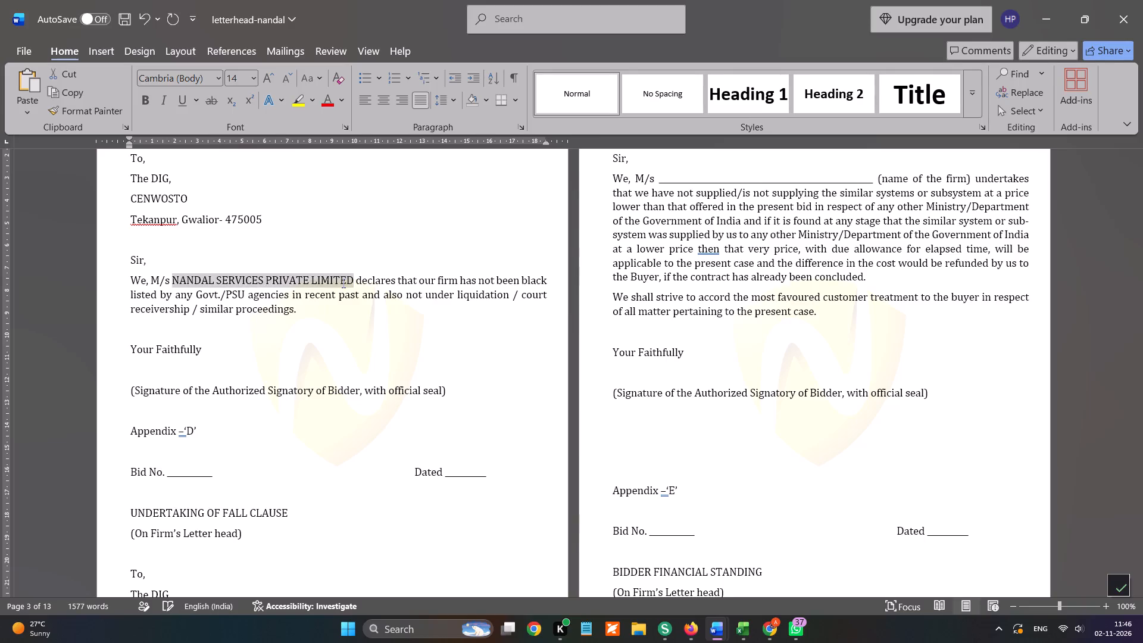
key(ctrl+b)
Delete the authorized signatory placeholder and its adjacent blank lines below "Your Faithfully" in Appendix C.
scroll(338, 291, down, 1)
drag(118, 307, 326, 336)
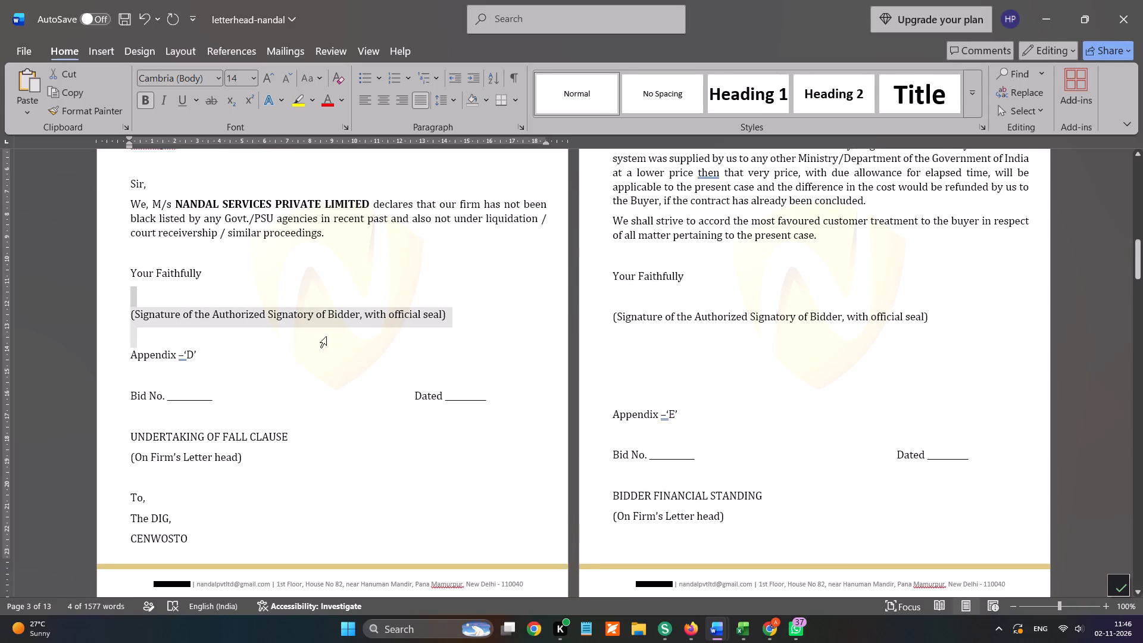
drag(326, 336, 340, 338)
key(BackSpace)
Enter Appendix C's sign-off lines: FOR NANDAL SERVICES PRIVATE LIMITED, the director's name with (DIRECTOR), DATE: 02-11-2026, and PLACE: DELHI.
key(Return)
key(Return)
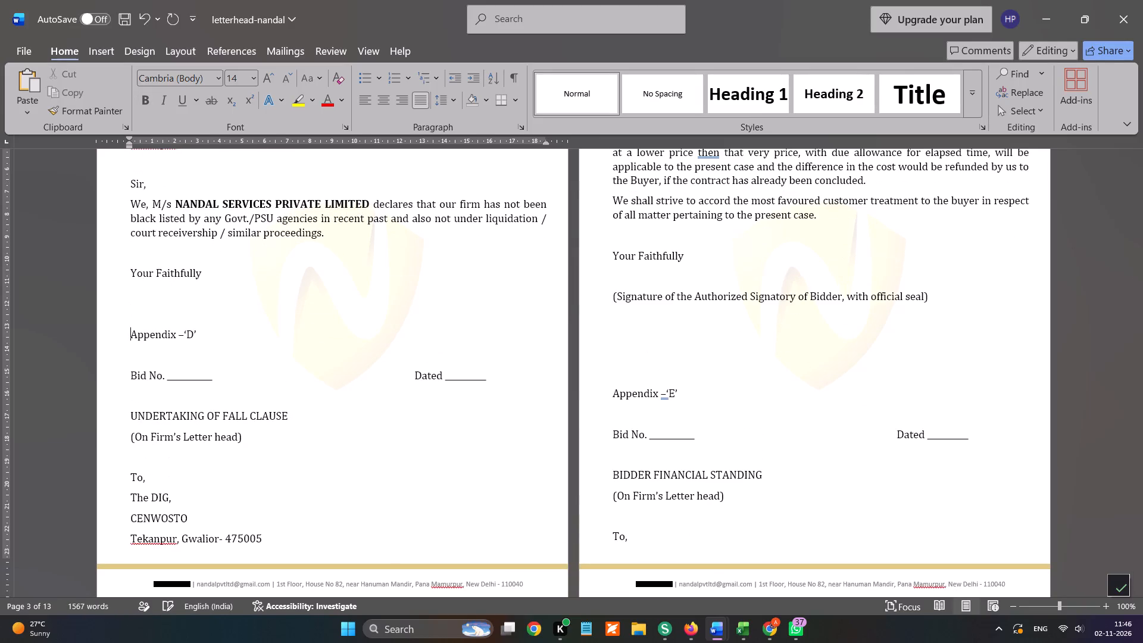
key(BackSpace)
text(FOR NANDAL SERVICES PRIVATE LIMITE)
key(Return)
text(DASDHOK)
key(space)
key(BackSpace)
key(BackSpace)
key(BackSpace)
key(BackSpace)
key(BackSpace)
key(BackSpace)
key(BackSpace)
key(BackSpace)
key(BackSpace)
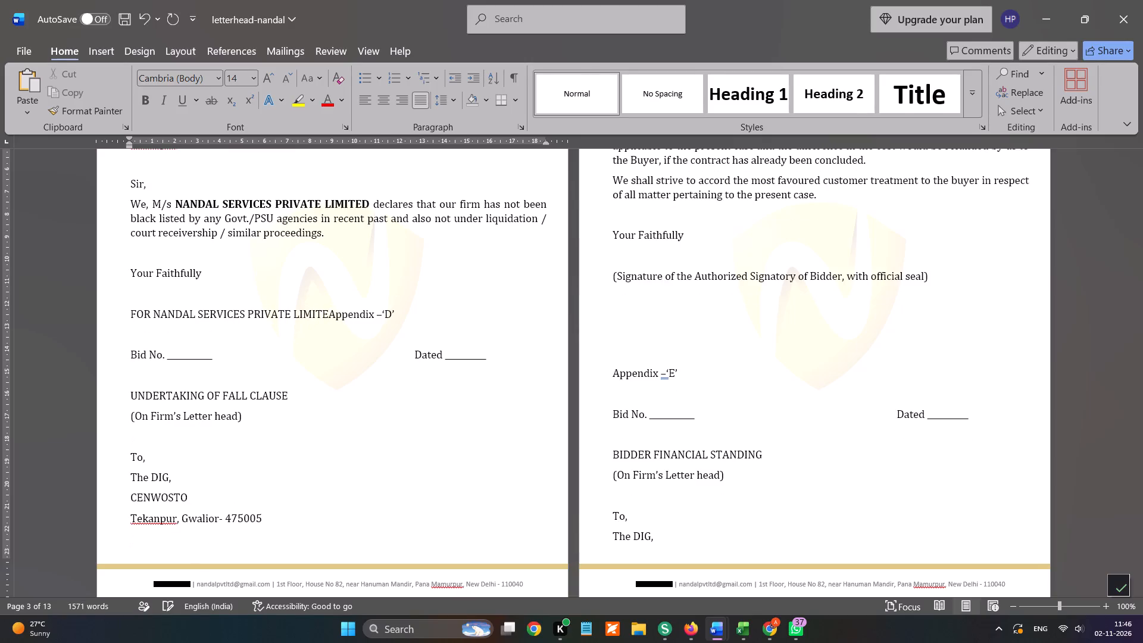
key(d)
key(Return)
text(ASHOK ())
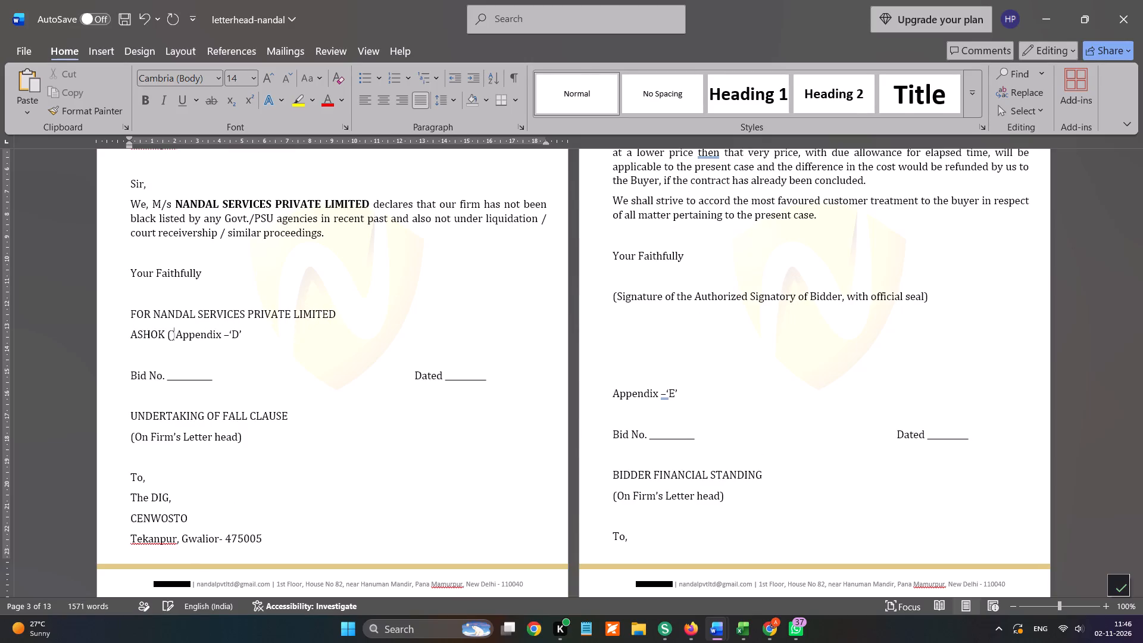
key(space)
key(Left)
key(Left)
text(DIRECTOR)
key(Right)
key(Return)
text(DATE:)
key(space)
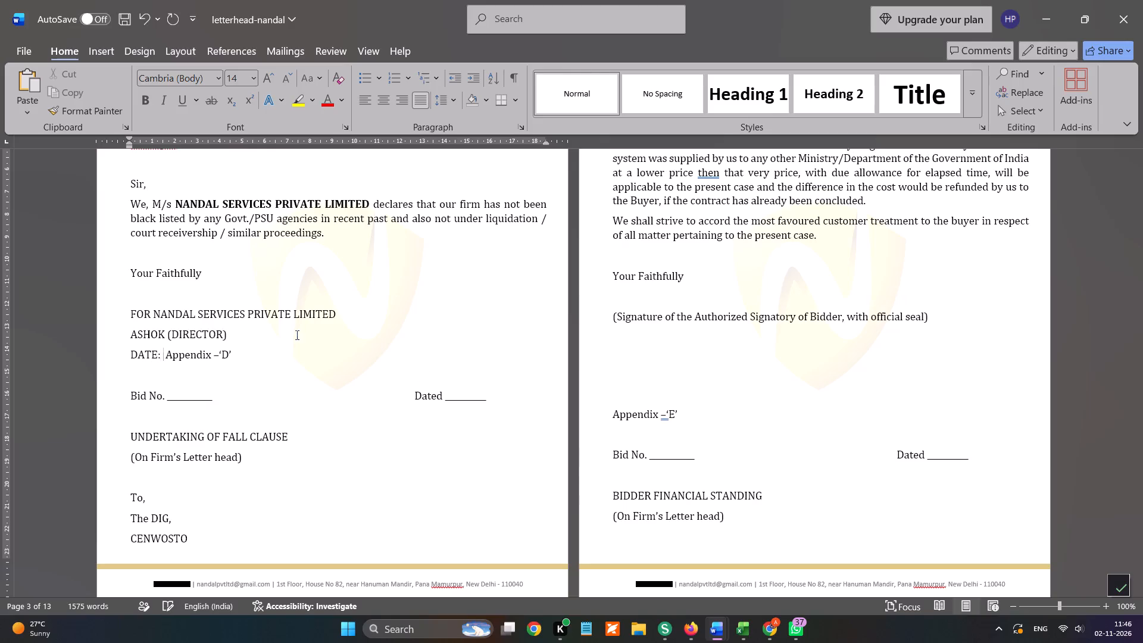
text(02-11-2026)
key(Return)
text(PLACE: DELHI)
Bold all four sign-off lines in Appendix C.
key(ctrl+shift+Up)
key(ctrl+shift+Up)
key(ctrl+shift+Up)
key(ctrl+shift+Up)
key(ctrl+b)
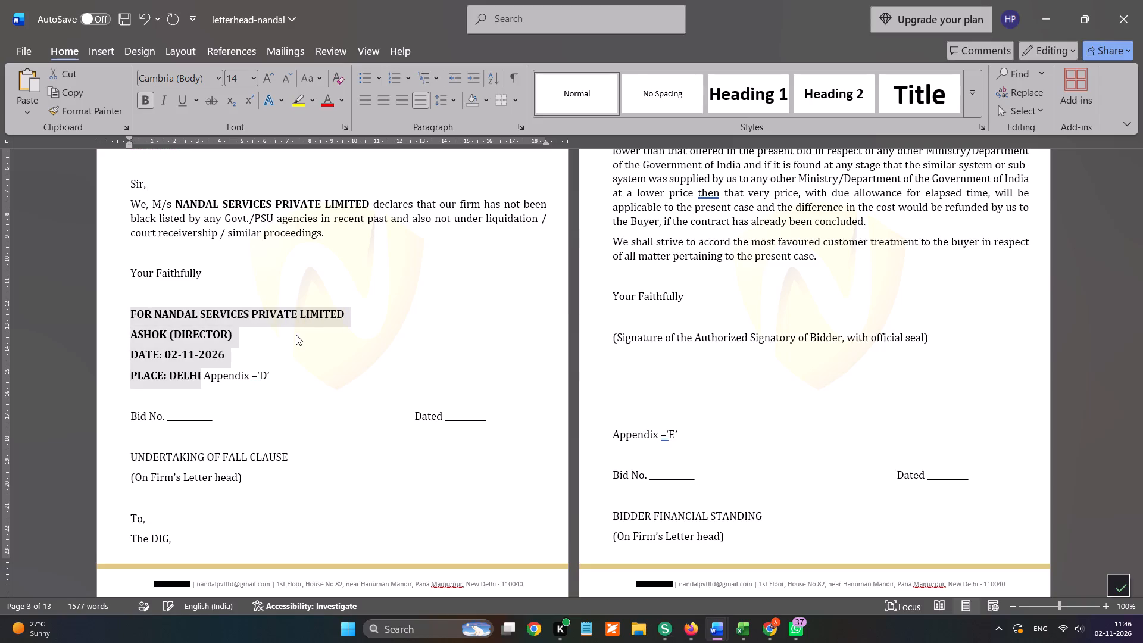
Insert a page break after Appendix C's sign-off and remove the leading space before the Appendix D label.
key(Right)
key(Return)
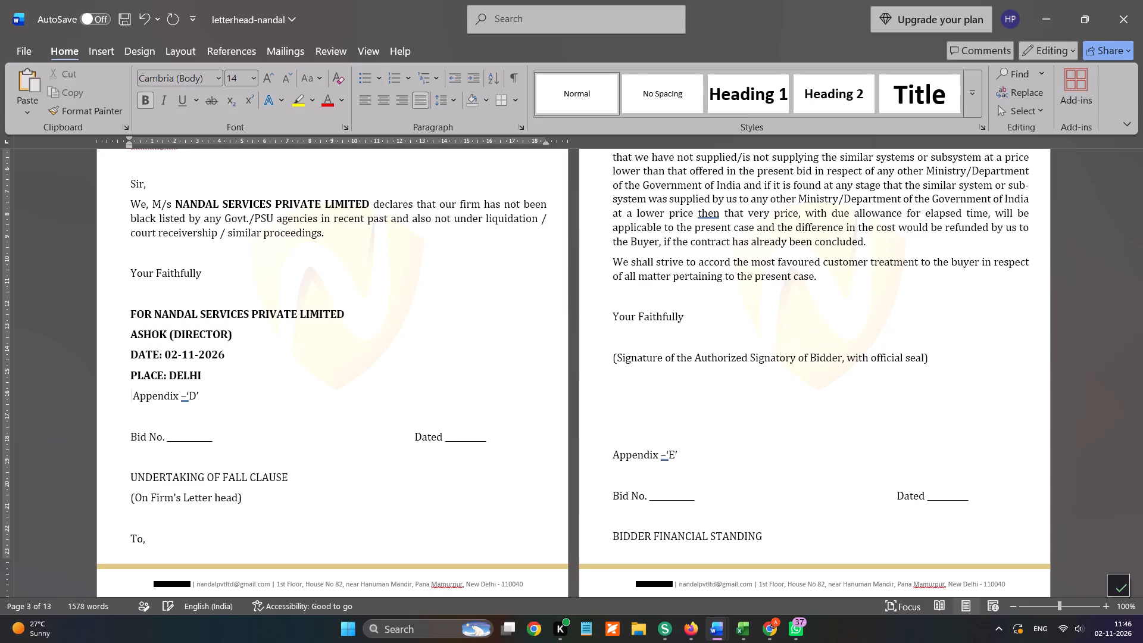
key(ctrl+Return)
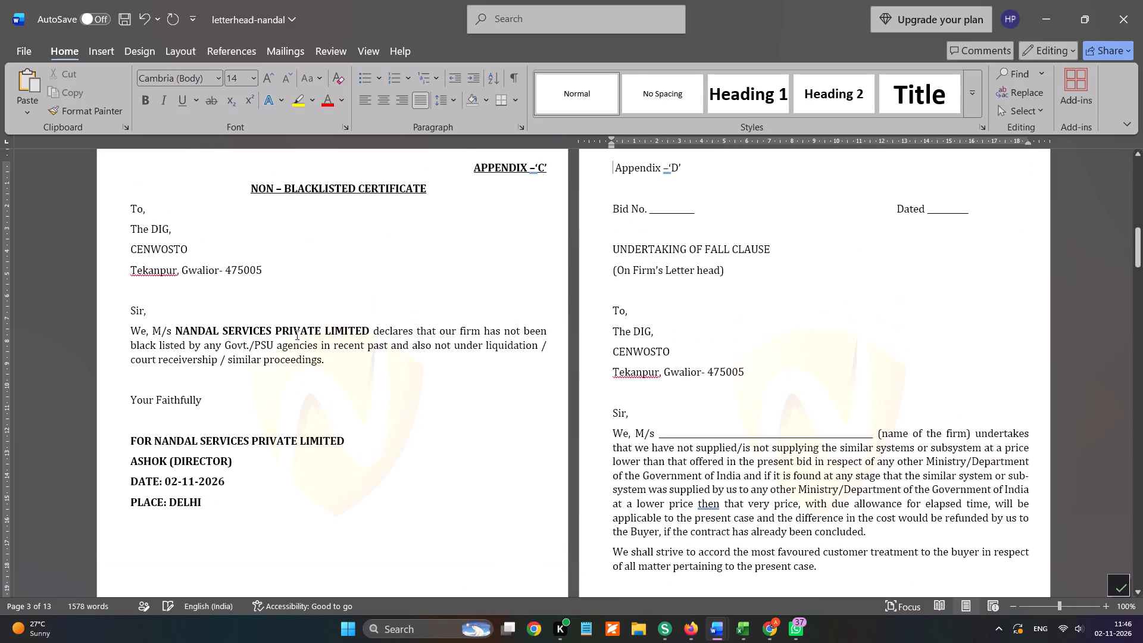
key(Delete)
Make the Appendix D label right-aligned, bold, underlined and uppercase.
scroll(361, 295, up, 2)
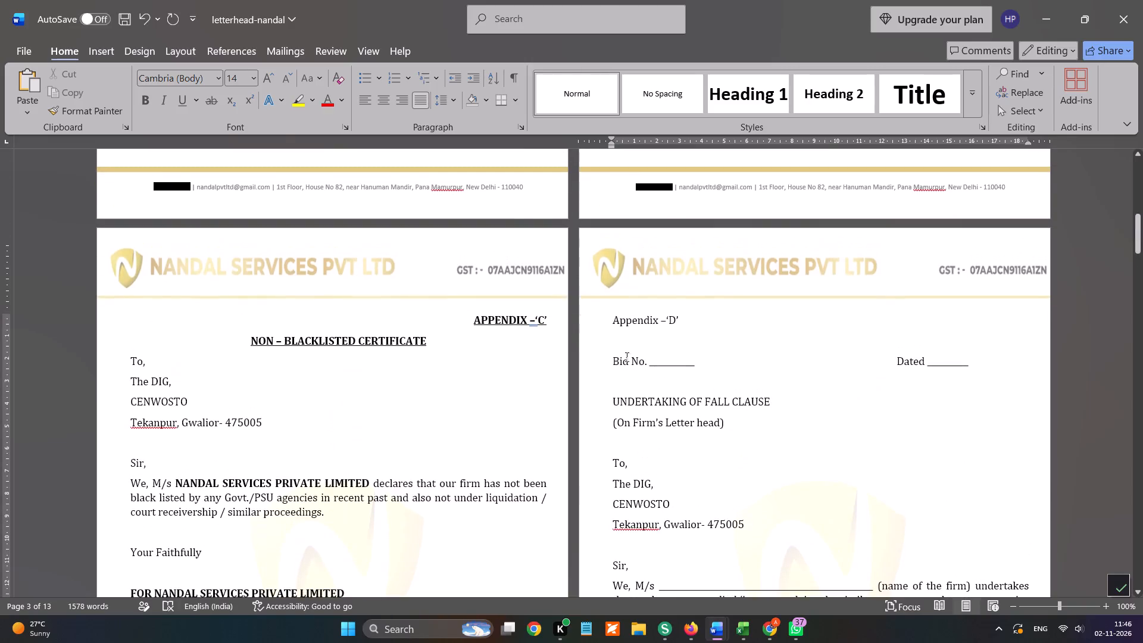
drag(686, 323, 627, 317)
key(ctrl+r)
key(ctrl+b)
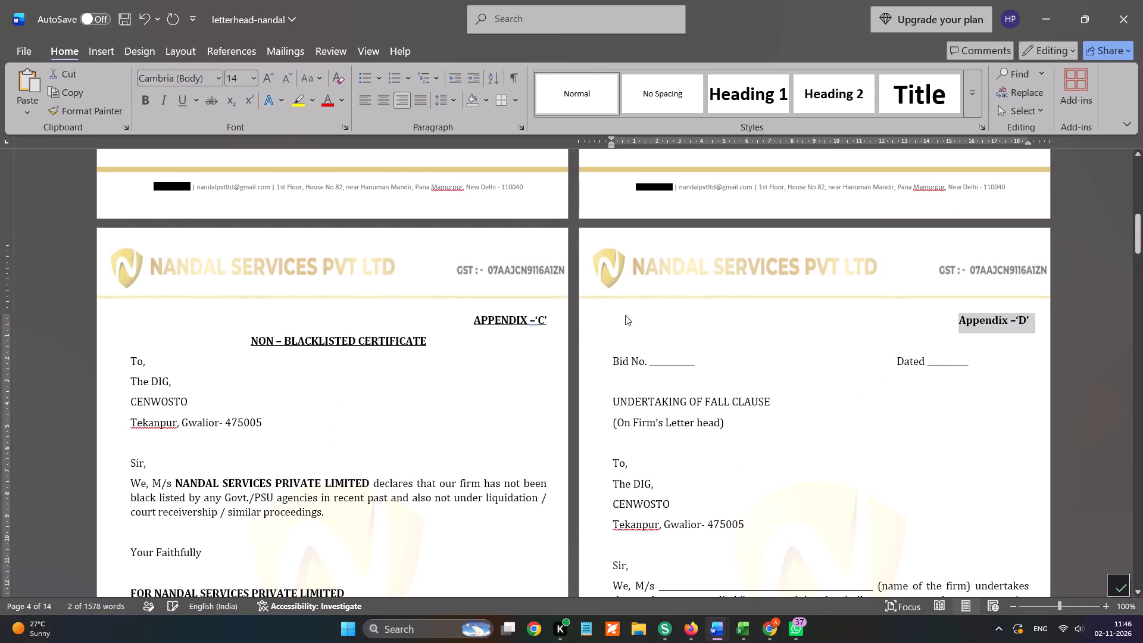
key(ctrl+u)
key(alt+h)
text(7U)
click(751, 327)
Delete the Bid No. and Dated line with its surrounding blank lines from Appendix D.
drag(615, 348, 733, 376)
key(BackSpace)
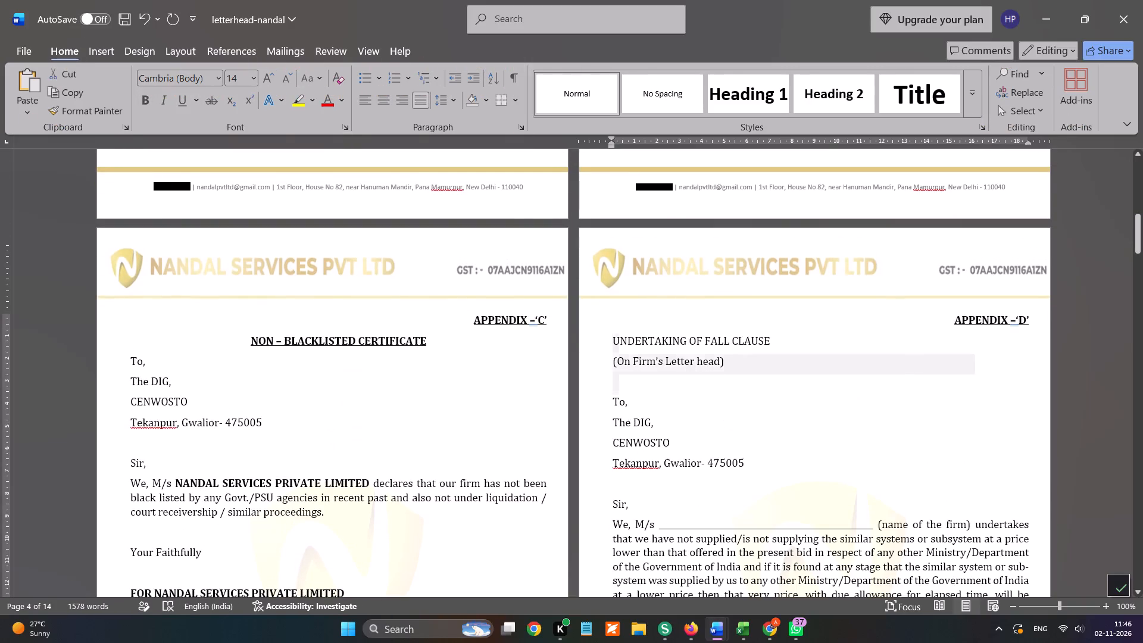
Centre, bold and underline the UNDERTAKING OF FALL CLAUSE heading in Appendix D.
drag(611, 339, 783, 340)
key(ctrl+e)
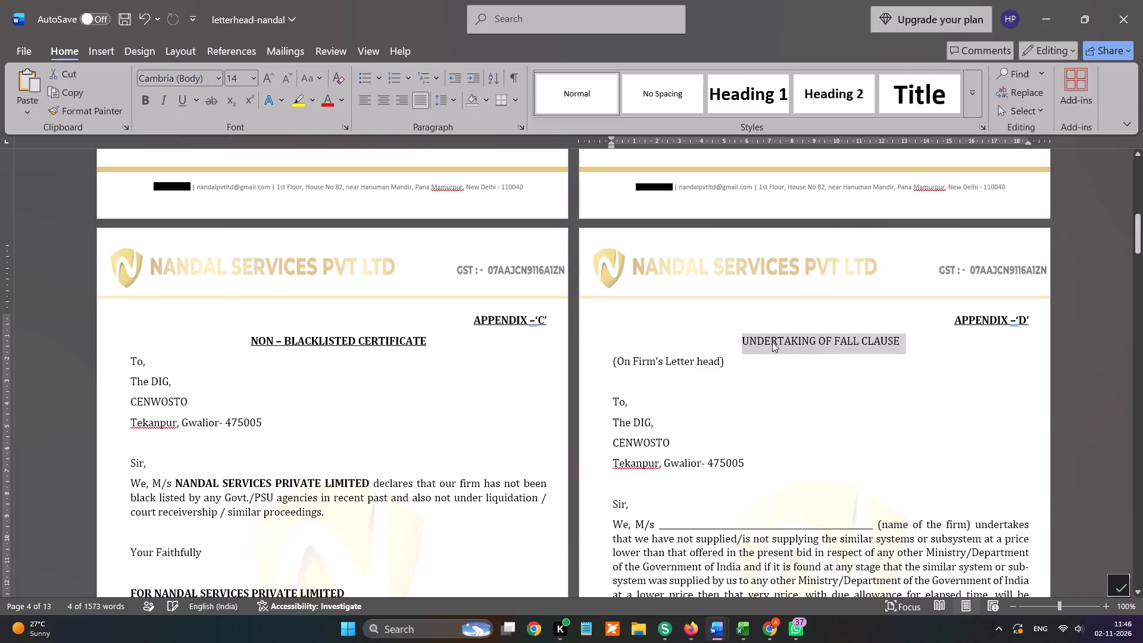
key(ctrl+b)
key(ctrl+u)
ctrl+click(812, 361)
Delete the "(On Firm's Letter head)" note and the blank line below it from Appendix D.
drag(605, 364, 679, 385)
key(BackSpace)
Delete the firm-name blank and the "(name of the firm)" hint from Appendix D's declaration.
scroll(674, 383, down, 2)
double_click(684, 332)
key(BackSpace)
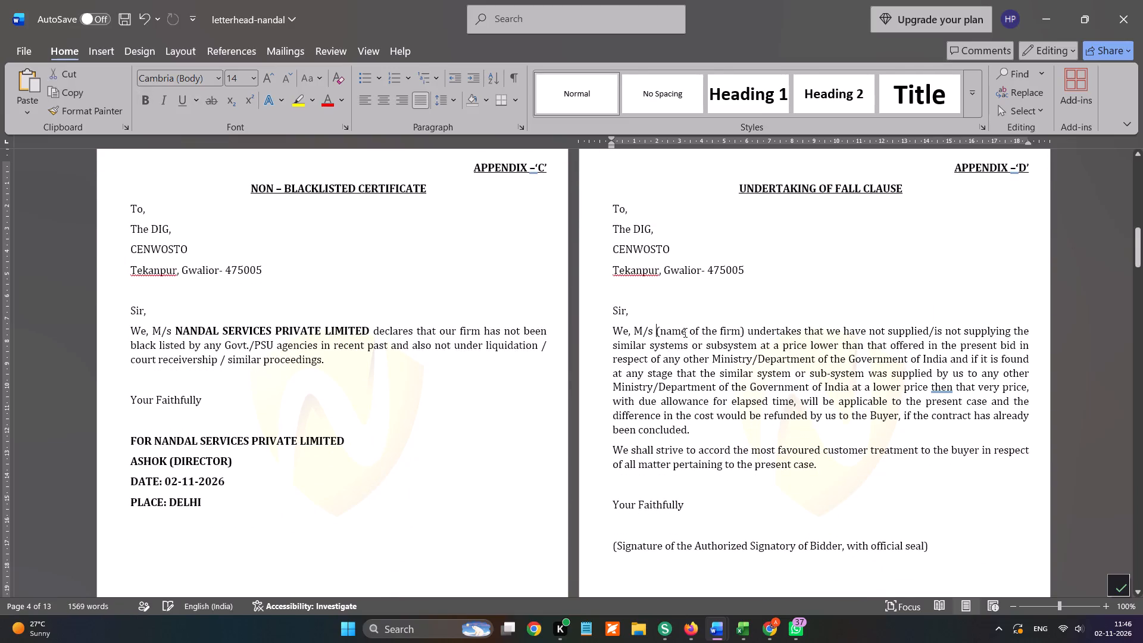
key(Delete)
key(Delete)
key(Delete)
key(Delete)
key(Delete)
key(Delete)
key(Delete)
key(Delete)
key(Delete)
key(Delete)
key(Delete)
key(Delete)
key(Delete)
key(Delete)
key(Delete)
key(Delete)
key(Delete)
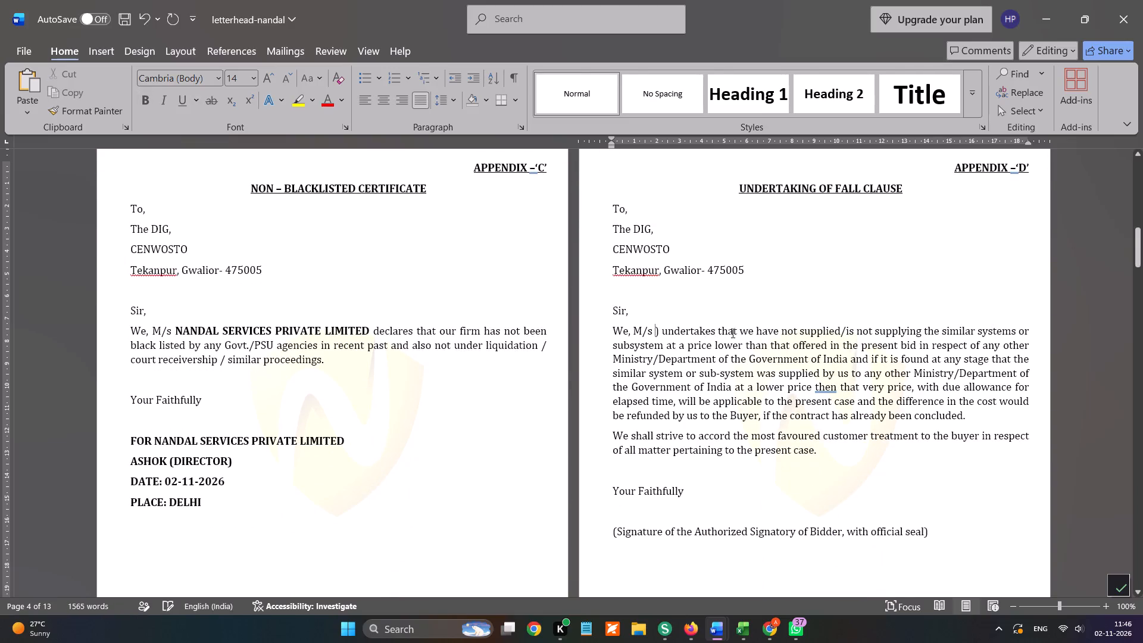
key(Delete)
Insert NANDAL SERVICES PRIVATE LIMITED in bold after "We, M/s" in Appendix D's declaration.
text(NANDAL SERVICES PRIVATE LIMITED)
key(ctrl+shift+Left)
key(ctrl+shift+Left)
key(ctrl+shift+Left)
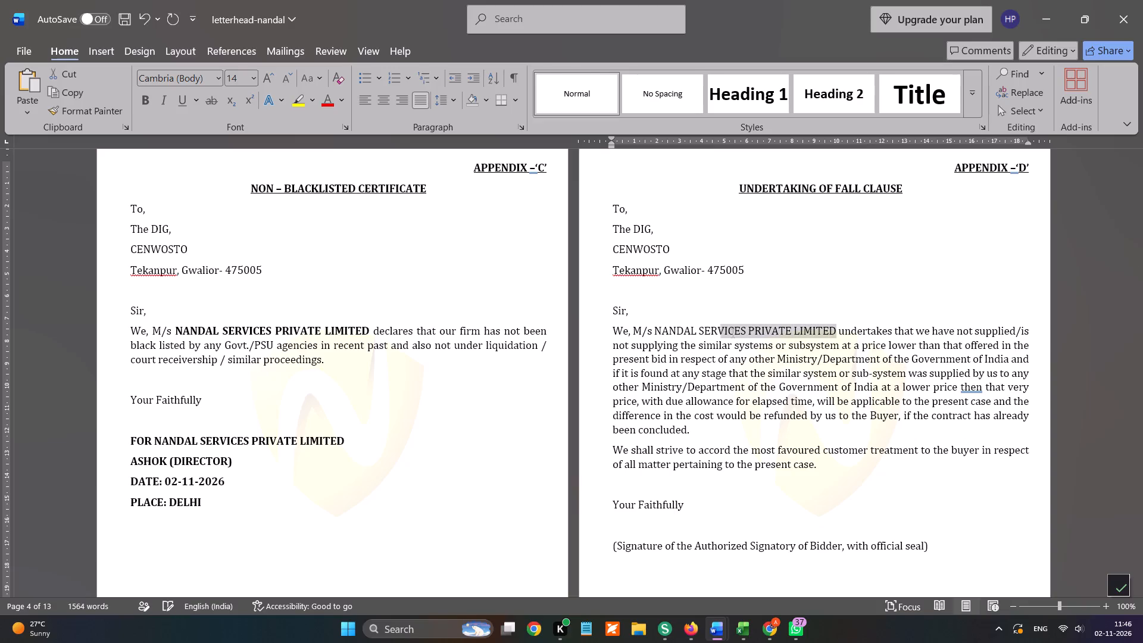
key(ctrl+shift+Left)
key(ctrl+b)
Delete the authorized signatory placeholder below "Your Faithfully" in Appendix D.
scroll(733, 332, down, 3)
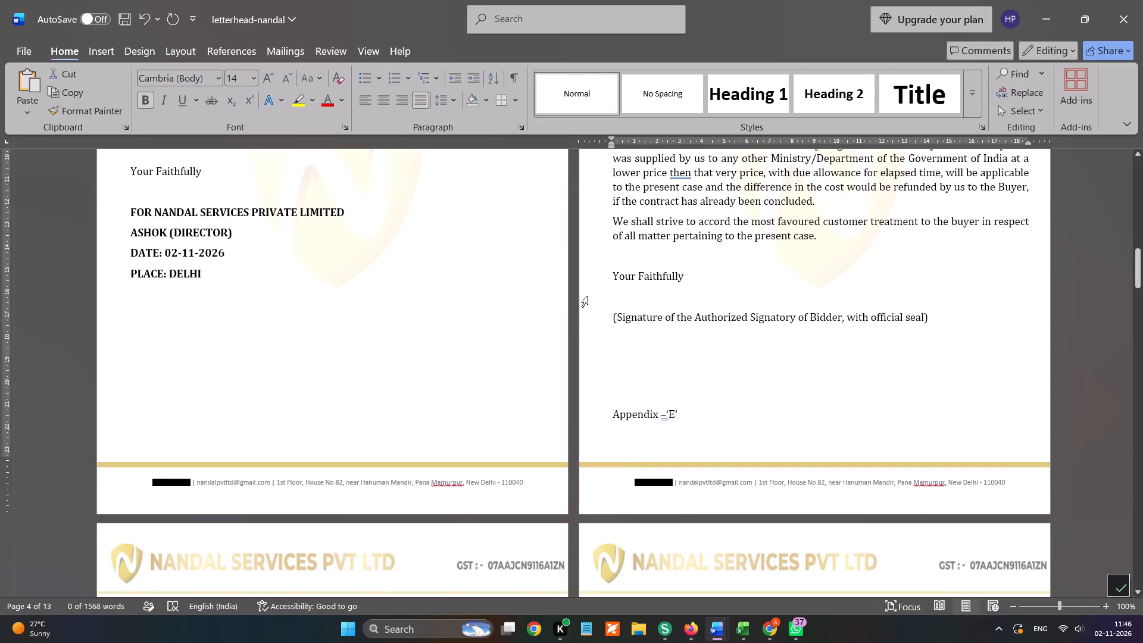
drag(612, 310, 955, 348)
key(BackSpace)
Copy the bold four-line sign-off block from Appendix C into the space below "Your Faithfully" in Appendix D.
drag(133, 214, 173, 226)
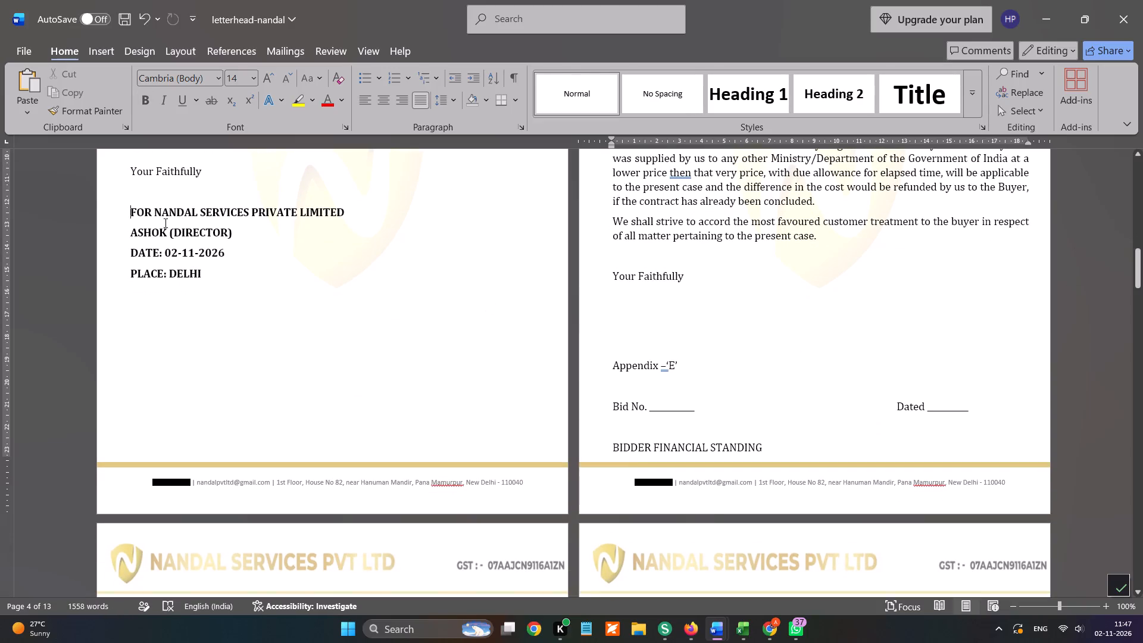
drag(173, 226, 238, 273)
key(ctrl+c)
key(ctrl+c)
click(605, 310)
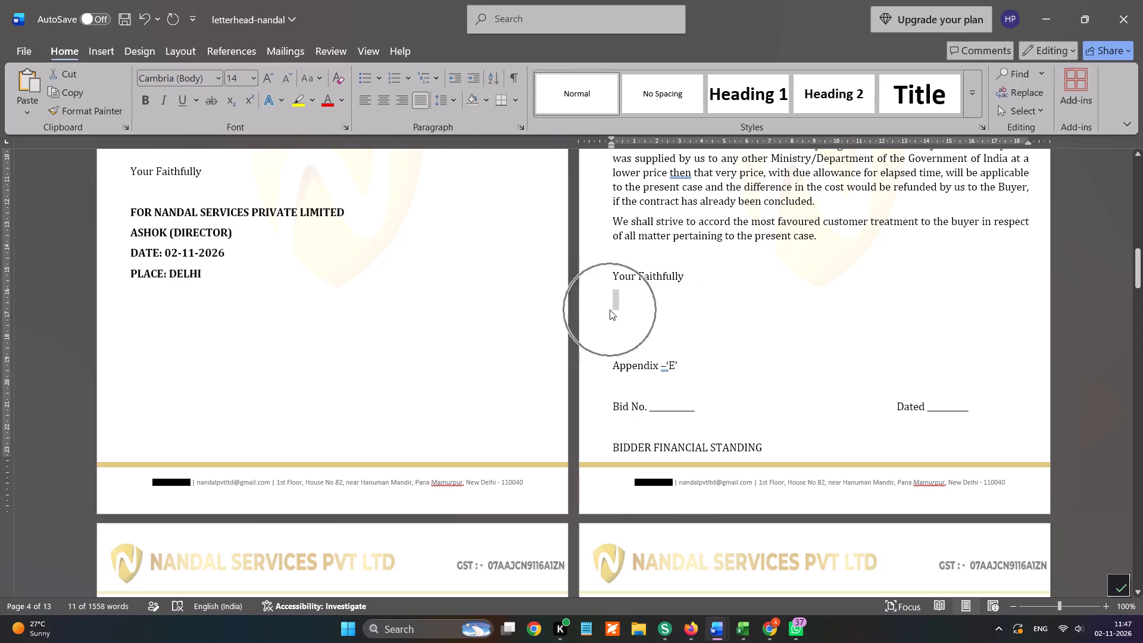
key(ctrl+v)
Add two blank lines after Appendix D's sign-off to push the Appendix E label onto the next page.
scroll(648, 339, down, 2)
key(Return)
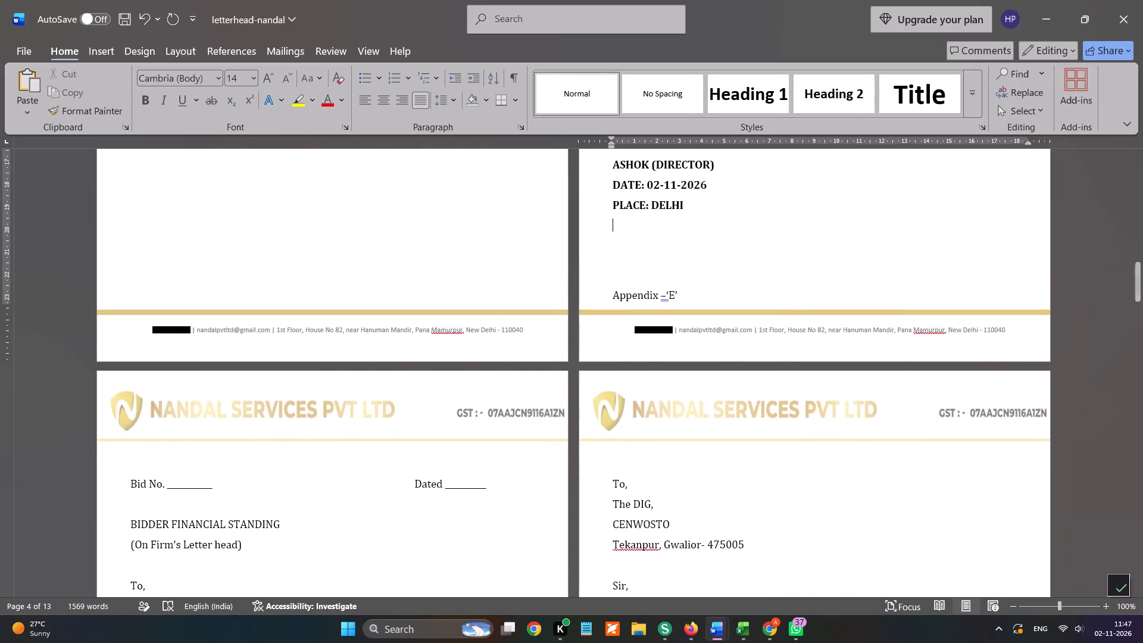
key(Return)
Make the Appendix E label right-aligned, bold, underlined and uppercase.
scroll(652, 333, down, 2)
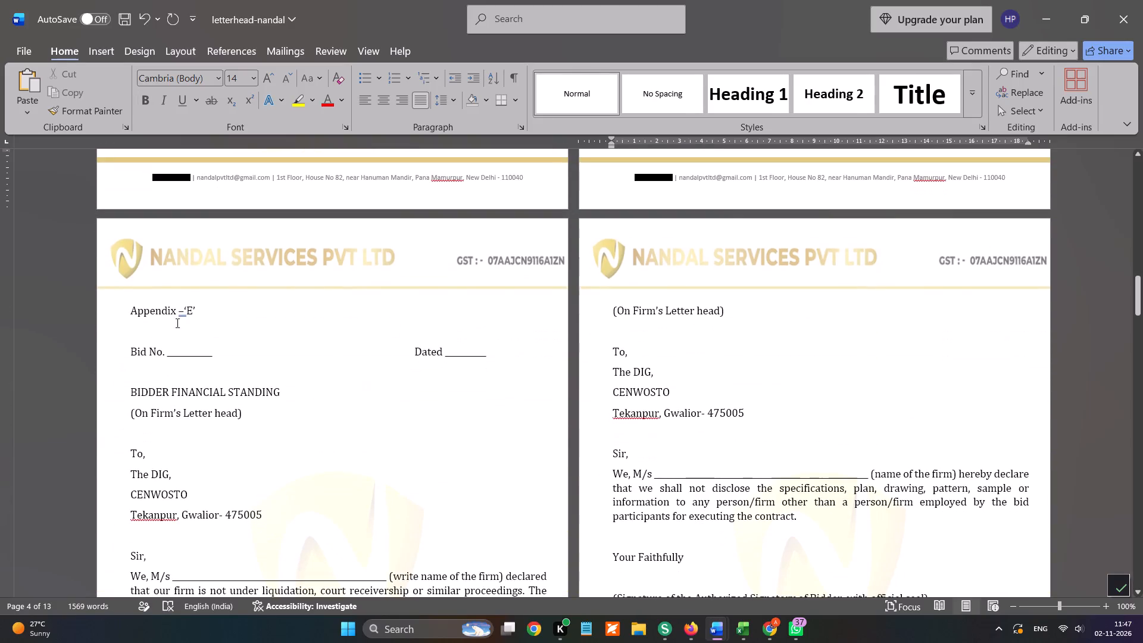
drag(205, 314, 141, 310)
key(ctrl+r)
key(ctrl+b)
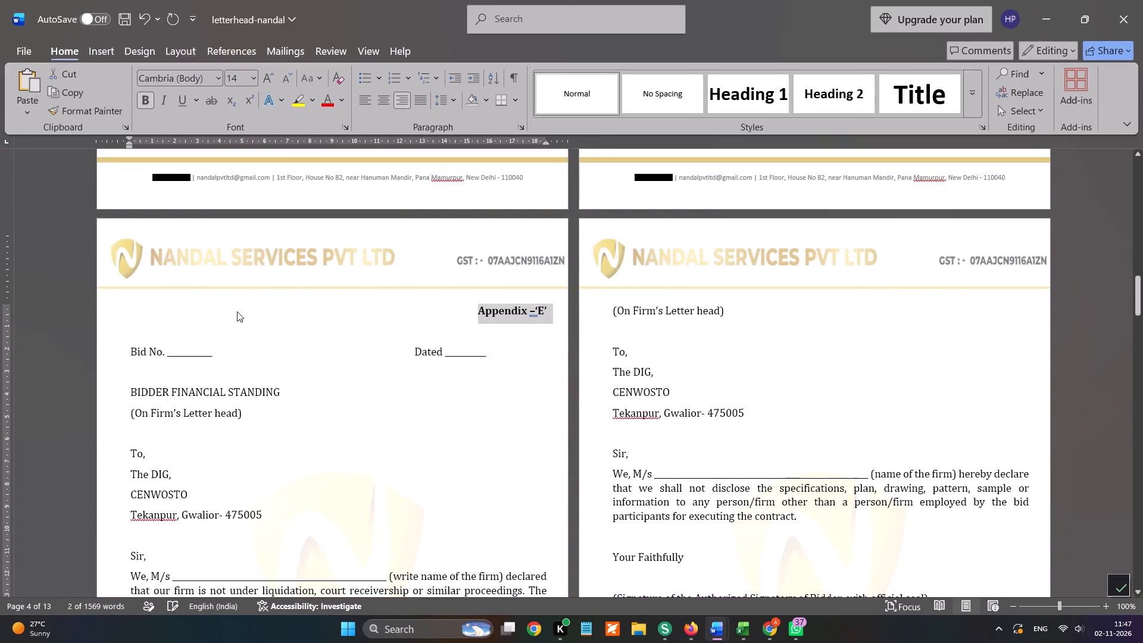
key(ctrl+u)
key(alt+h)
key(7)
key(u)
click(407, 343)
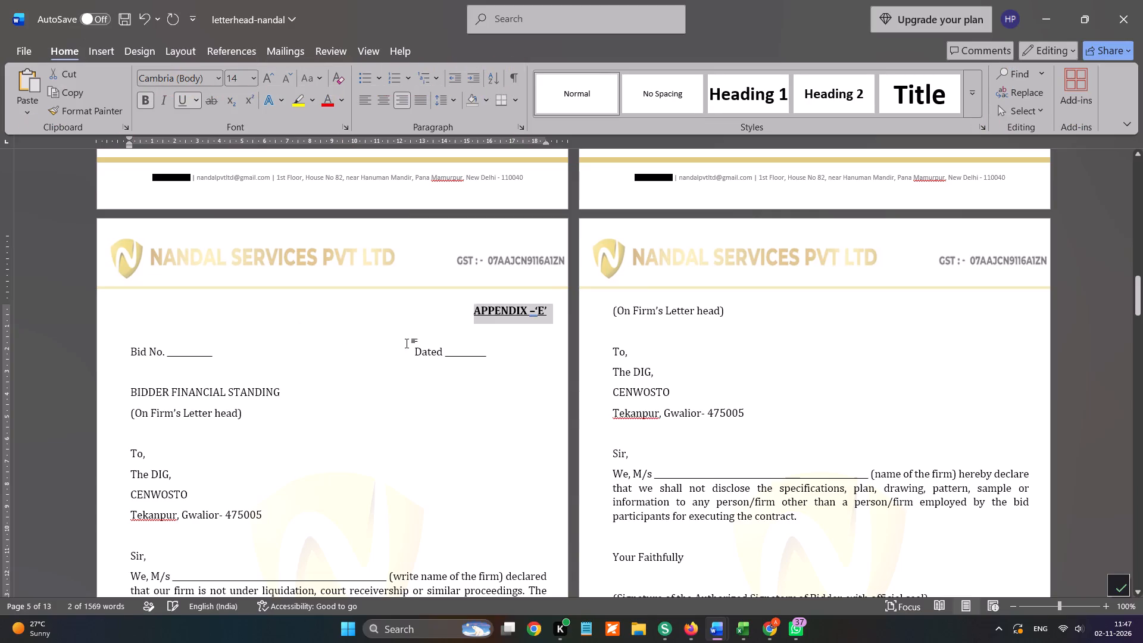
Delete the "Bid No." and "Dated" line with its surrounding blank lines above the Appendix E title.
drag(130, 347, 370, 373)
key(BackSpace)
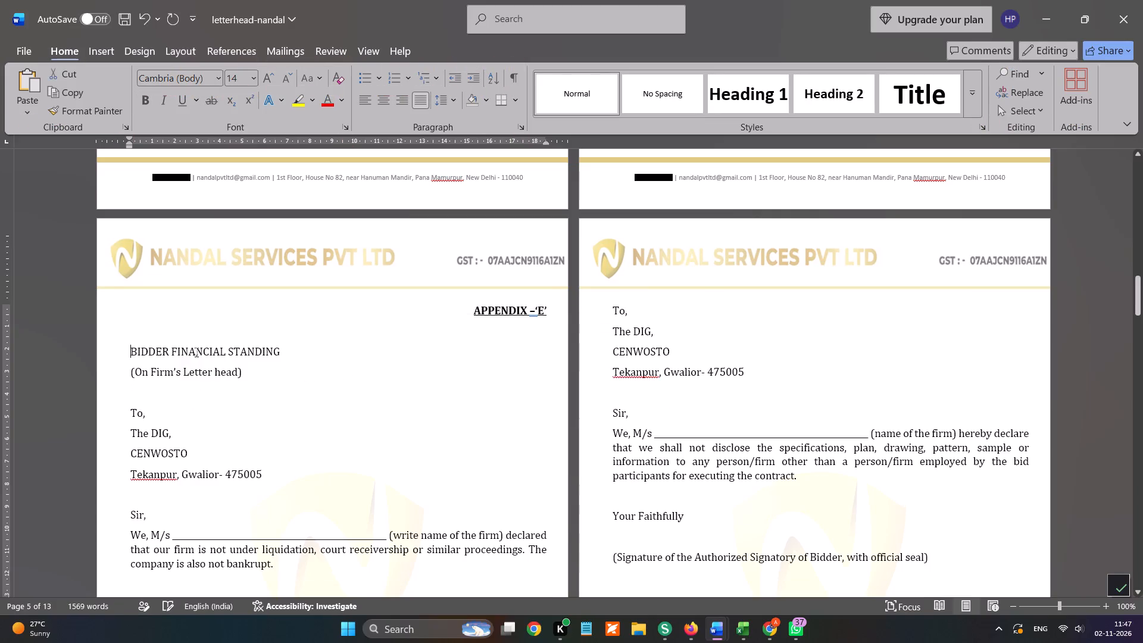
key(BackSpace)
Centre, bold and underline the title "BIDDER FINANCIAL STANDING" in Appendix E.
drag(133, 338, 282, 335)
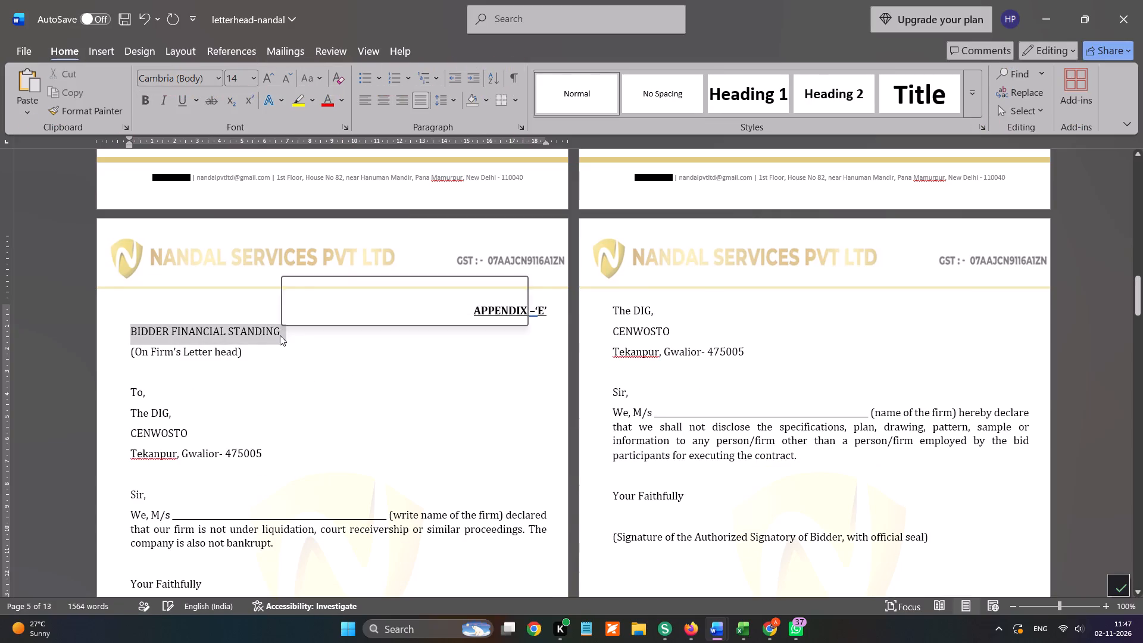
key(ctrl+e)
key(ctrl+b)
key(ctrl+u)
click(355, 357)
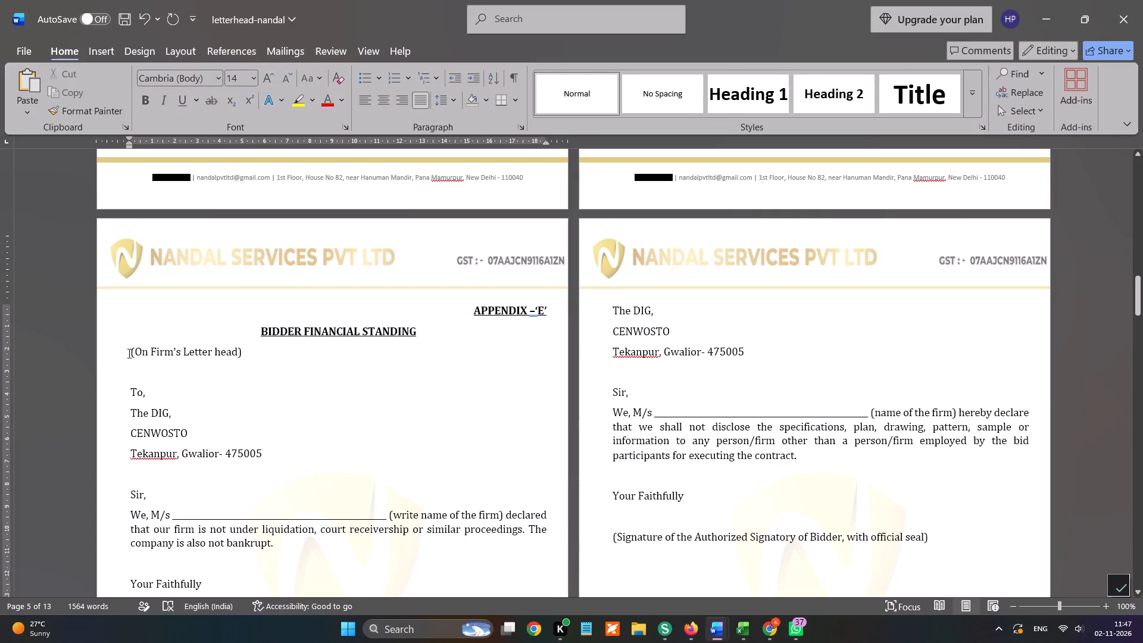
Delete the "(On Firm's Letter head)" line and the blank line after it in Appendix E.
drag(126, 353, 217, 377)
key(BackSpace)
Replace the firm-name blank and its bracketed hint in Appendix E with "NANDAL SERVICES PRIVATE LIMITED" in bold.
scroll(195, 378, down, 1)
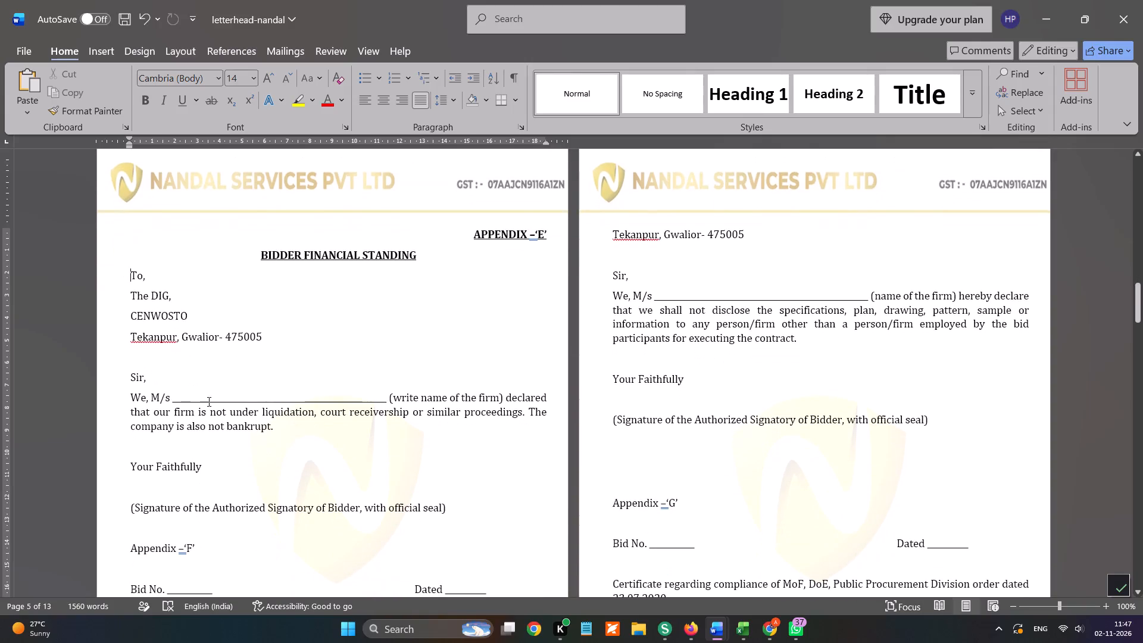
double_click(208, 402)
key(BackSpace)
key(Delete)
key(Delete)
key(Delete)
key(Delete)
key(Delete)
key(Delete)
key(Delete)
key(Delete)
key(Delete)
key(Delete)
key(Delete)
key(Delete)
key(Delete)
key(Delete)
key(Delete)
key(Delete)
key(Delete)
key(Delete)
key(Delete)
key(Delete)
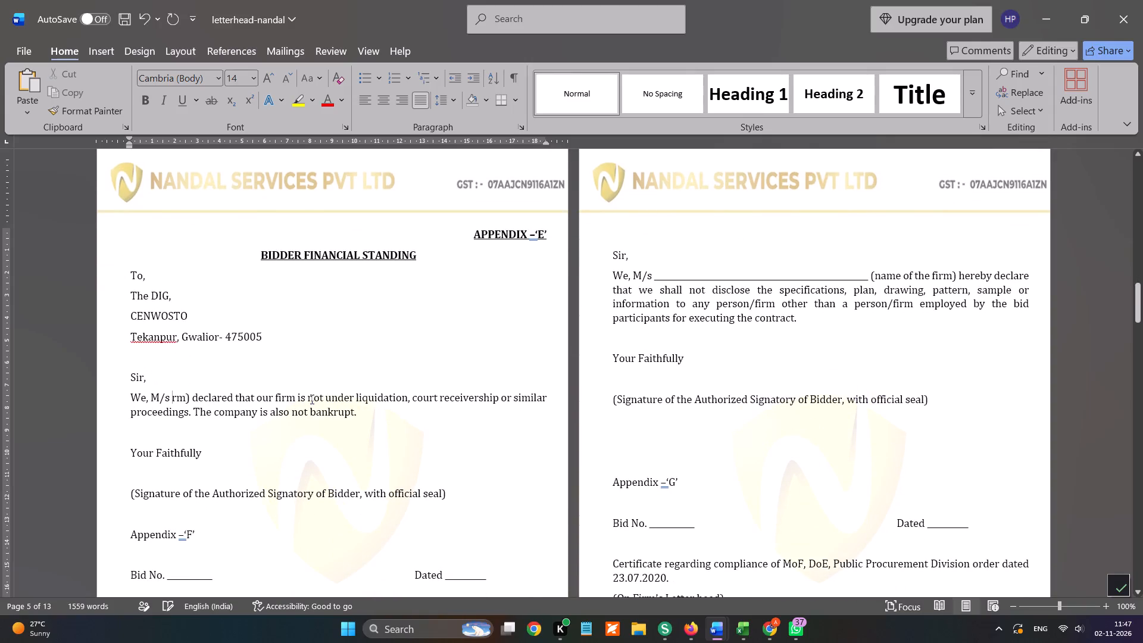
key(Delete)
key(Delete)
key(Delete)
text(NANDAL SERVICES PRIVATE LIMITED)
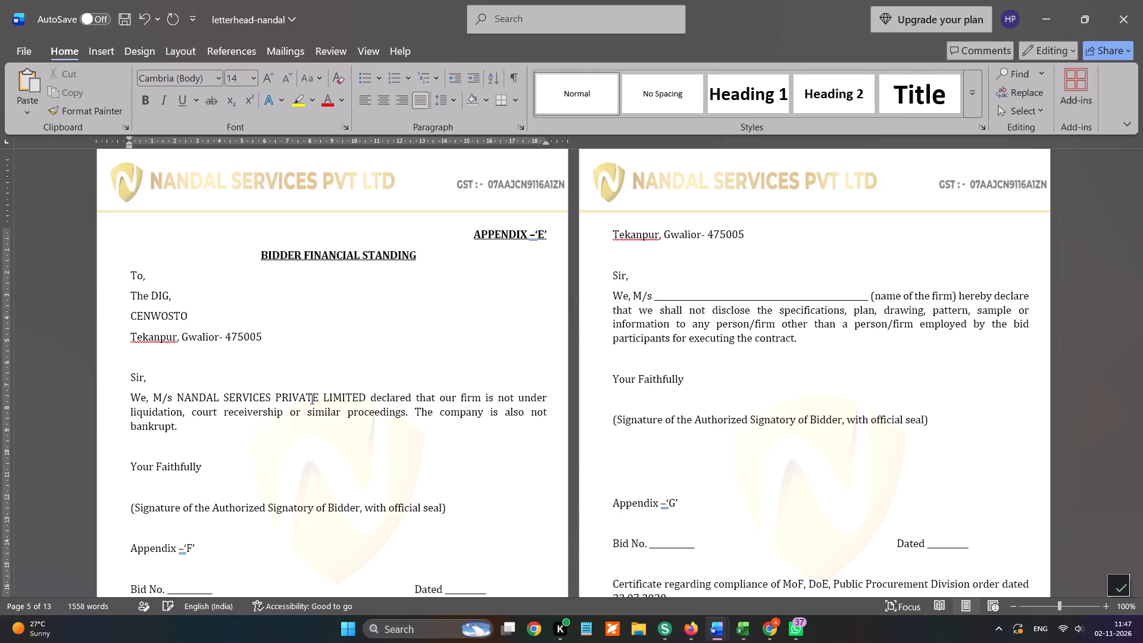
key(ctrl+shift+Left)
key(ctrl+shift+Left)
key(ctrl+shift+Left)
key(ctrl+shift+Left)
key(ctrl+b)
Delete the authorized signatory placeholder below "Your Faithfully" in Appendix E.
scroll(283, 413, down, 1)
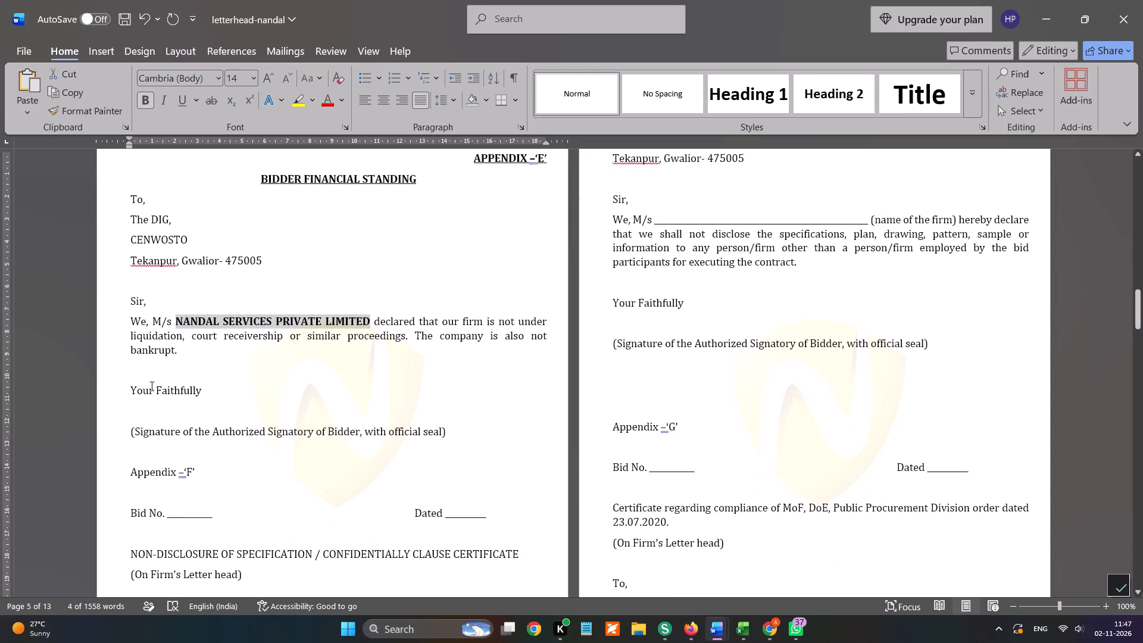
drag(128, 431, 438, 444)
key(BackSpace)
key(Delete)
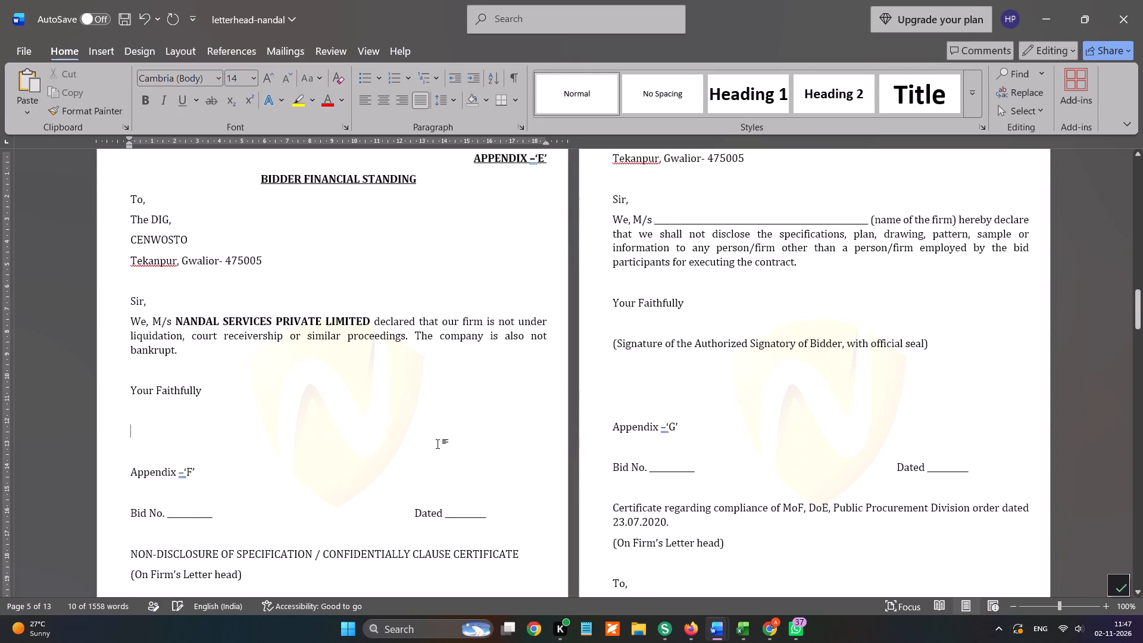
Insert a blank line between "Your Faithfully" and the sign-off block in Appendix D.
scroll(382, 389, up, 2)
scroll(573, 300, up, 2)
scroll(663, 294, up, 1)
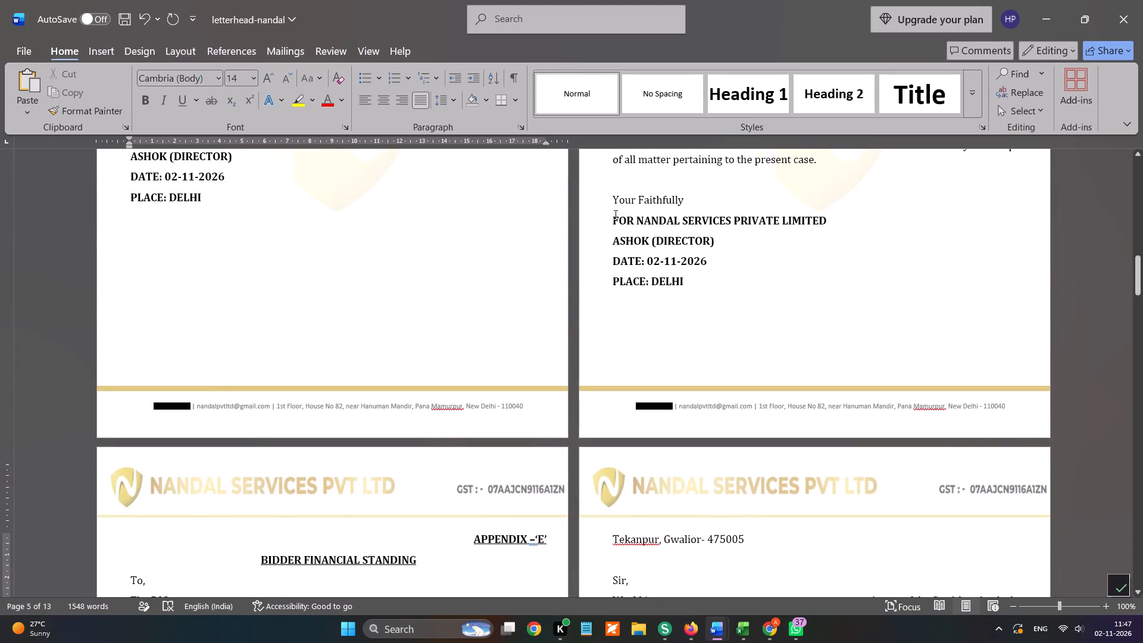
click(616, 217)
key(Left)
key(Return)
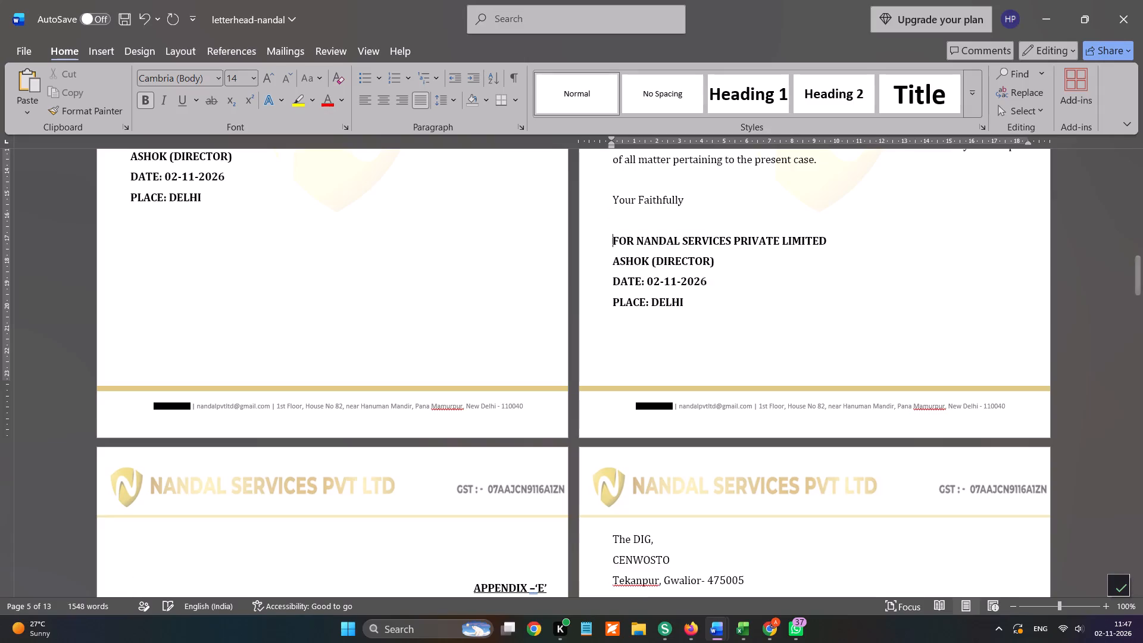
Copy the bold four-line sign-off block from Appendix D.
drag(607, 253, 725, 307)
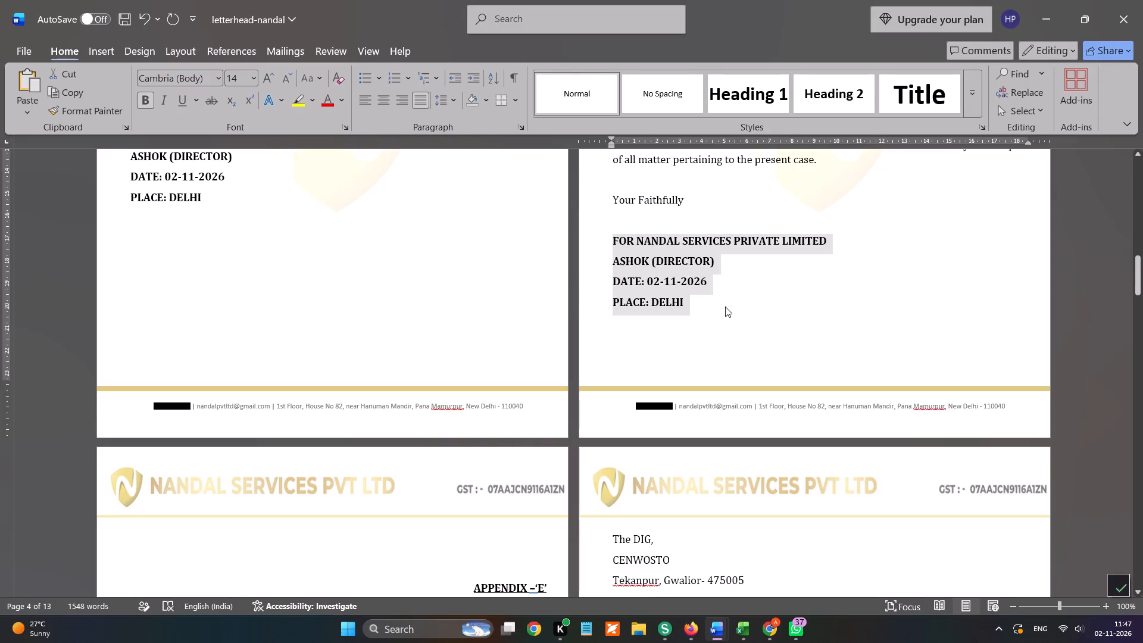
key(ctrl+c)
key(ctrl+c)
key(ctrl+c)
Remove the two blank lines above the Appendix E label at the top of its page.
ctrl+scroll(401, 326, down, 4)
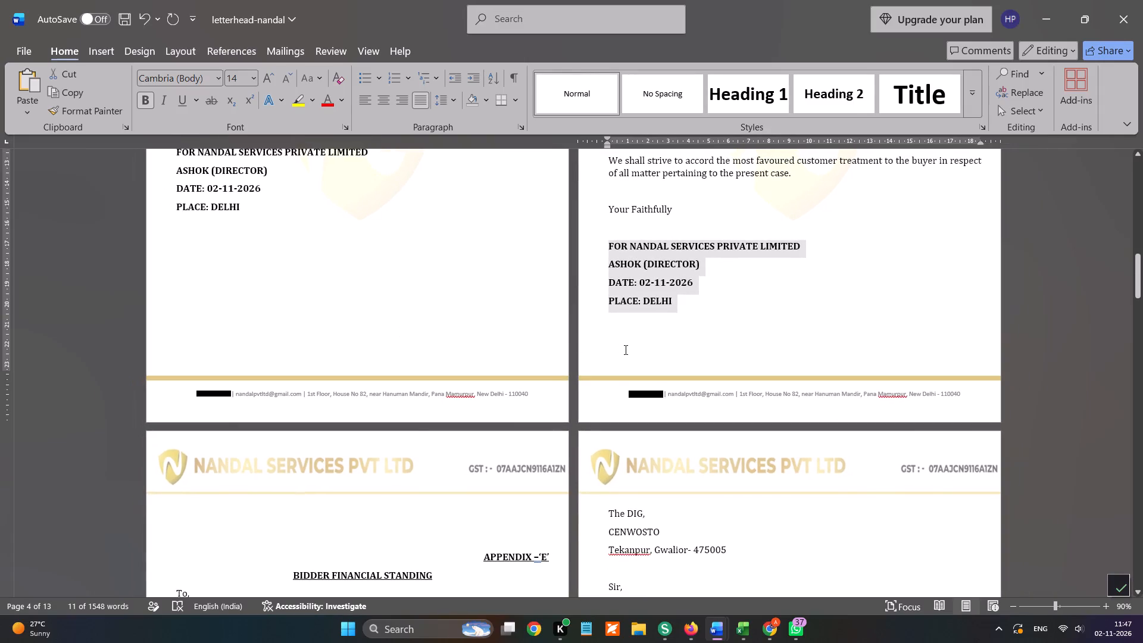
ctrl+scroll(624, 349, up, 2)
ctrl+scroll(601, 351, down, 1)
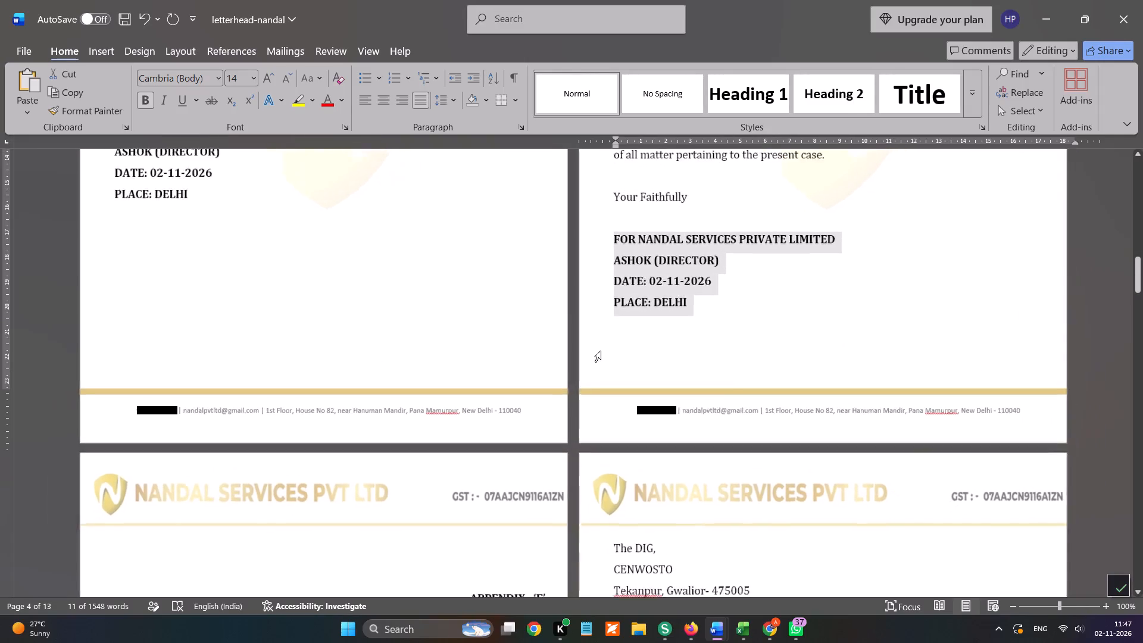
ctrl+scroll(601, 351, down, 1)
scroll(540, 344, down, 1)
click(527, 432)
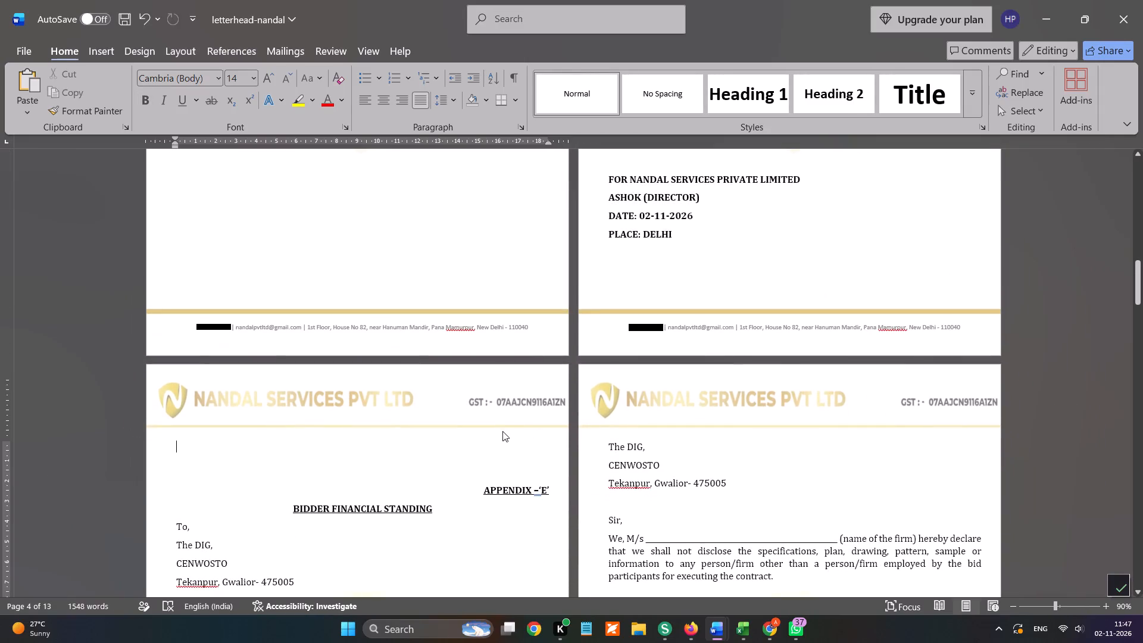
key(Delete)
key(Delete)
Paste the copied sign-off block into the space below "Your Faithfully" in Appendix E.
scroll(507, 426, down, 3)
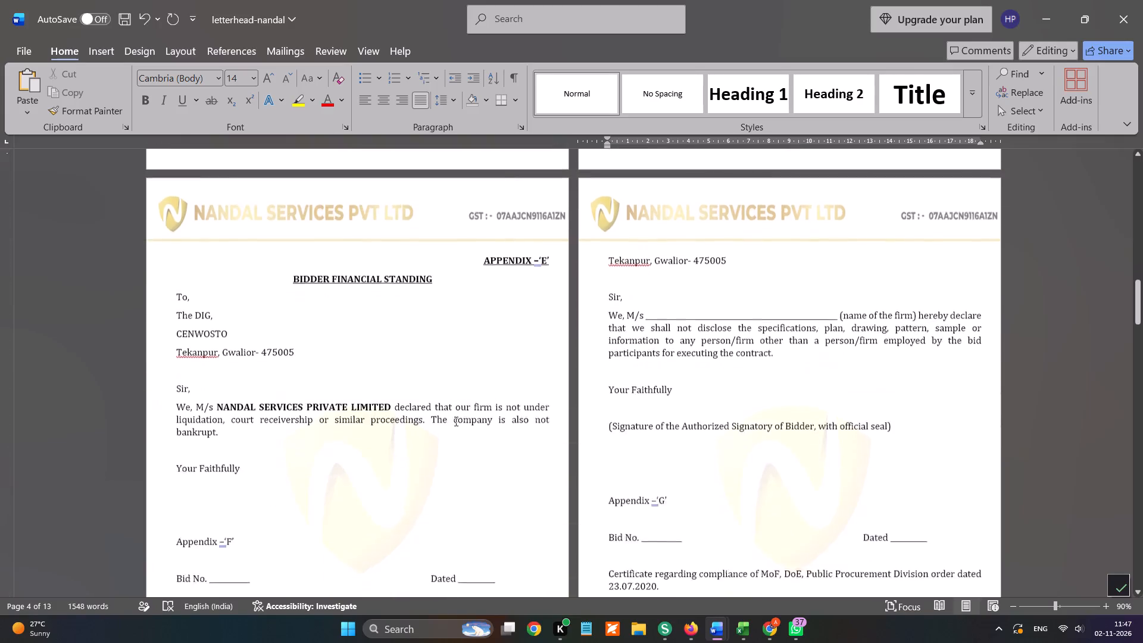
scroll(375, 421, down, 3)
click(173, 298)
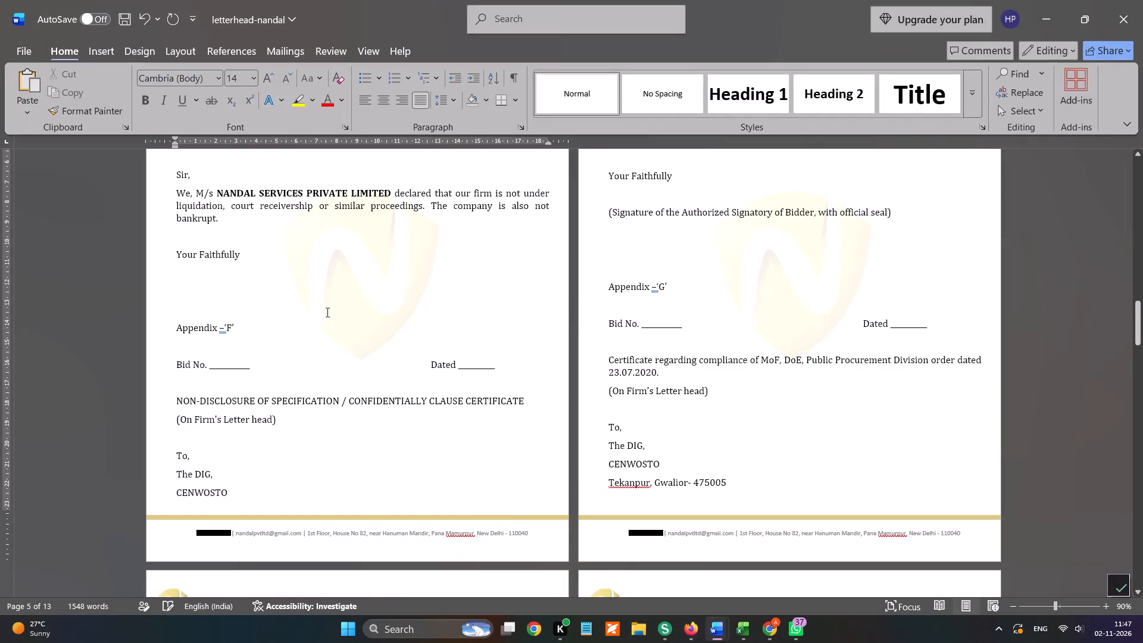
key(ctrl+v)
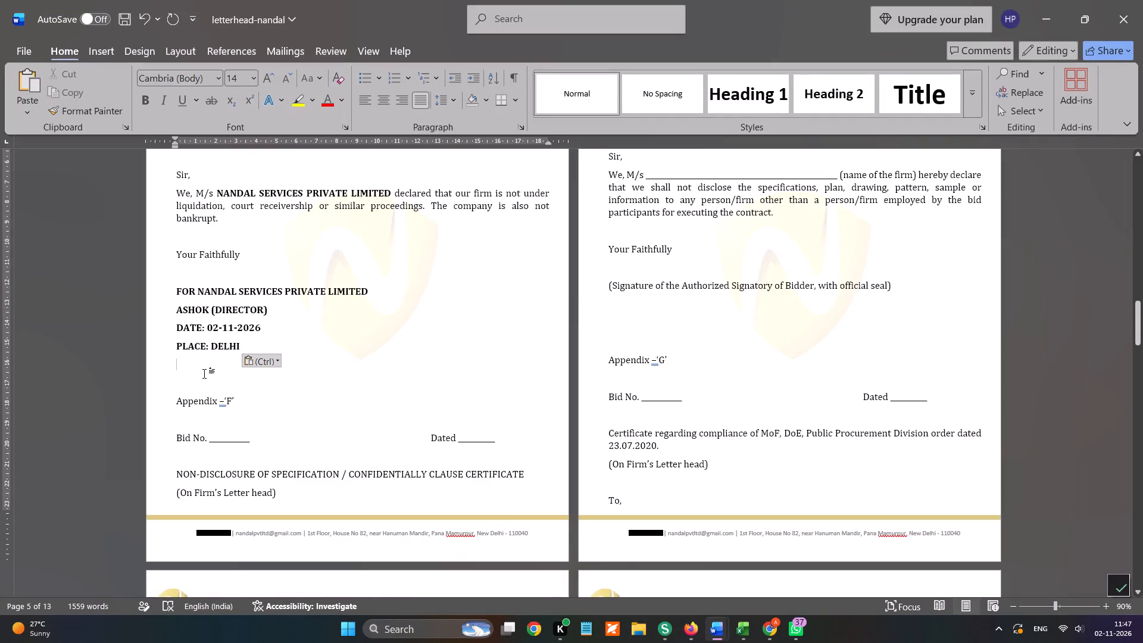
Insert a page break after Appendix E's sign-off and remove the blank lines above the Appendix F label.
key(ctrl+Return)
key(Delete)
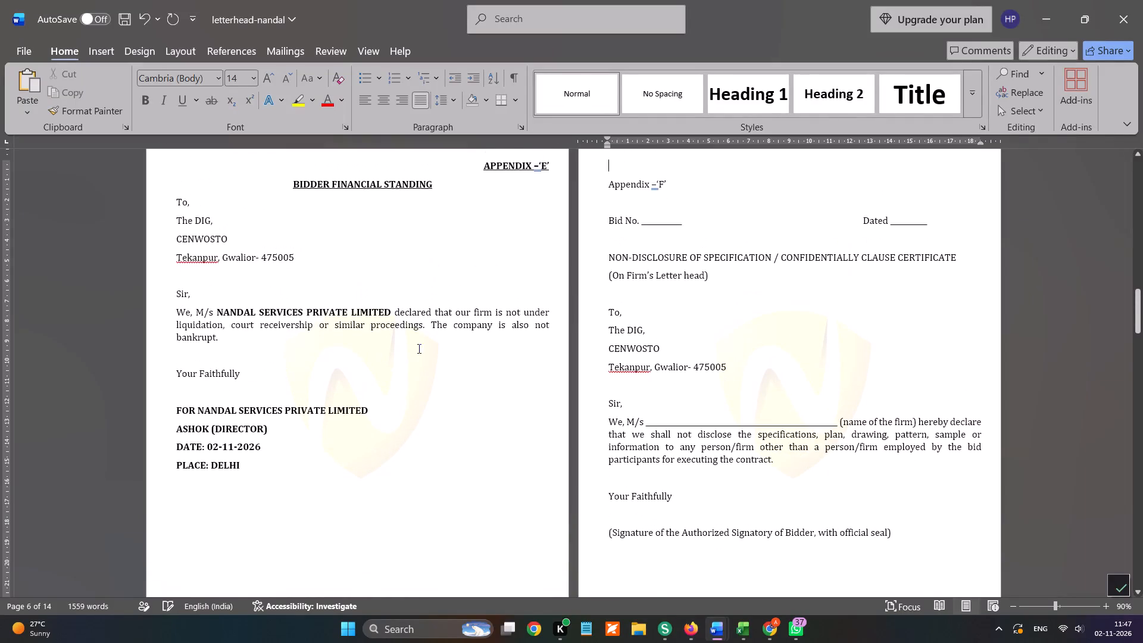
key(Delete)
Make the Appendix F label right-aligned, bold, underlined and uppercase.
drag(610, 165, 685, 161)
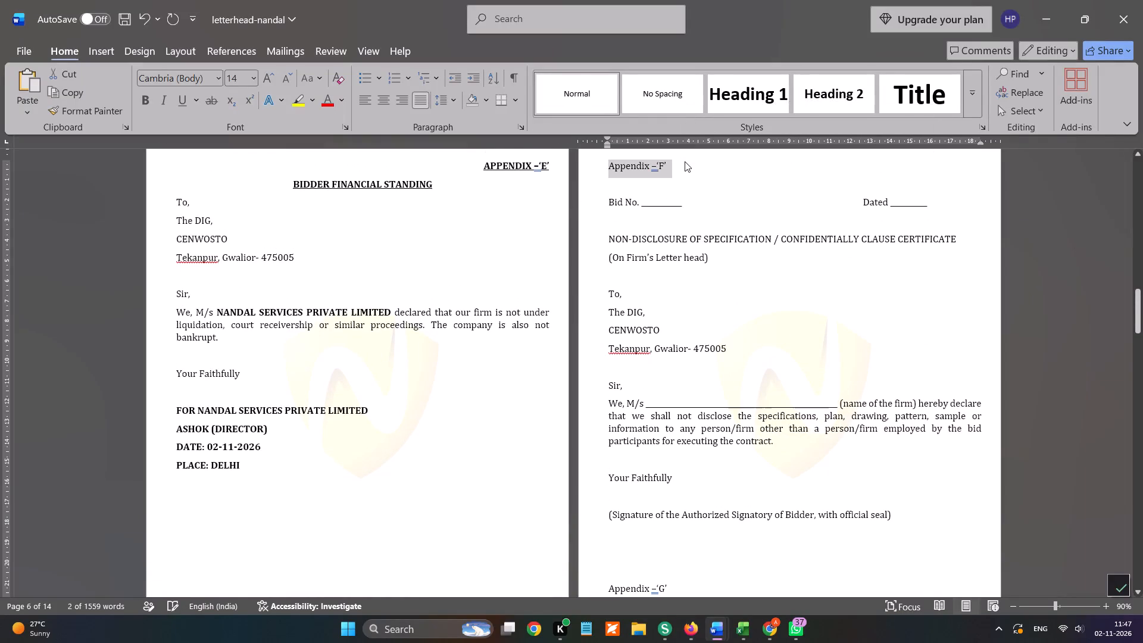
key(ctrl+r)
key(ctrl+b)
key(ctrl+u)
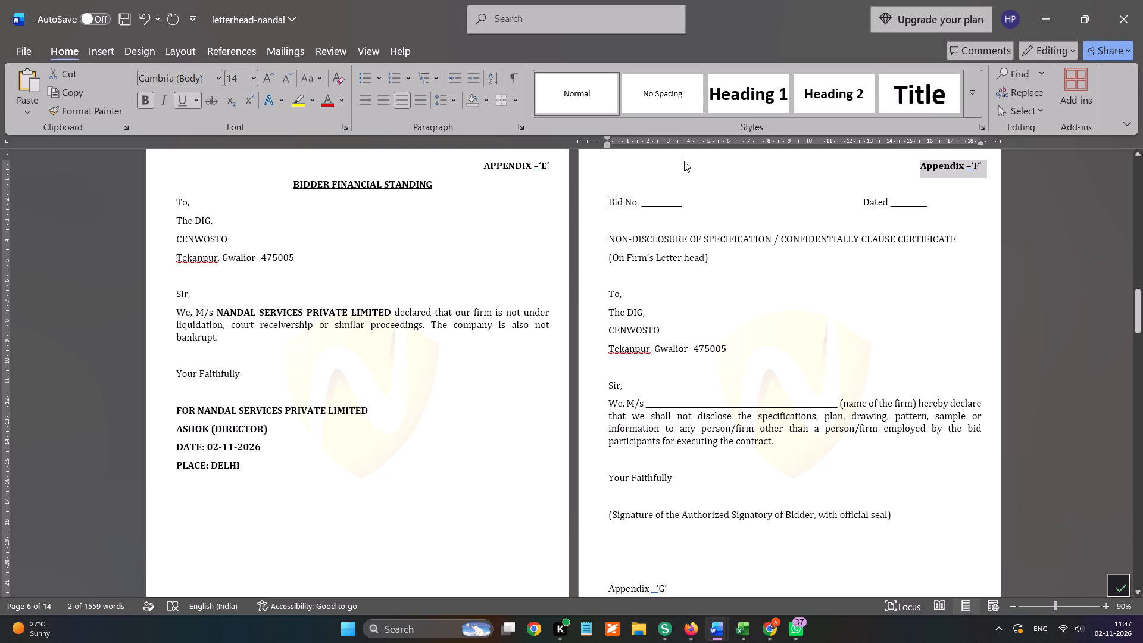
key(alt+h)
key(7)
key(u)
click(766, 182)
Delete the "Bid No." and "Dated" line with its surrounding blank lines in Appendix F.
drag(622, 193, 823, 218)
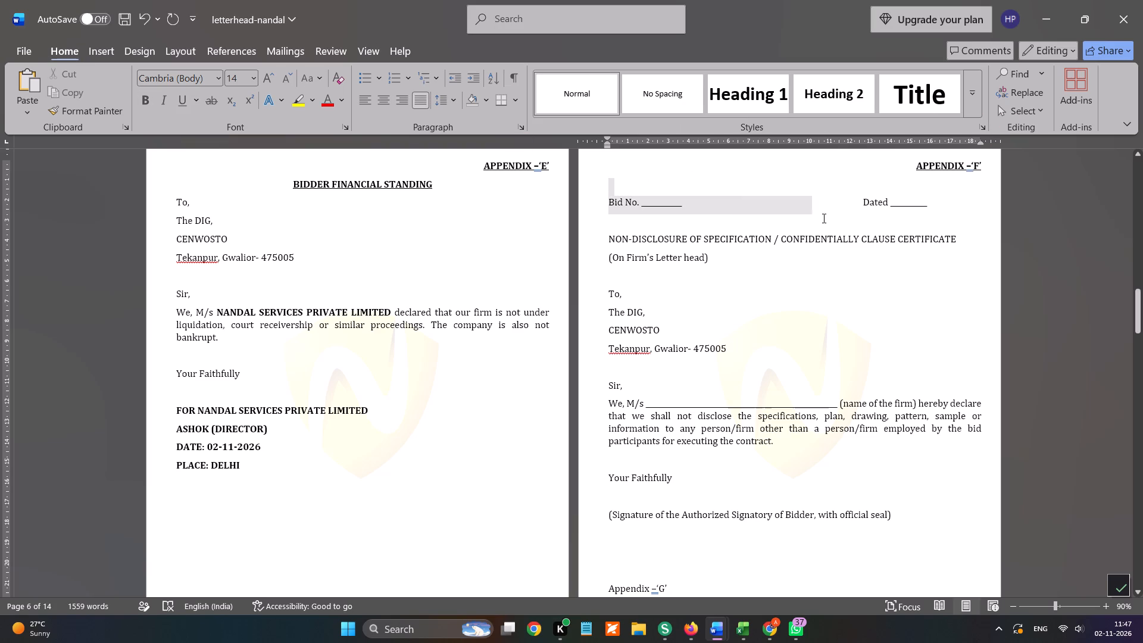
drag(823, 218, 843, 232)
key(BackSpace)
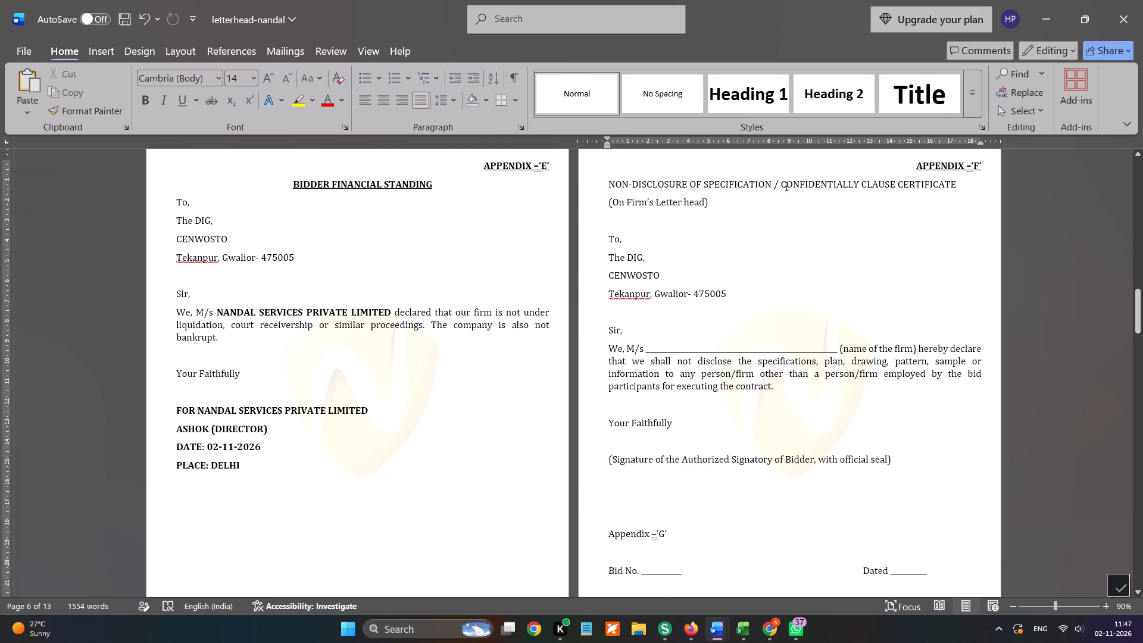
Delete "/ CONFIDENTIALLY CLAUSE CERTIFICATE" from Appendix F's title together with the "(On Firm's Letter head)" line and the blank line below.
drag(776, 182, 800, 219)
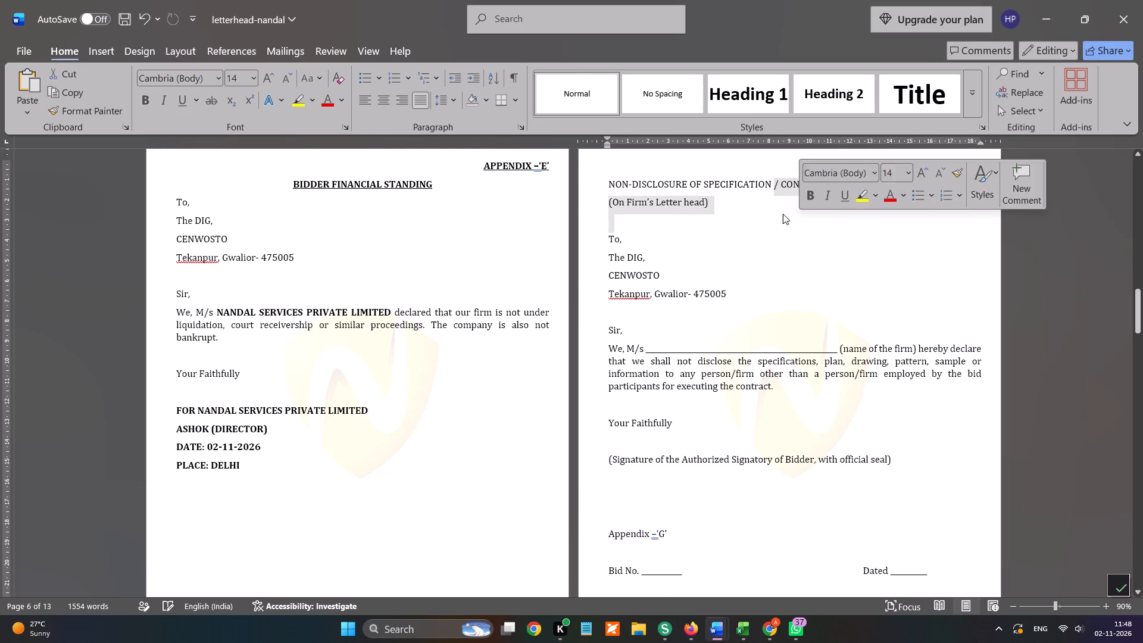
key(BackSpace)
Centre, bold and underline the title "NON-DISCLOSURE OF SPECIFICATION" in Appendix F.
drag(791, 182, 607, 181)
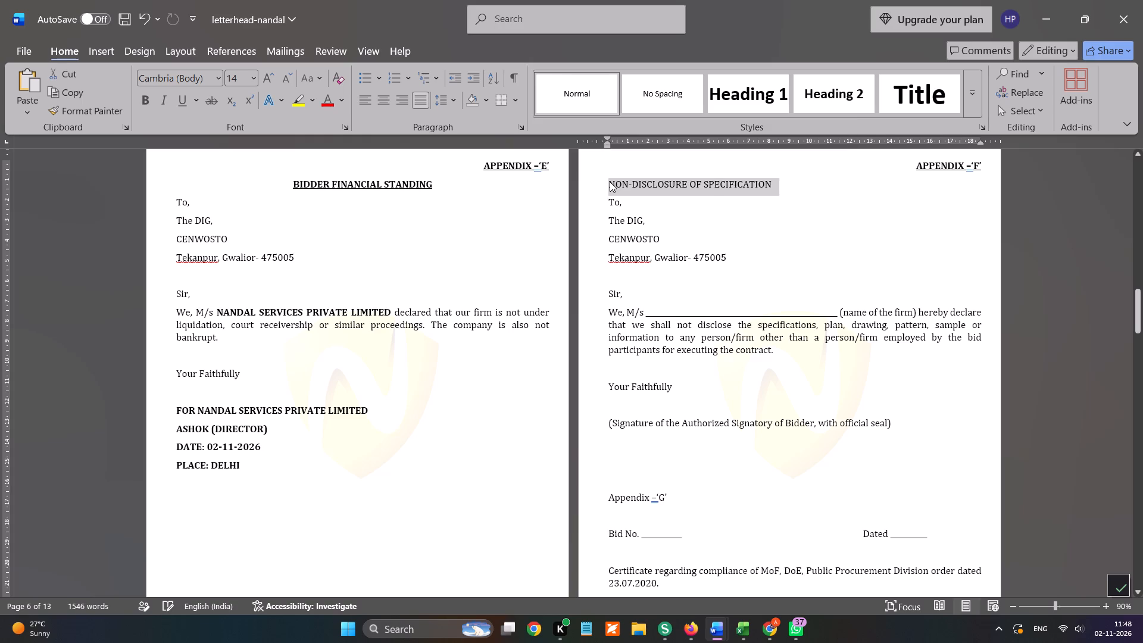
key(ctrl+e)
key(ctrl+b)
key(ctrl+u)
ctrl+click(784, 193)
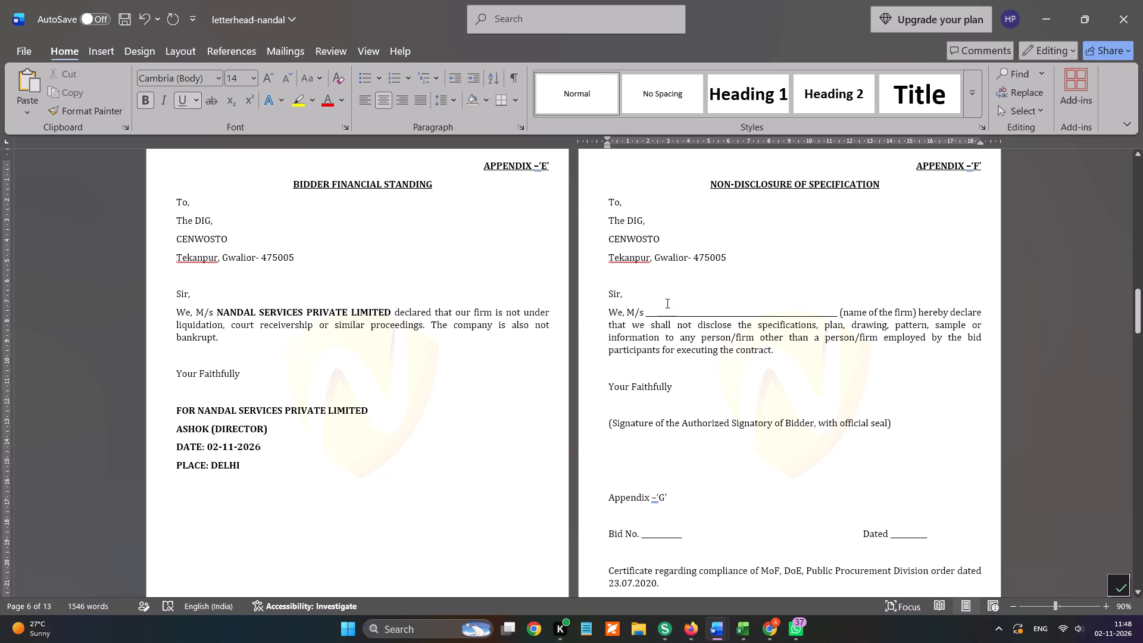
Replace the firm-name blank and its bracketed hint in Appendix F with "NANDAL SERVICES PRIVATE LIMITED" in bold.
double_click(672, 314)
key(BackSpace)
key(Delete)
key(Delete)
key(Delete)
key(Delete)
key(Delete)
key(Delete)
key(Delete)
key(Delete)
key(Delete)
key(Delete)
key(Delete)
key(Delete)
key(Delete)
key(Delete)
key(Delete)
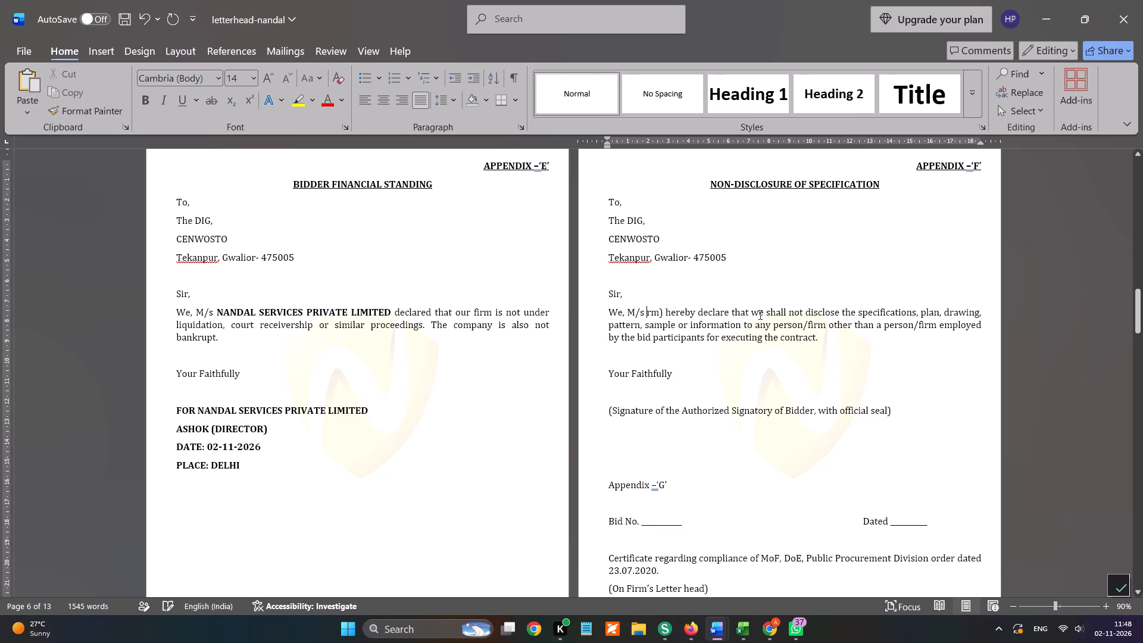
key(Delete)
key(Delete)
key(Delete)
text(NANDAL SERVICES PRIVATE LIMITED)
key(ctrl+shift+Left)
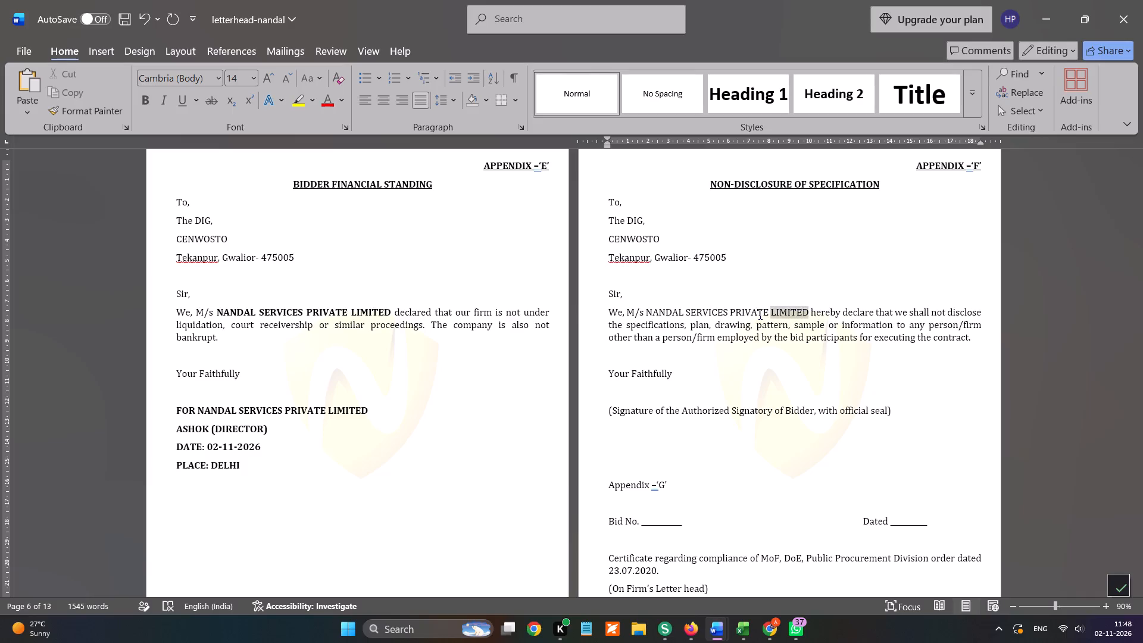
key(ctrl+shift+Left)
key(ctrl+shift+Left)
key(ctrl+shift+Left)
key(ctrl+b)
Delete the authorized signatory placeholder below "Your Faithfully" in Appendix F.
scroll(756, 317, down, 1)
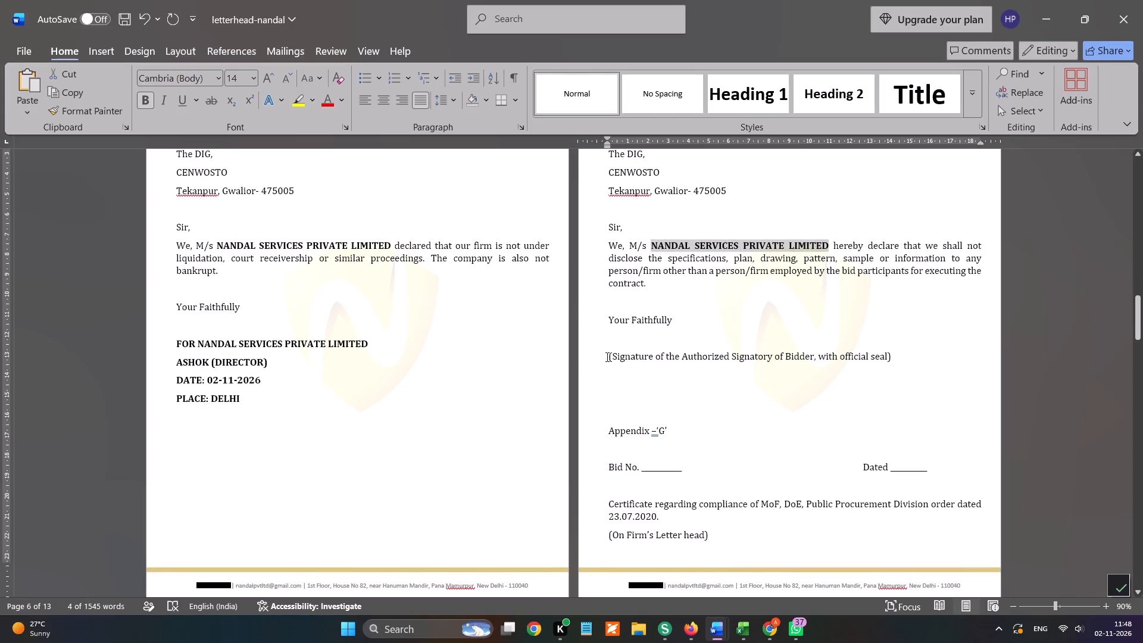
drag(607, 357, 916, 360)
key(BackSpace)
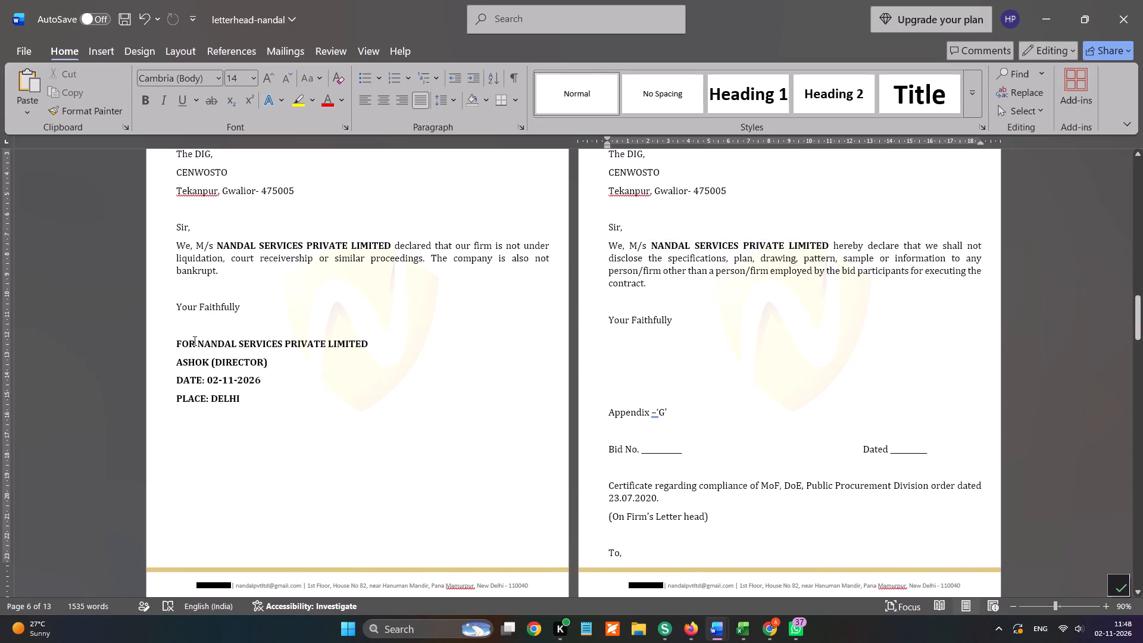
Copy Appendix E's sign-off block, including its trailing page break, into the space below "Your Faithfully" in Appendix F.
drag(180, 344, 285, 419)
key(ctrl+c)
key(ctrl+c)
key(ctrl+c)
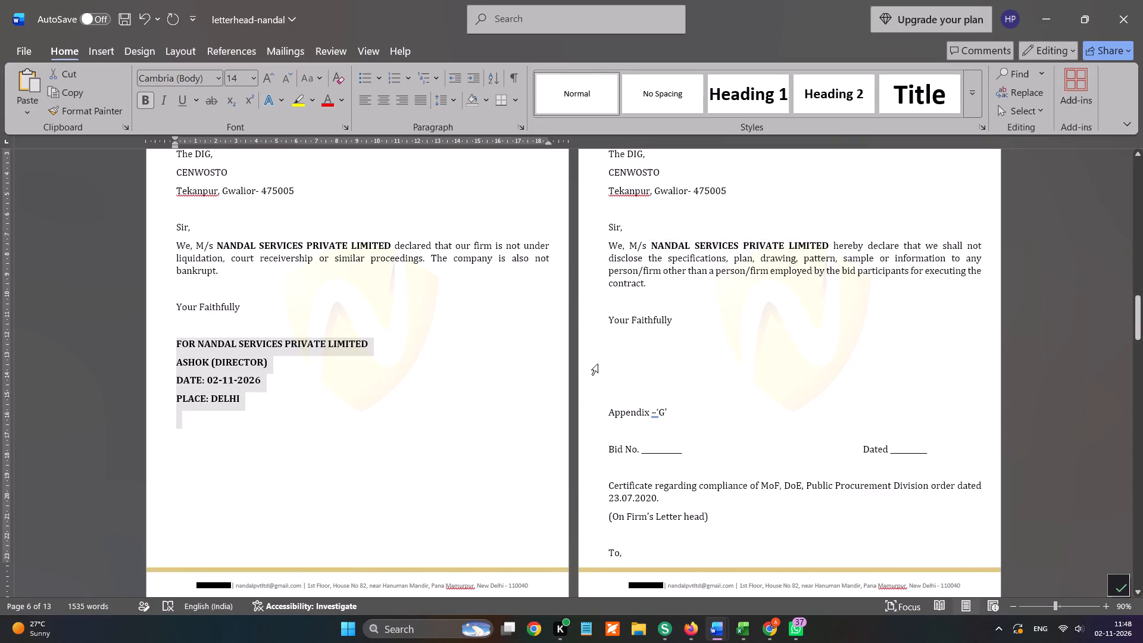
click(611, 357)
key(ctrl+v)
Remove the blank lines above the Appendix G label at the top of its page.
scroll(657, 374, down, 4)
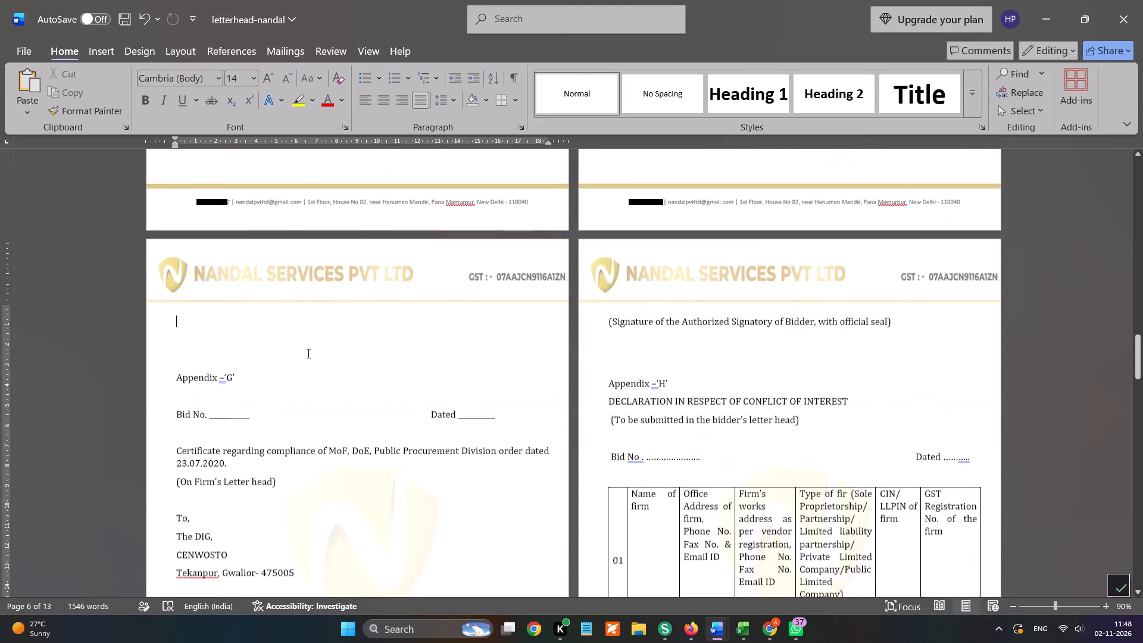
key(Delete)
key(Delete)
key(Delete)
key(Delete)
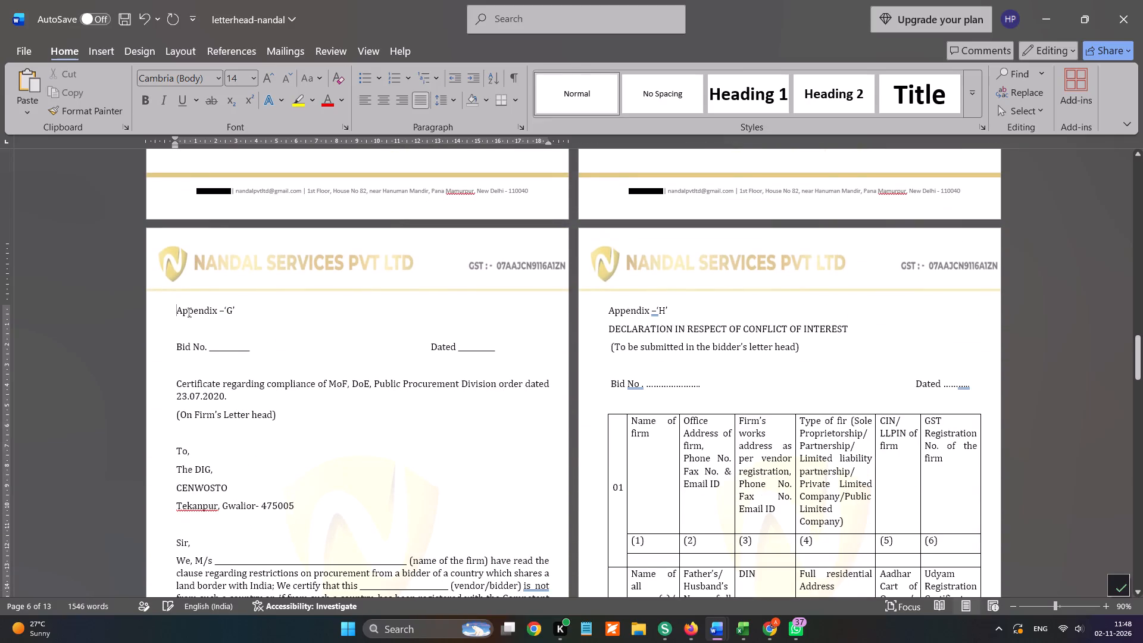
Make the Appendix G label right-aligned, bold, underlined and uppercase.
drag(175, 314, 233, 312)
key(ctrl+r)
key(ctrl+b)
key(ctrl+u)
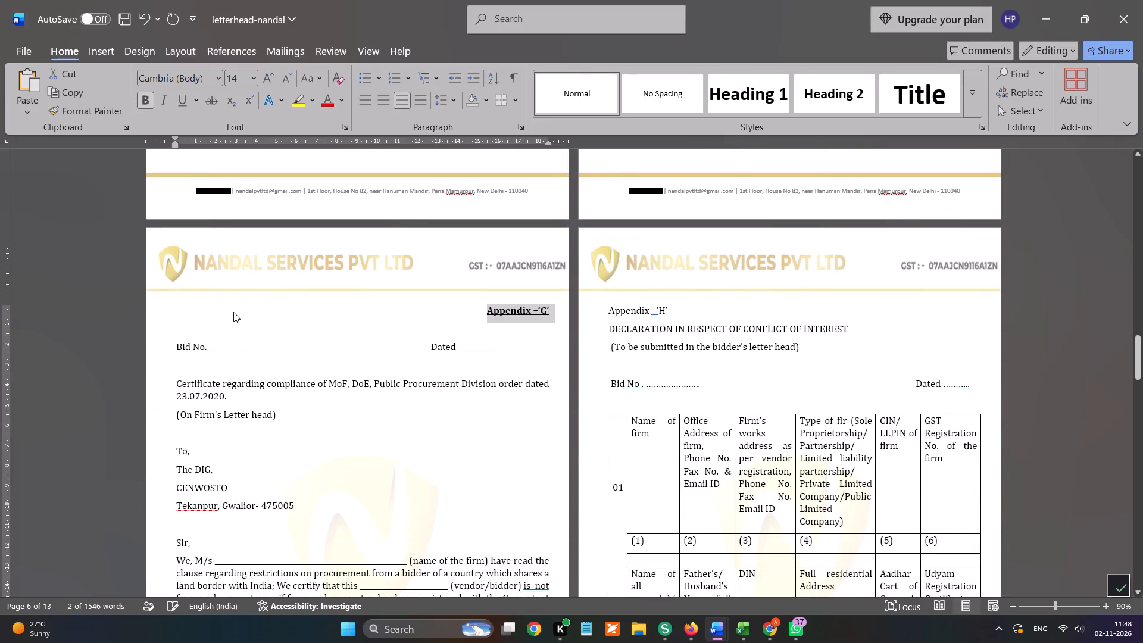
key(alt+h)
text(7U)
click(332, 326)
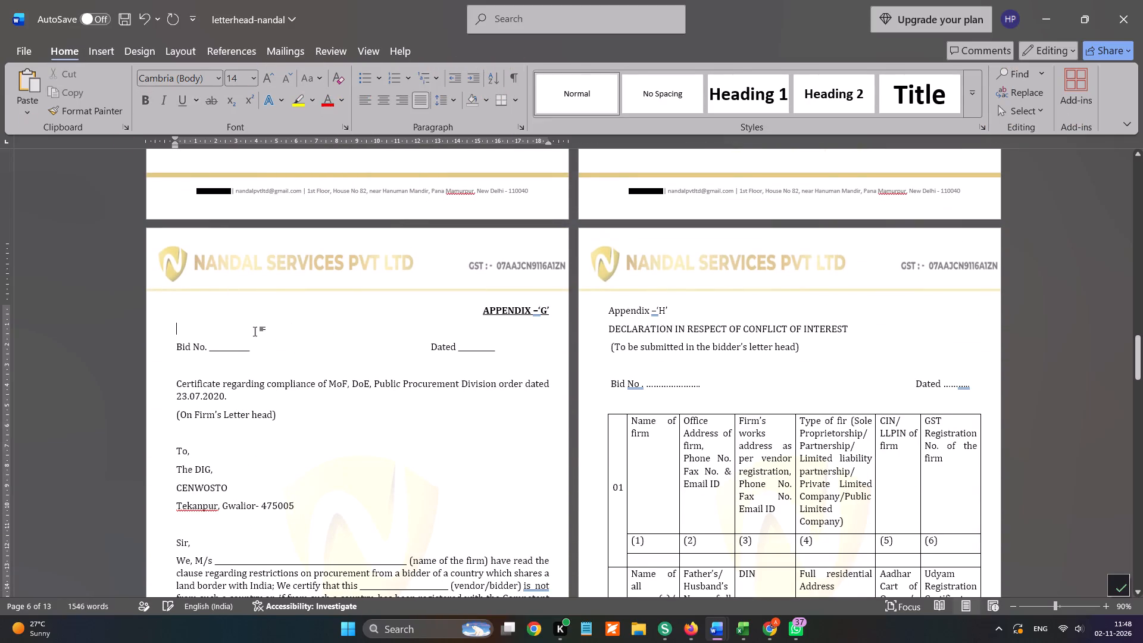
Delete the "Bid No." and "Dated" line with the blank line above it in Appendix G.
drag(184, 332, 496, 357)
key(BackSpace)
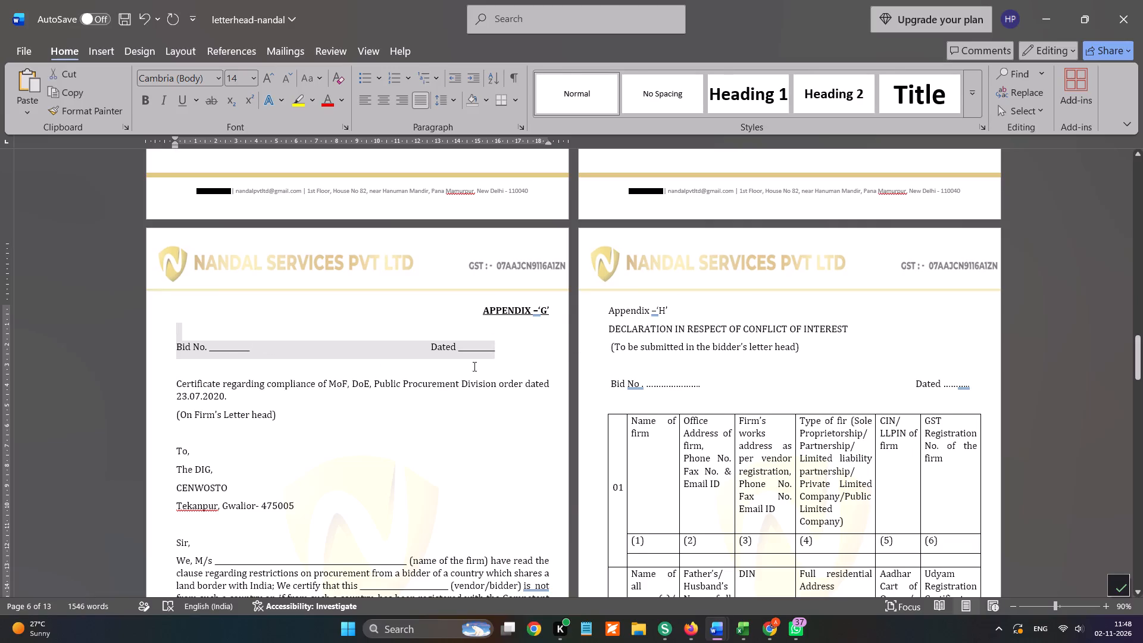
Remove the selected "Bid No." and "Dated" line and the blank line after it in Appendix G.
key(Delete)
key(Delete)
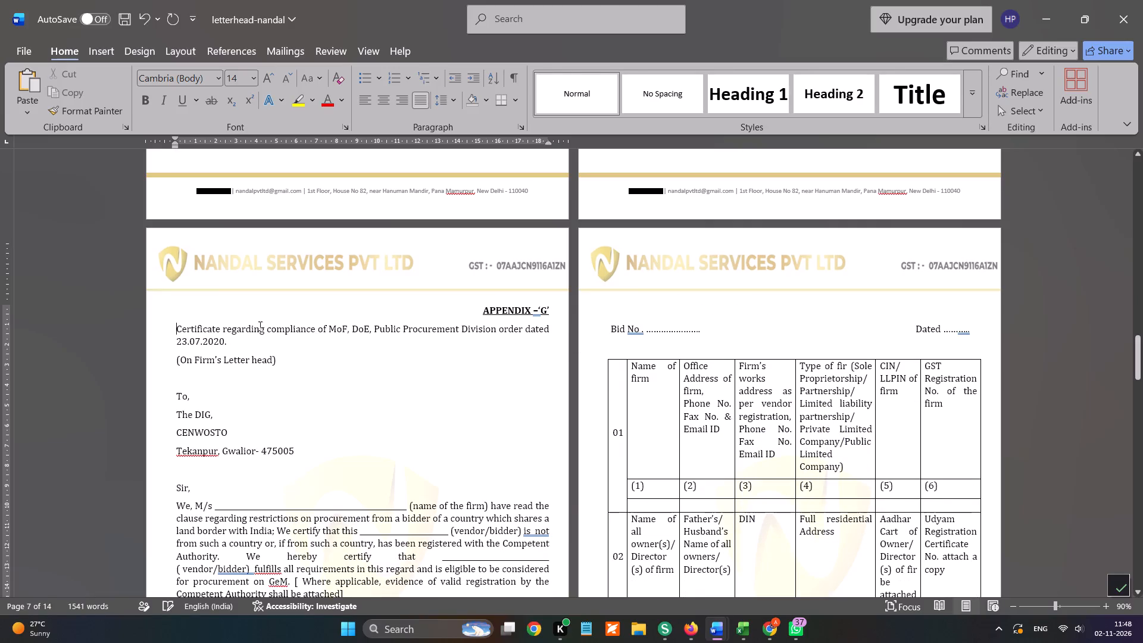
Make Appendix G's certificate title centered, bold, underlined and uppercase.
drag(173, 331, 251, 344)
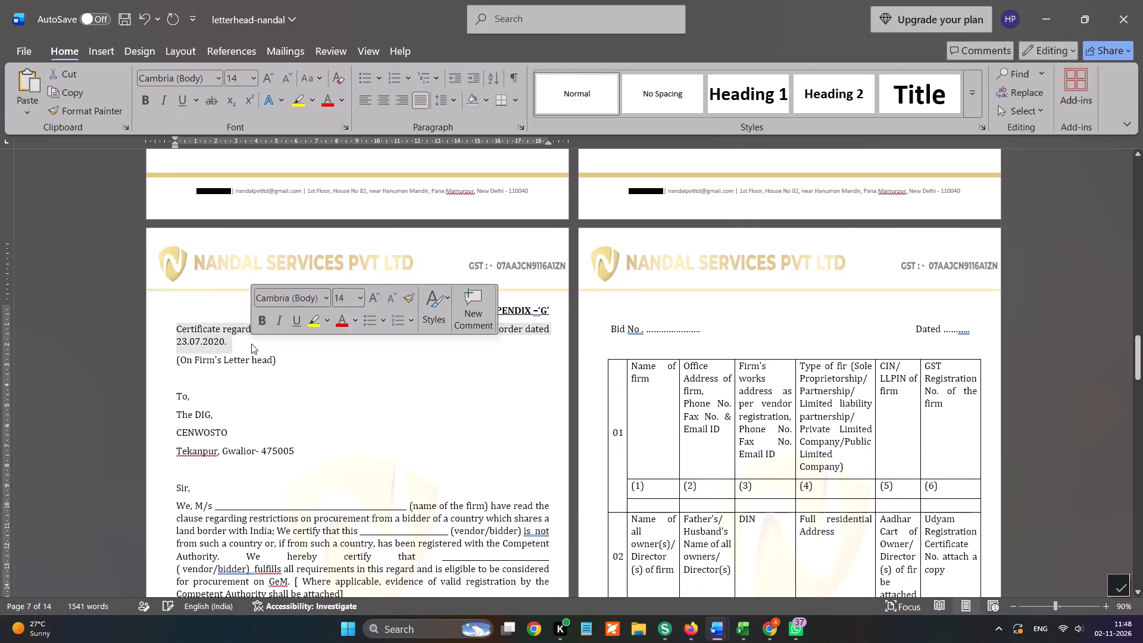
key(ctrl+e)
key(ctrl+b)
key(ctrl+u)
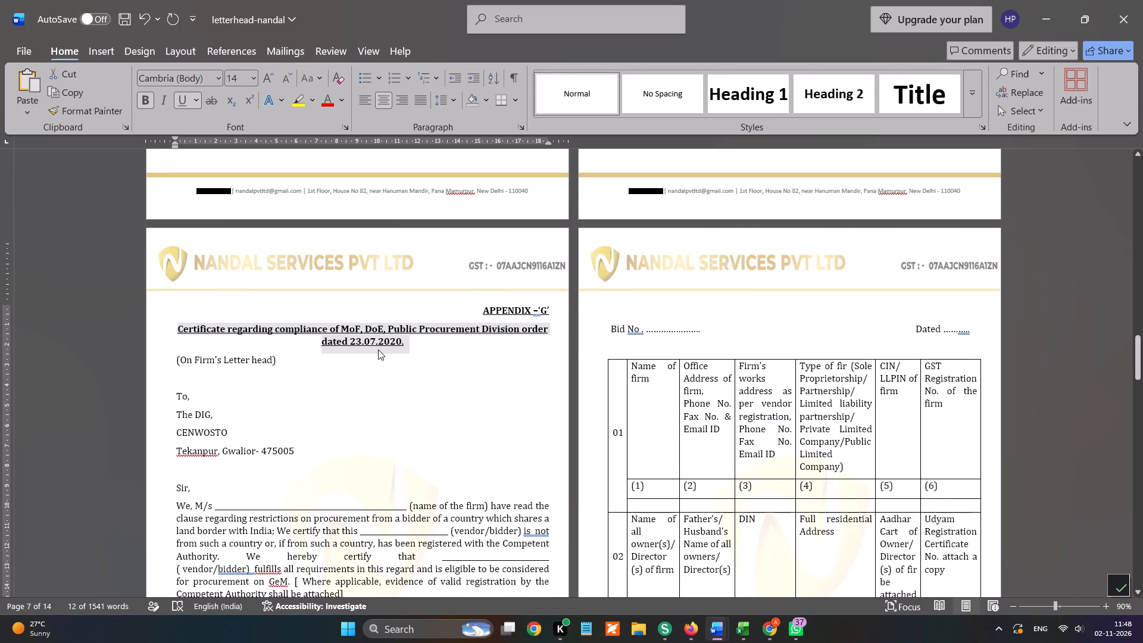
key(alt+h)
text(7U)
click(402, 355)
Delete the "(On Firm's Letter head)" note and the blank line below it in Appendix G.
drag(173, 358, 281, 386)
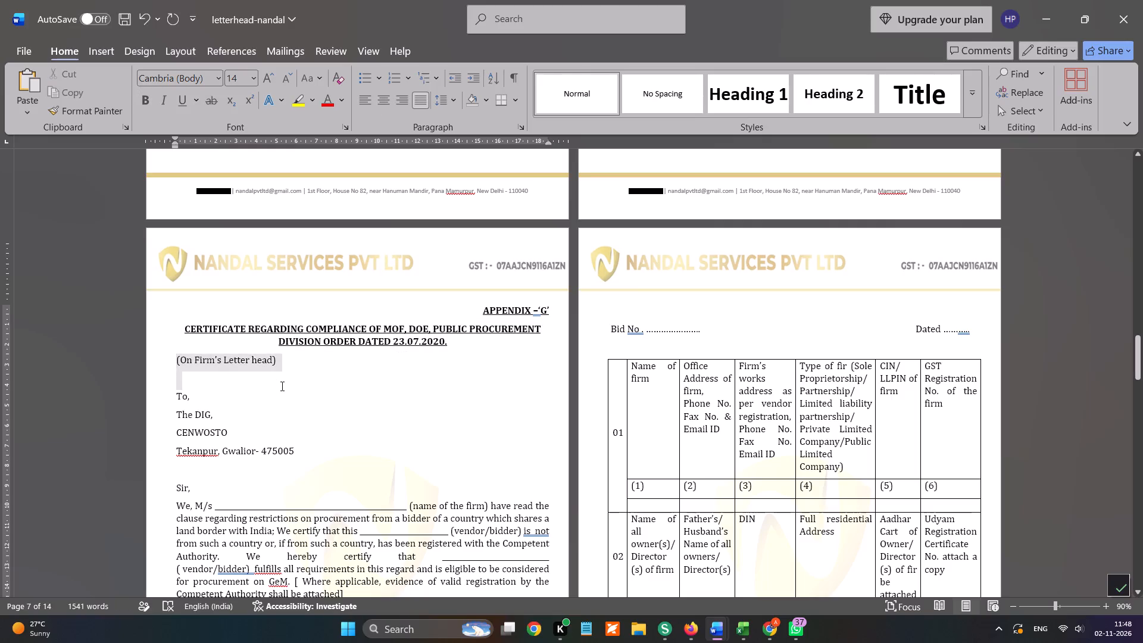
drag(281, 386, 282, 386)
key(BackSpace)
Replace the blank and "(name of the firm)" after "We, M/s" in Appendix G with NANDAL SERVICES PRIVATE LIMITED in bold.
scroll(186, 390, down, 2)
double_click(295, 336)
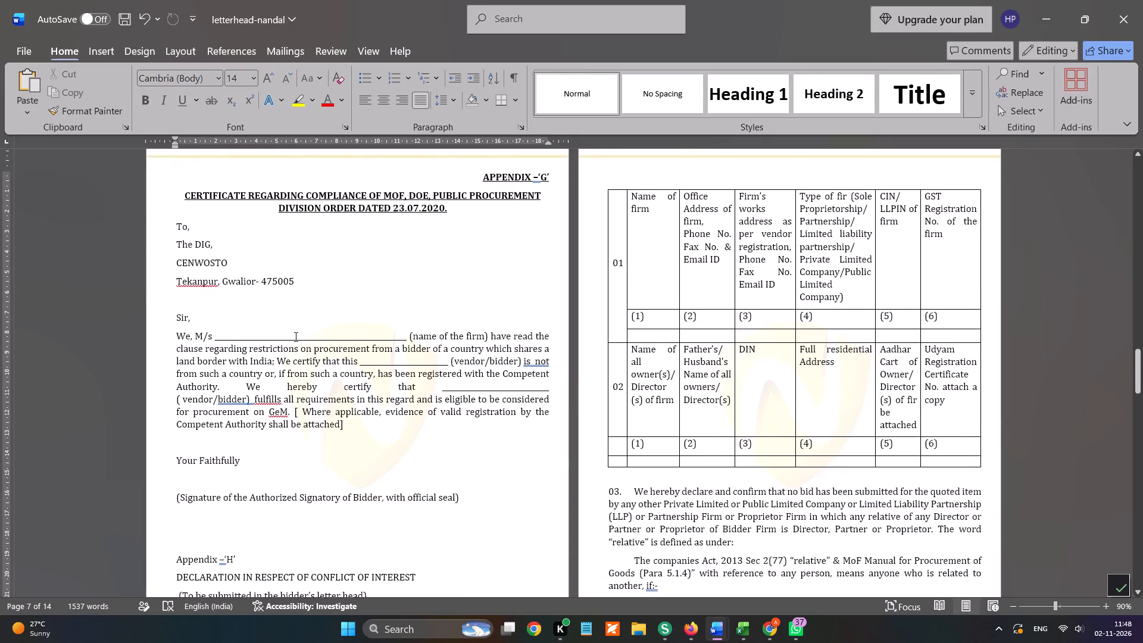
key(BackSpace)
key(Delete)
key(Delete)
key(Delete)
key(Delete)
key(Delete)
key(Delete)
key(Delete)
key(Delete)
key(Delete)
key(Delete)
key(Delete)
key(Delete)
key(Delete)
key(Delete)
key(Delete)
key(Delete)
key(Delete)
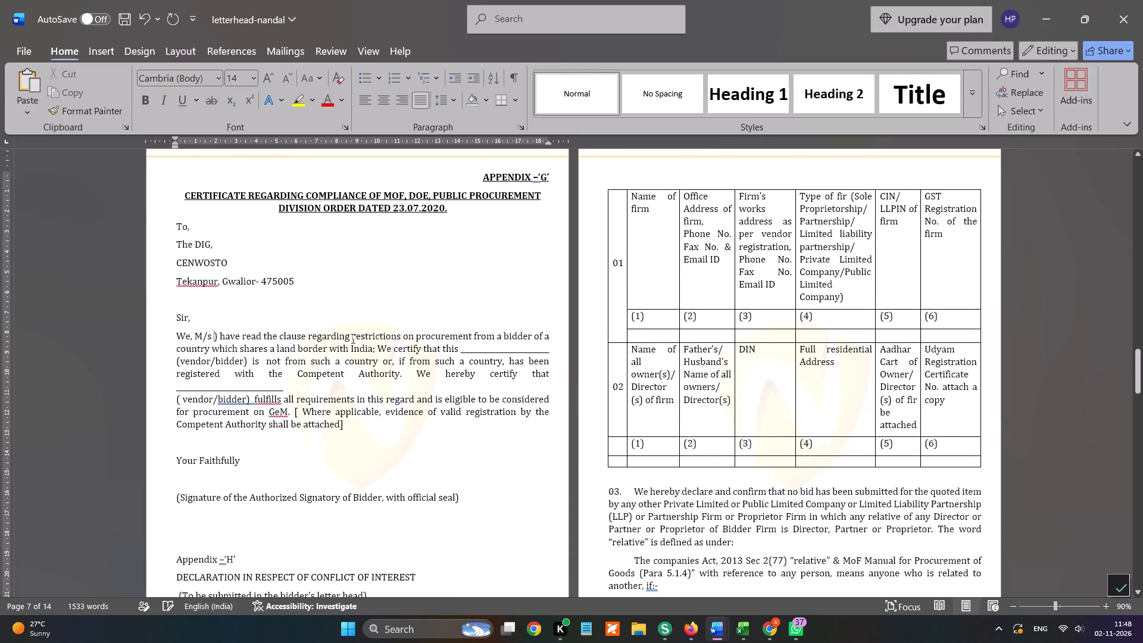
key(Delete)
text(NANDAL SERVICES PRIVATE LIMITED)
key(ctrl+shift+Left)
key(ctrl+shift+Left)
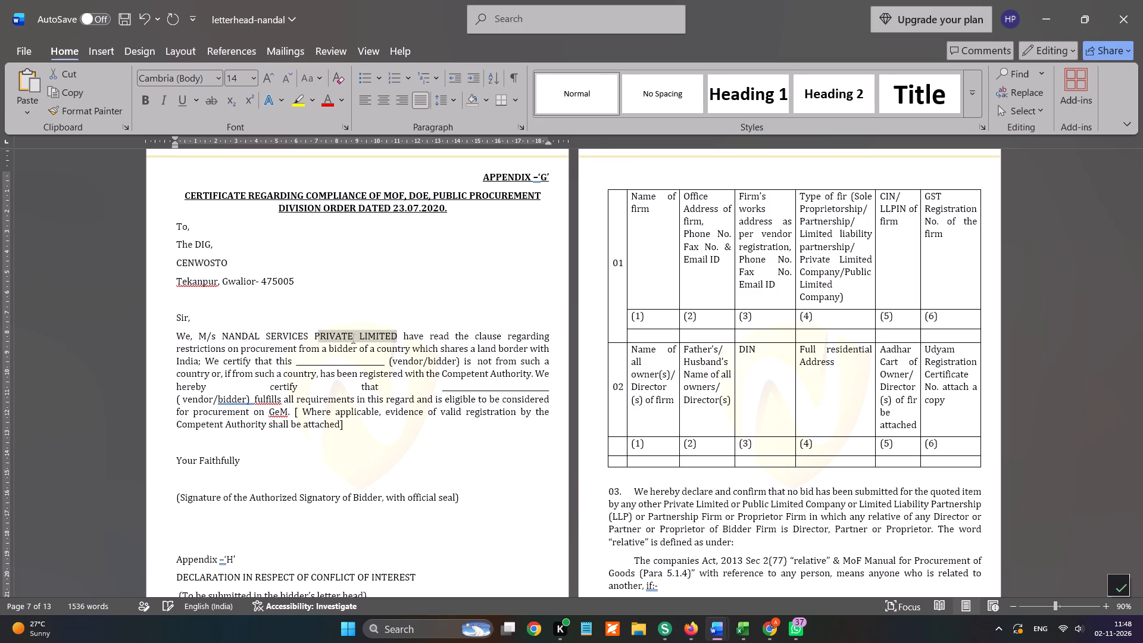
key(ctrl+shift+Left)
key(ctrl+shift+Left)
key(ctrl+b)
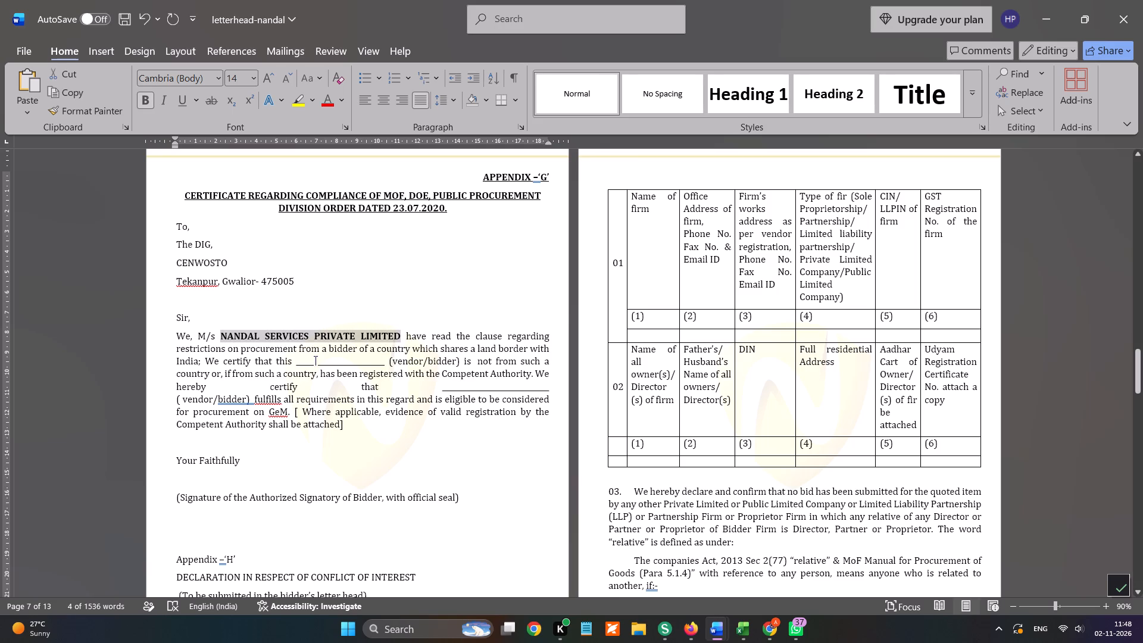
In Appendix G, remove the blank and "(vendor/bidder)" after "We certify that this", and the underscore blank after "hereby certify that".
drag(310, 361, 461, 360)
key(BackSpace)
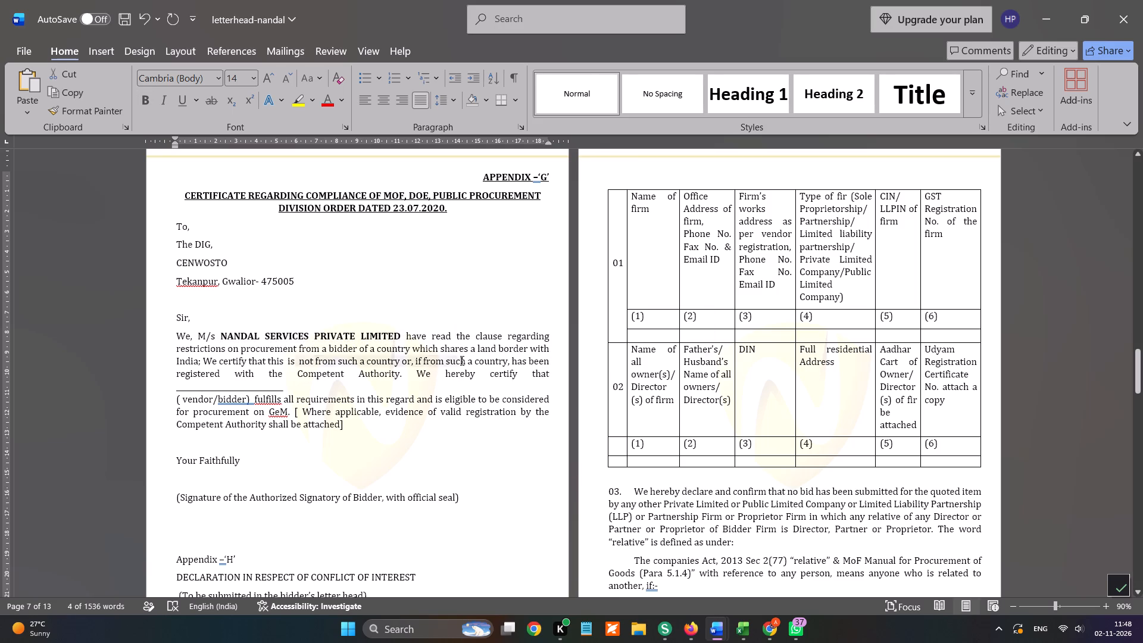
double_click(182, 387)
key(BackSpace)
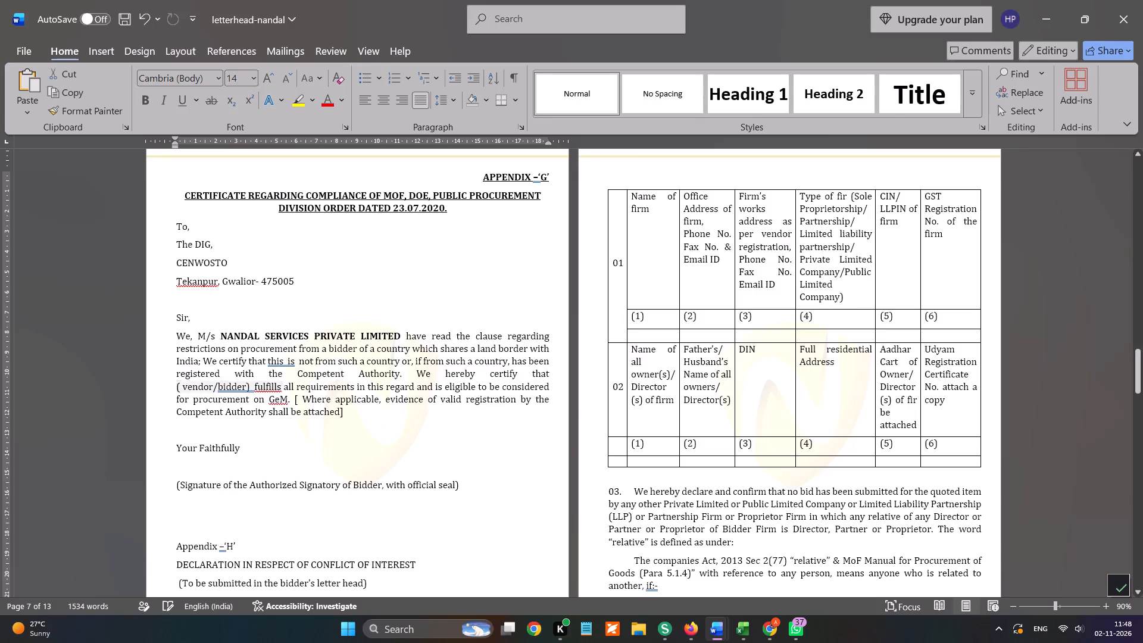
Delete the authorized signatory signature line and the blank line above it under "Your Faithfully" in Appendix G.
scroll(181, 401, down, 1)
drag(175, 410, 334, 427)
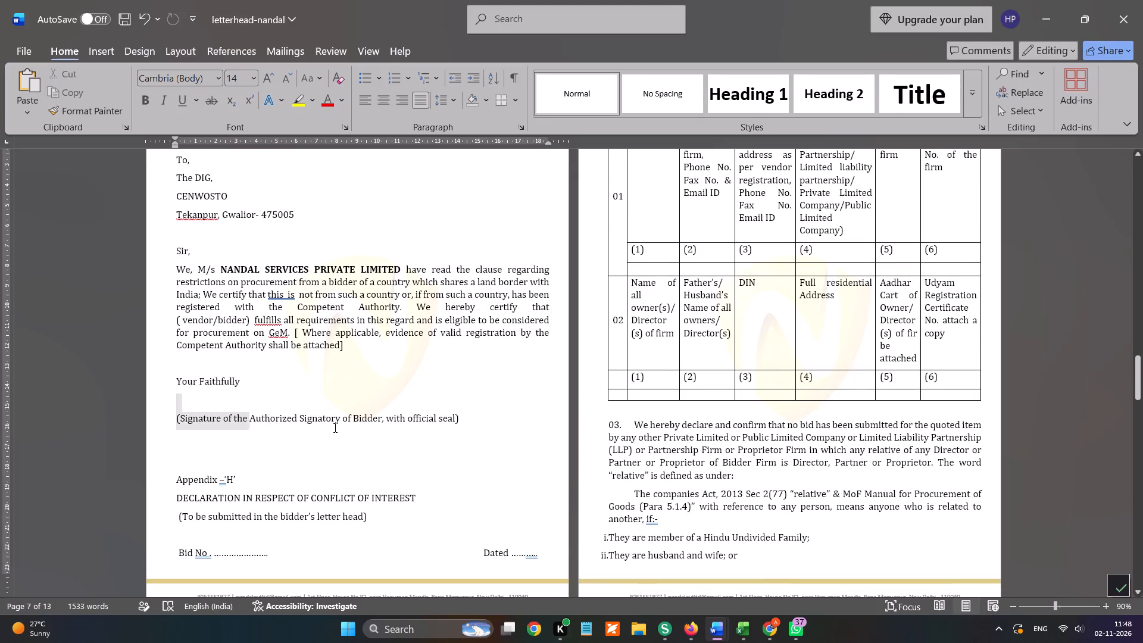
drag(334, 427, 487, 423)
key(BackSpace)
Copy Appendix E's firm, director, date and place sign-off block into the space below "Your Faithfully" in Appendix G.
scroll(405, 348, up, 6)
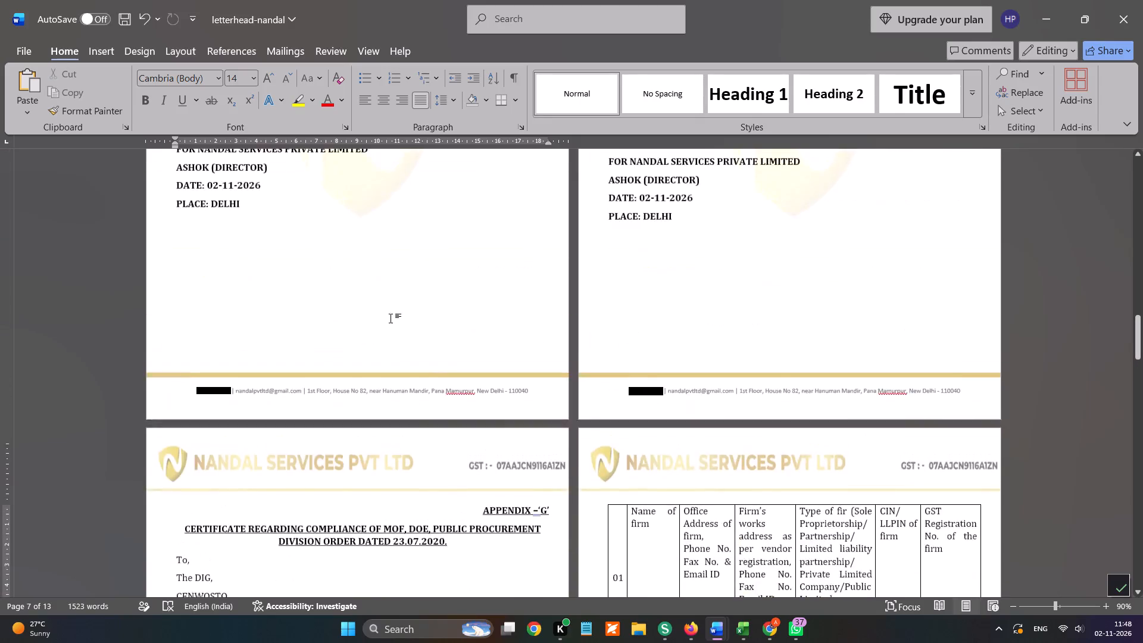
scroll(312, 282, up, 1)
drag(185, 219, 309, 265)
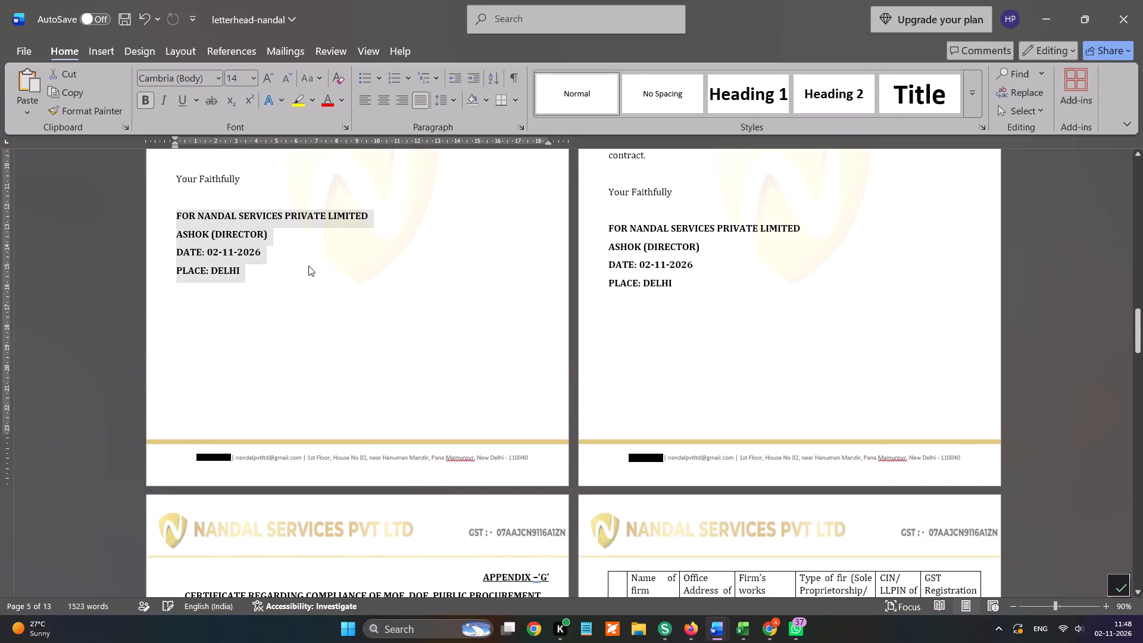
key(ctrl+c)
key(ctrl+c)
key(ctrl+c)
scroll(318, 320, down, 7)
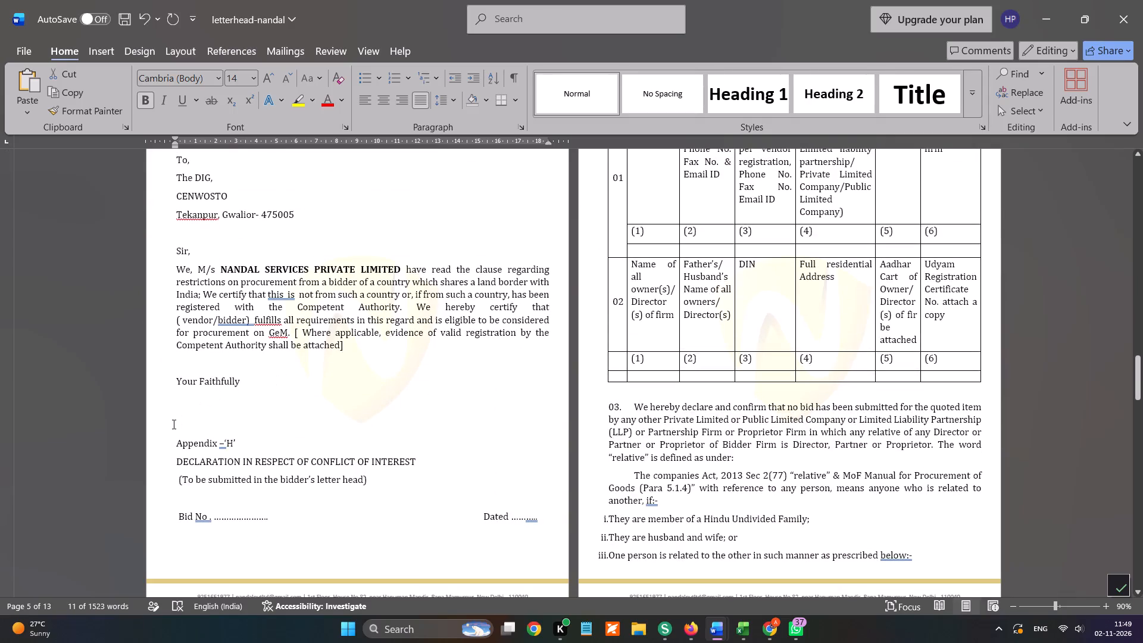
click(173, 424)
key(ctrl+v)
Add line breaks after Appendix G's sign-off block so that Appendix H starts on the next page.
key(Return)
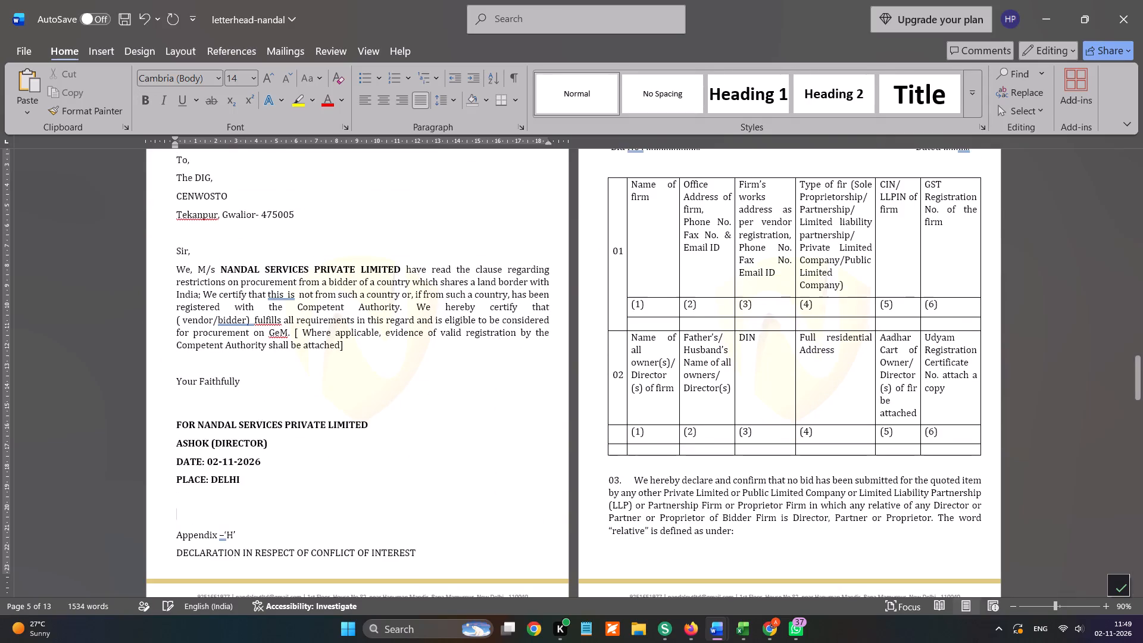
key(Return)
key(Return)
Make the Appendix H label right-aligned, bold, underlined and uppercase.
scroll(438, 330, up, 4)
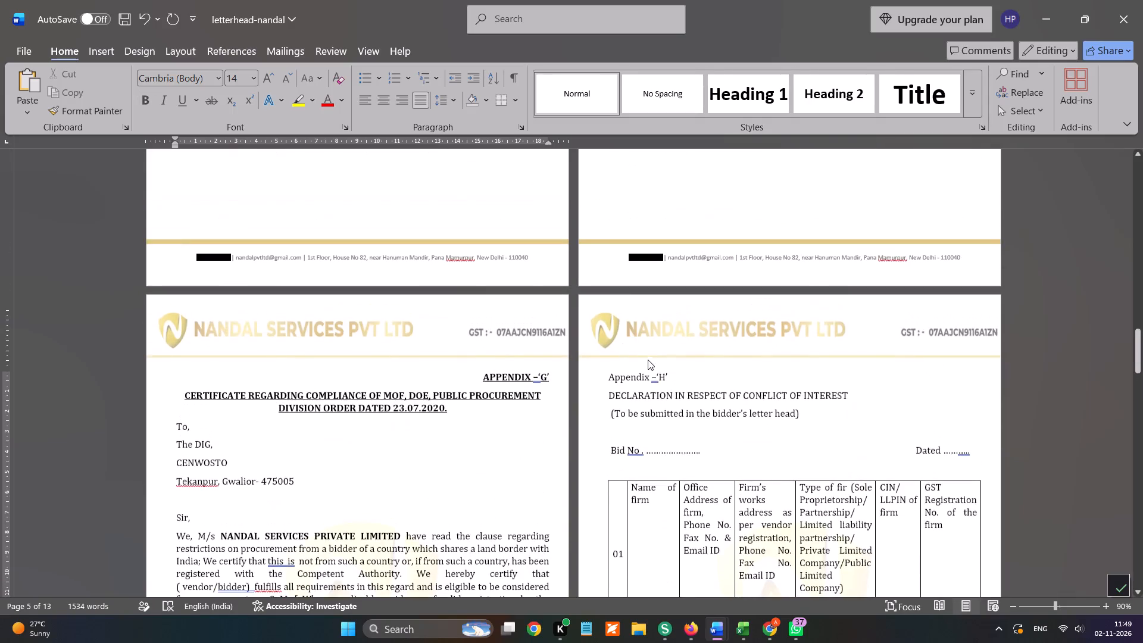
drag(679, 373, 614, 377)
key(ctrl+r)
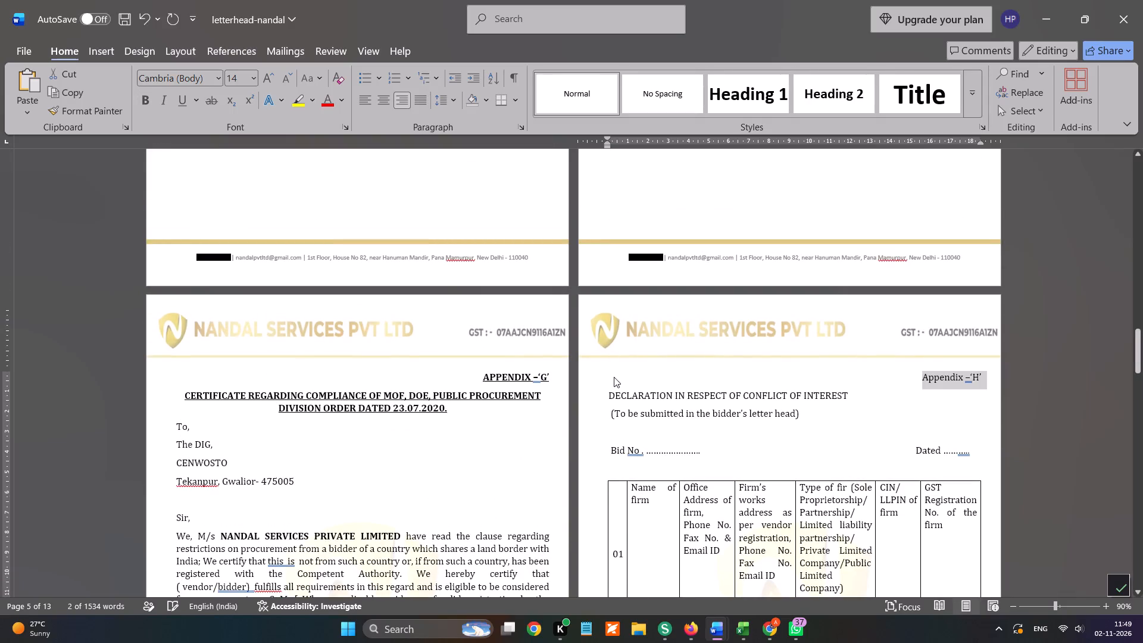
key(ctrl+b)
key(ctrl+u)
key(alt+h)
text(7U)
click(720, 380)
Make the "DECLARATION IN RESPECT OF CONFLICT OF INTEREST" title centered, bold and underlined.
drag(610, 395, 831, 398)
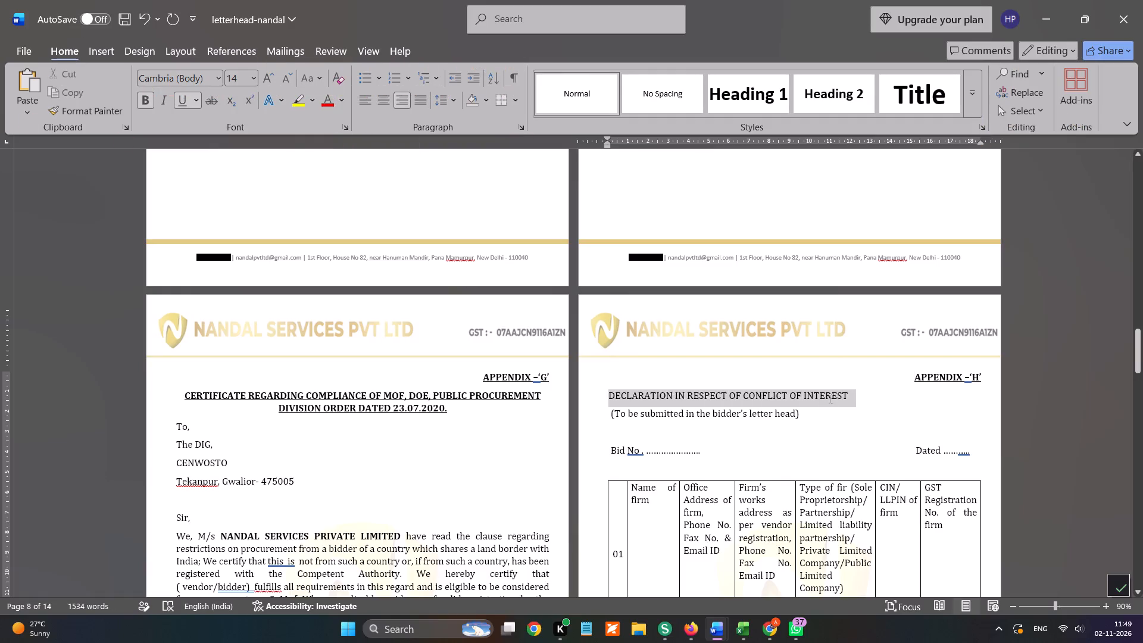
drag(831, 398, 835, 398)
key(ctrl+e)
key(ctrl+b)
key(ctrl+u)
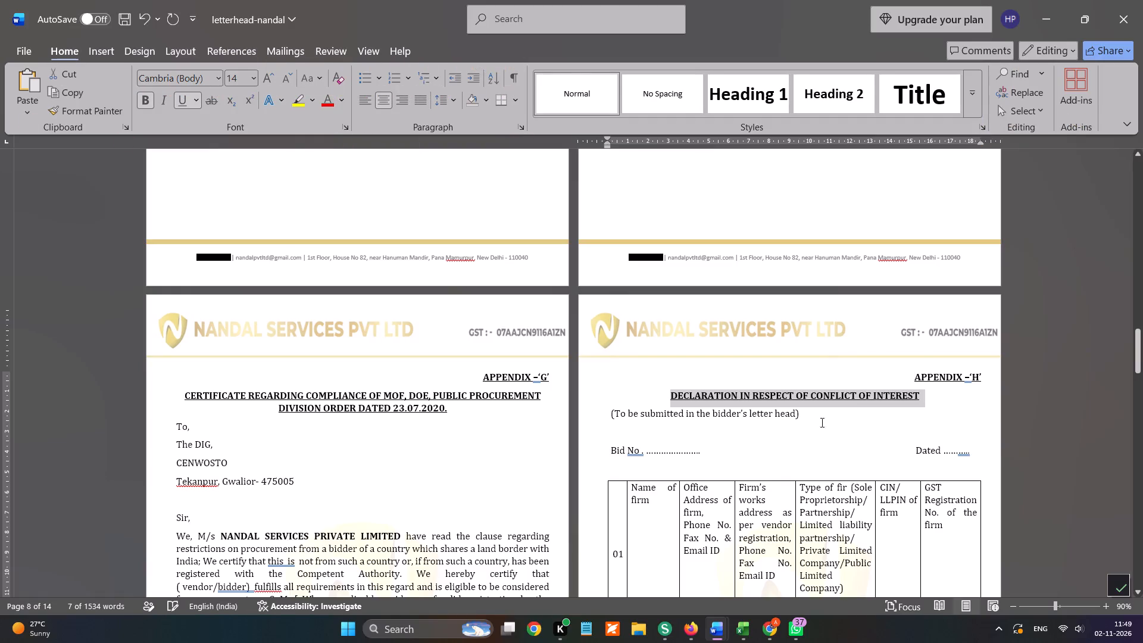
Delete Appendix H's letterhead submission note with its blank line, and the "Bid No." and "Dated" line above the table.
drag(611, 416, 813, 426)
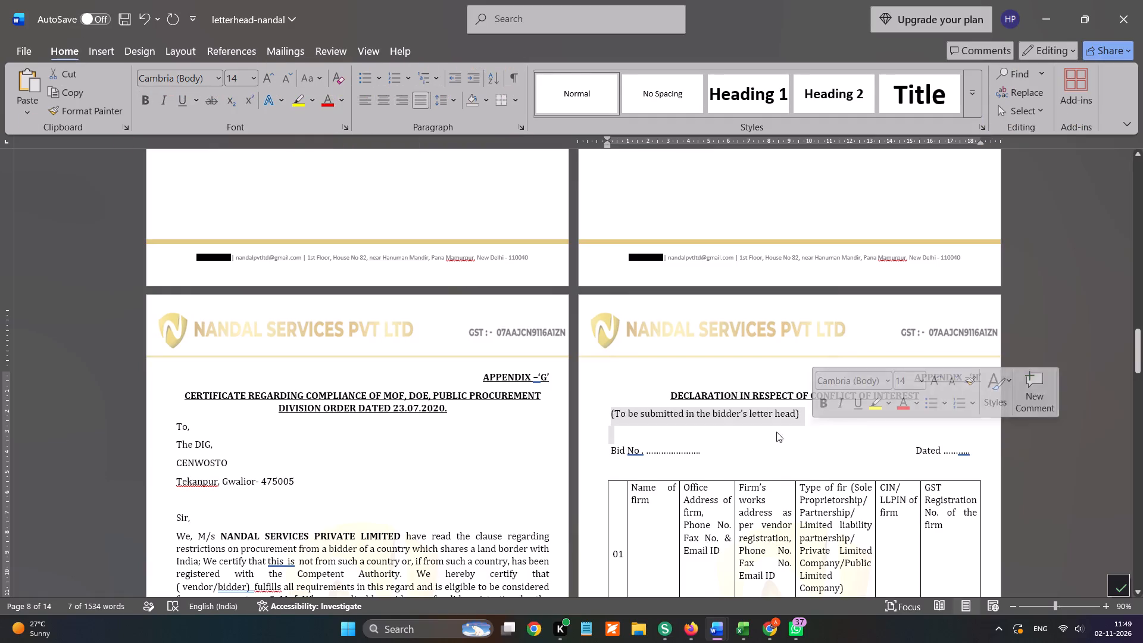
key(BackSpace)
drag(608, 423, 992, 433)
key(BackSpace)
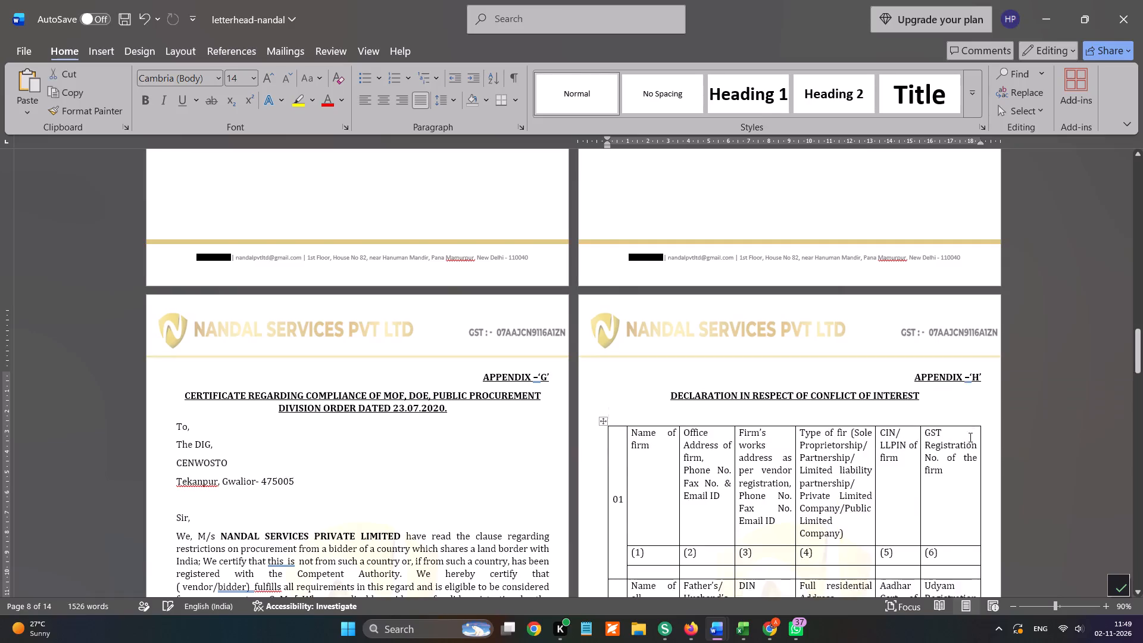
Replace the Tender No. blank in Appendix H's clause 04 with GEM/2026/B/8093479, copied from the bid document PDF in Firefox.
scroll(939, 434, down, 2)
scroll(791, 386, down, 2)
scroll(739, 375, down, 3)
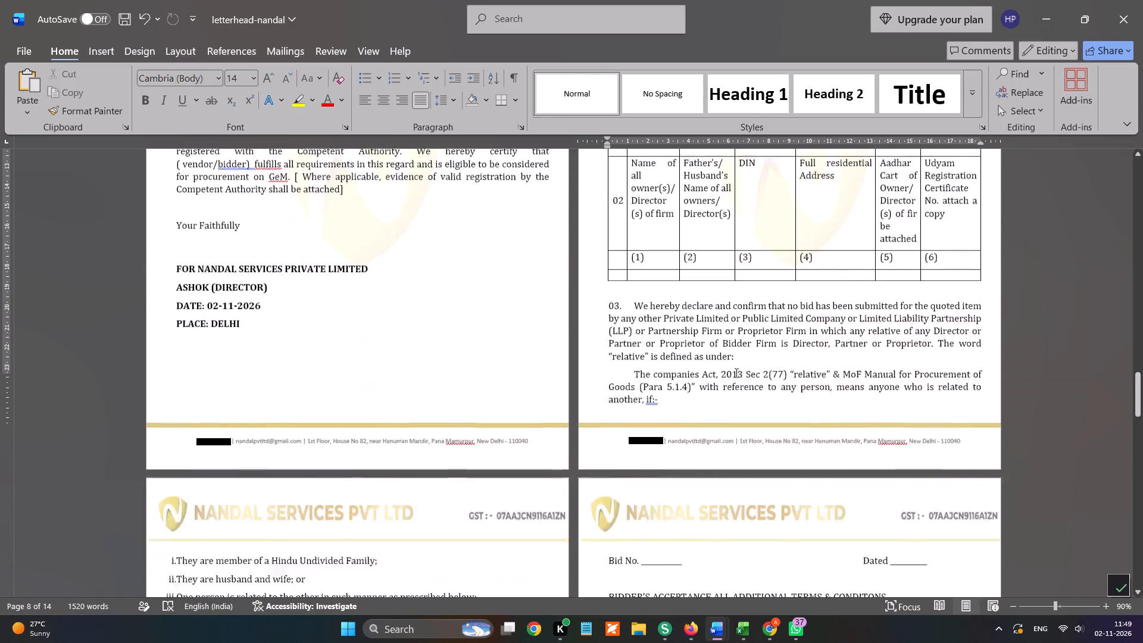
scroll(733, 364, down, 1)
scroll(546, 296, down, 2)
scroll(235, 335, down, 3)
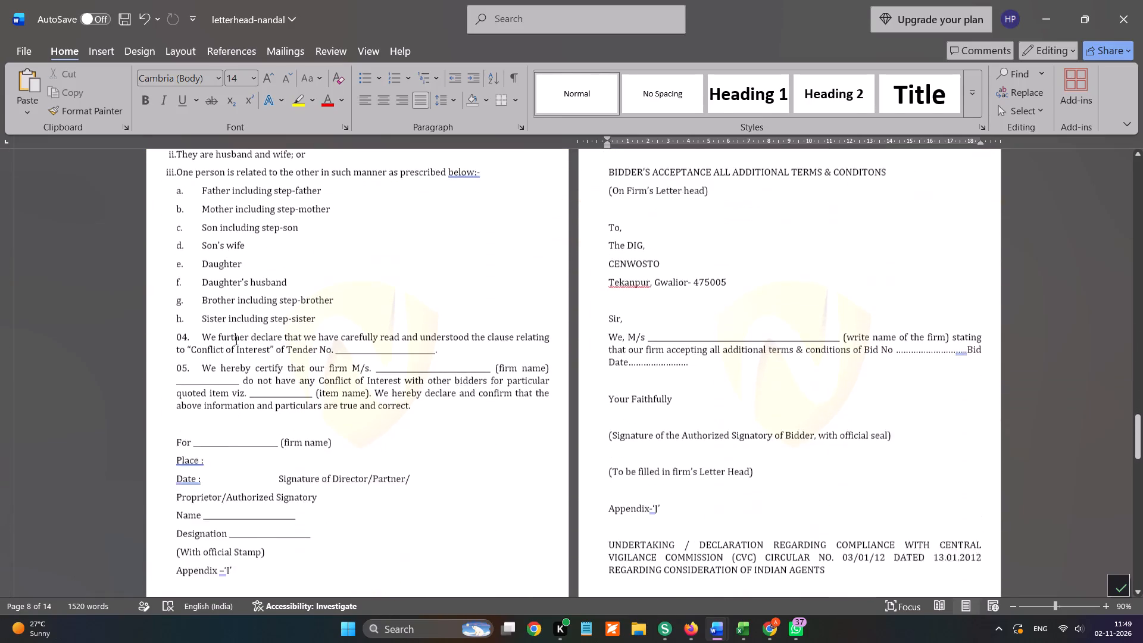
double_click(364, 333)
key(BackSpace)
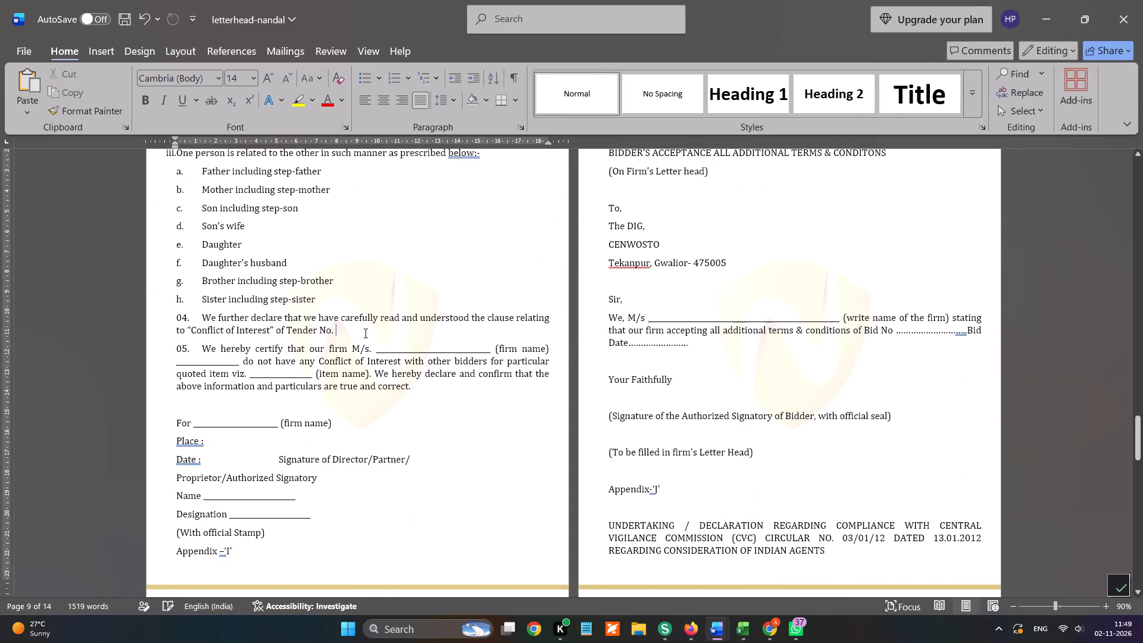
scroll(696, 358, up, 11)
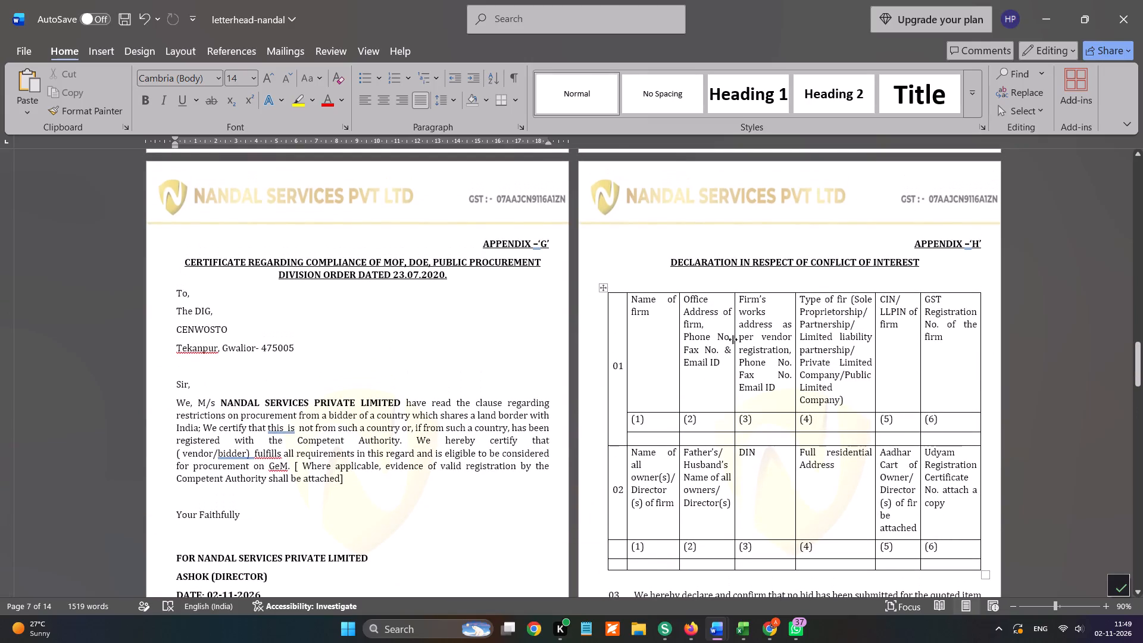
scroll(733, 339, down, 7)
scroll(586, 346, down, 3)
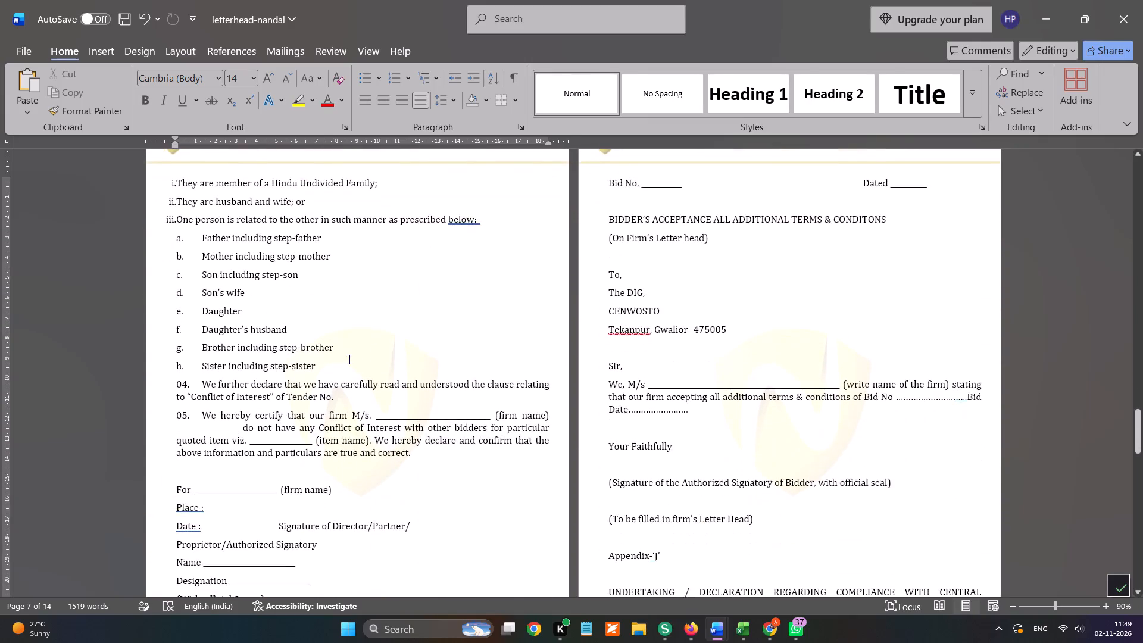
scroll(348, 359, down, 1)
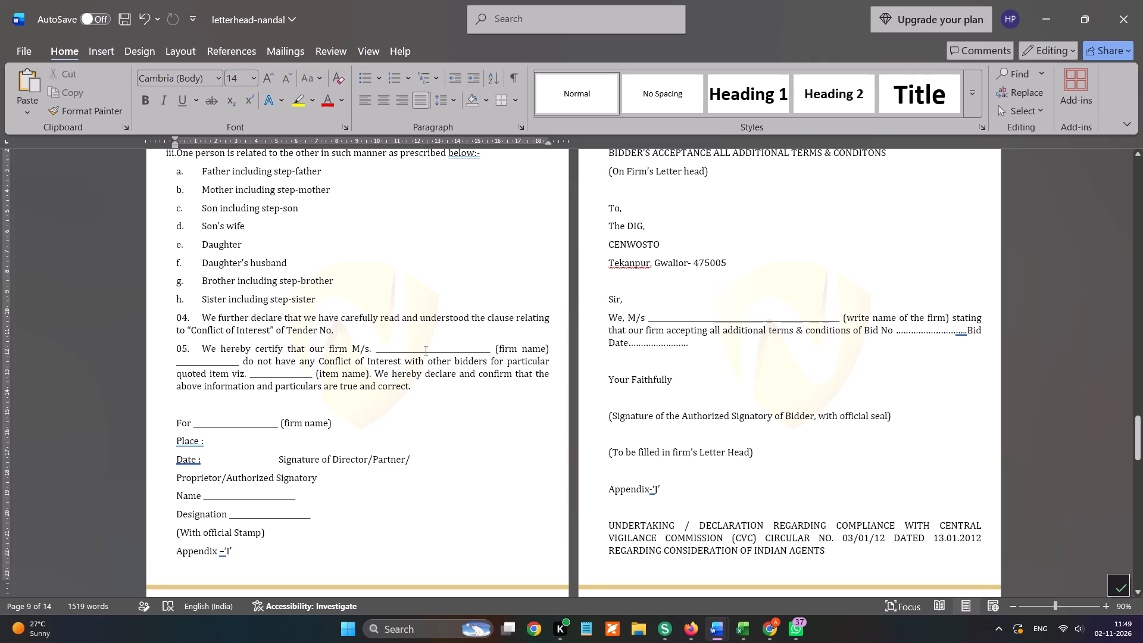
key(alt+Tab)
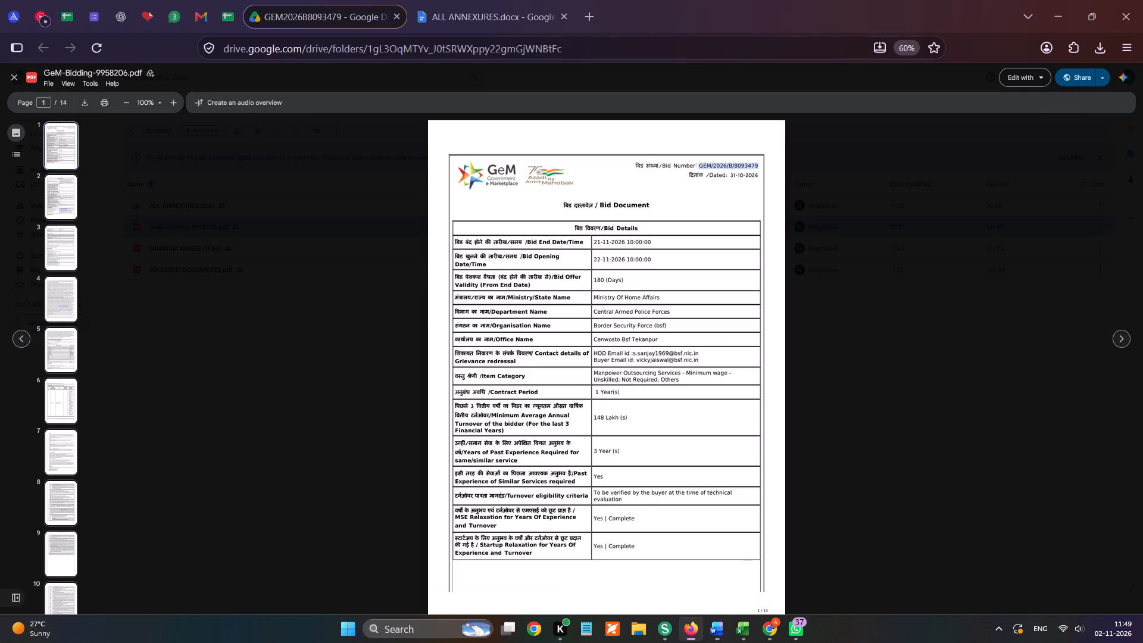
key(ctrl+c)
key(ctrl+c)
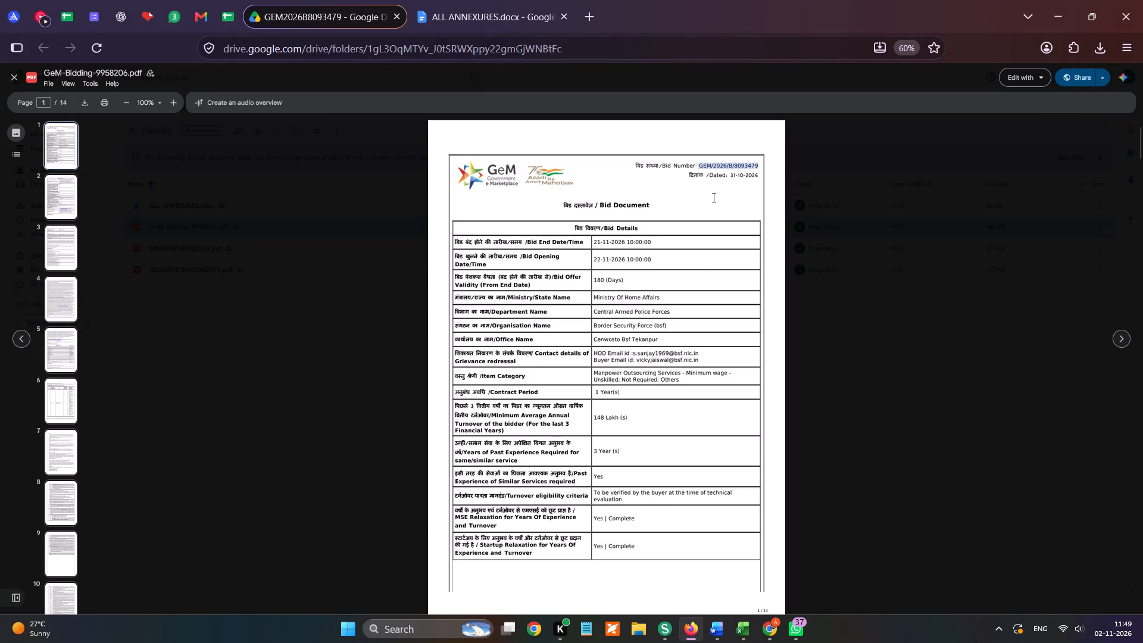
key(alt+Tab)
key(ctrl+v)
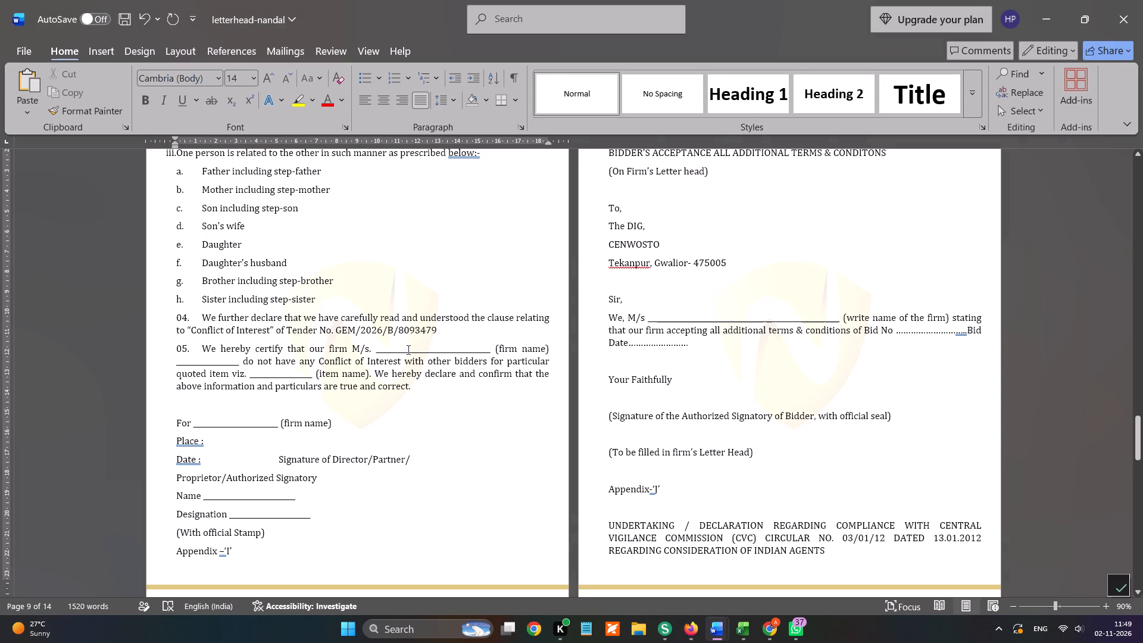
Replace the firm-name blanks and placeholder in Appendix H's clause 05 with NANDAL SERVICES PRIVATE LIMITED in bold.
double_click(407, 350)
key(BackSpace)
key(Delete)
key(Delete)
key(Delete)
key(Delete)
key(Delete)
key(Delete)
key(Delete)
key(Delete)
key(Delete)
key(Delete)
key(Delete)
key(Delete)
key(Delete)
key(Delete)
key(Delete)
key(Delete)
key(Delete)
key(Delete)
key(Delete)
key(Delete)
key(Delete)
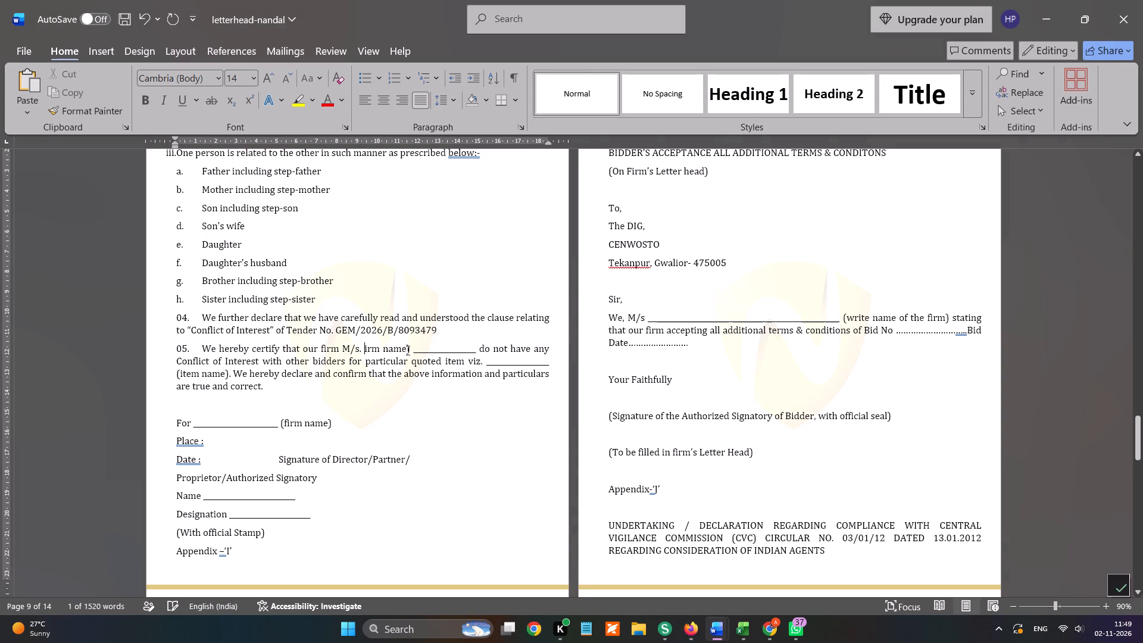
key(Delete)
key(Delete)
key(Delete)
key(Delete)
key(Delete)
key(Delete)
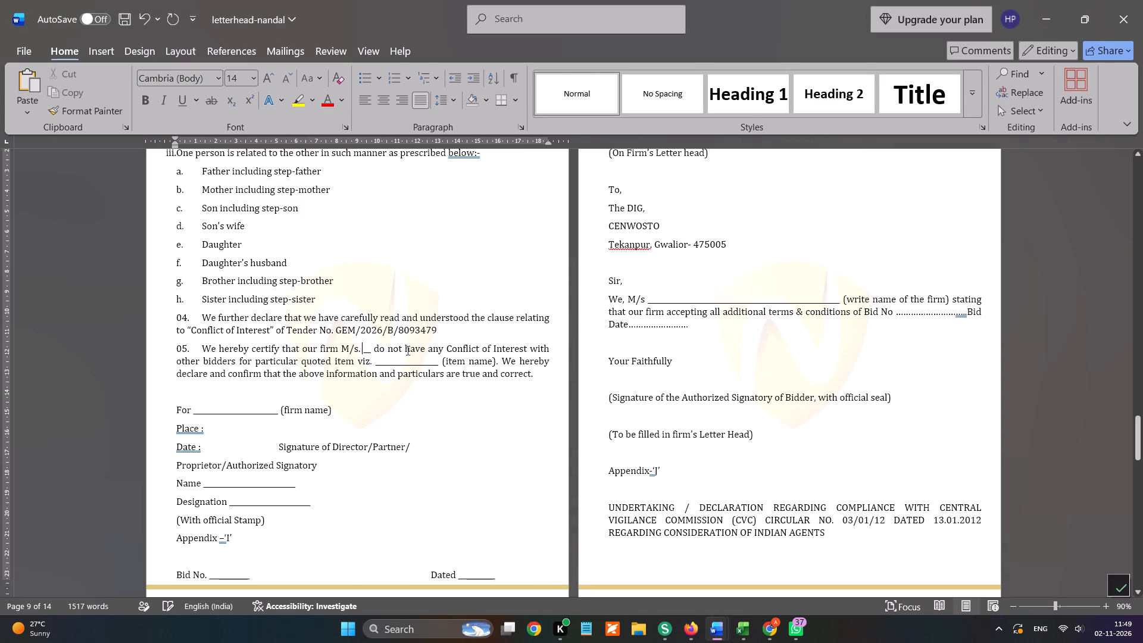
key(Delete)
key(Delete)
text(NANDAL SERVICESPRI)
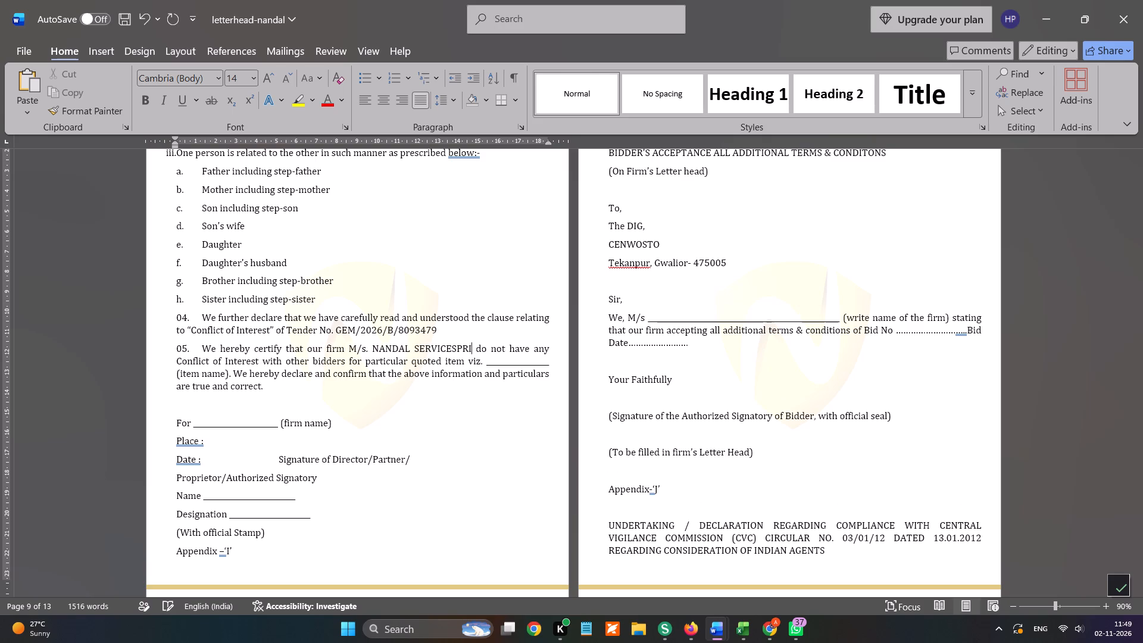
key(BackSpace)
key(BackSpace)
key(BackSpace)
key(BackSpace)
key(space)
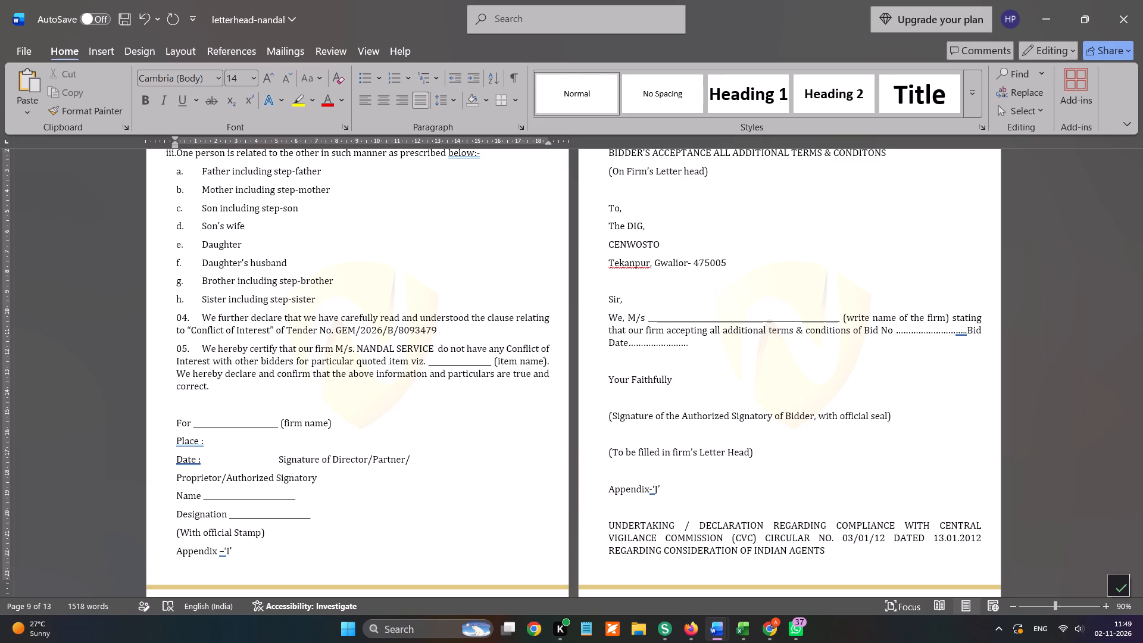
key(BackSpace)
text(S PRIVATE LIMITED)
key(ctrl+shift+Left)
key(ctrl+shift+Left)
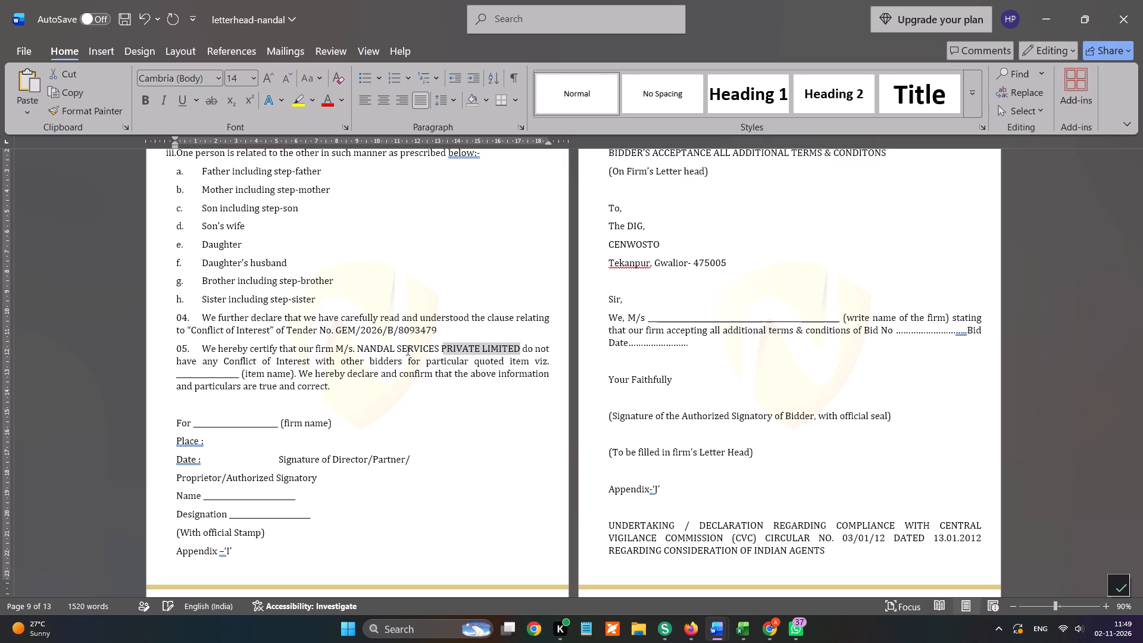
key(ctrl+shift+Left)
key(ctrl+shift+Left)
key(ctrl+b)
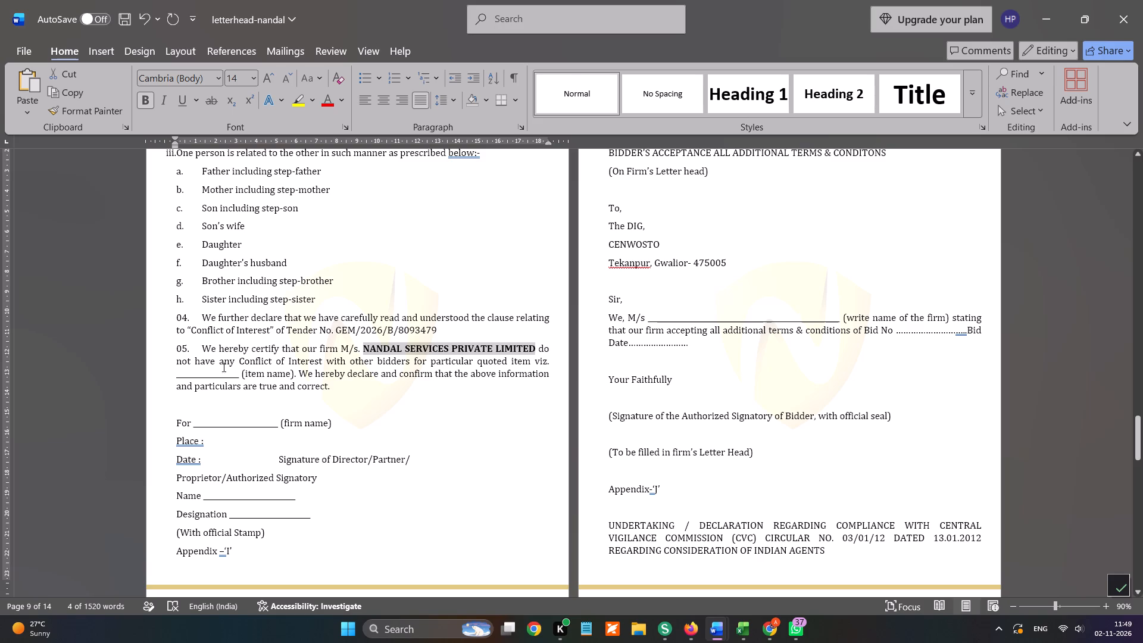
Replace the item-name blank and its placeholder in clause 05 with MANPOWER OUTSOURCING SERVICES in bold.
double_click(214, 373)
key(BackSpace)
key(Delete)
key(Delete)
key(Delete)
key(Delete)
key(Delete)
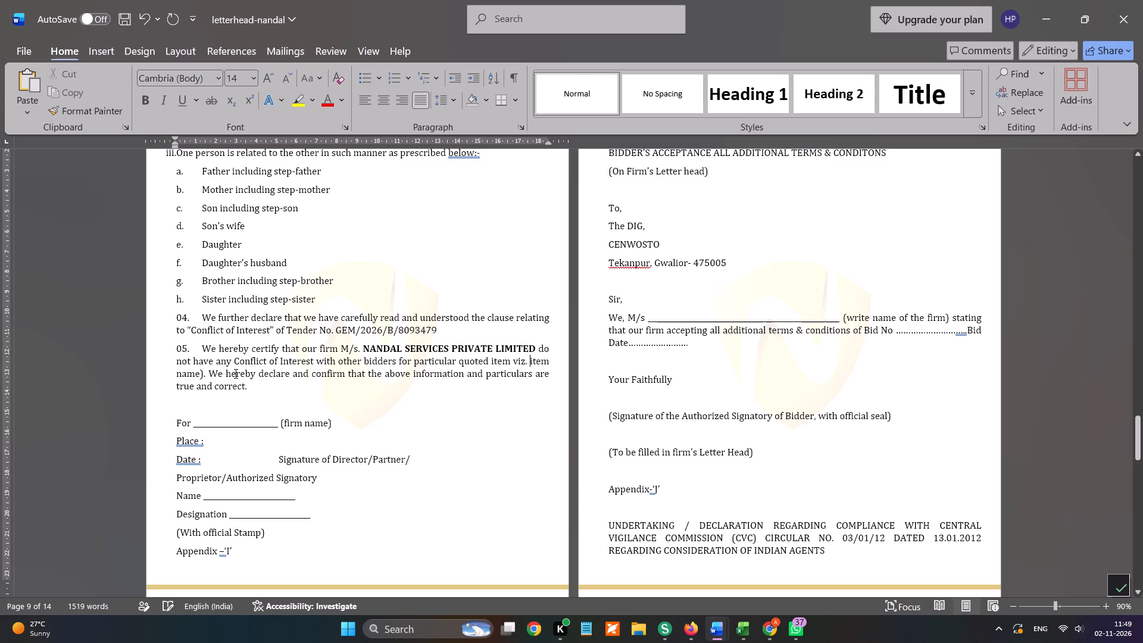
key(Delete)
key(Delete)
key(Delete)
key(Delete)
key(Delete)
key(Delete)
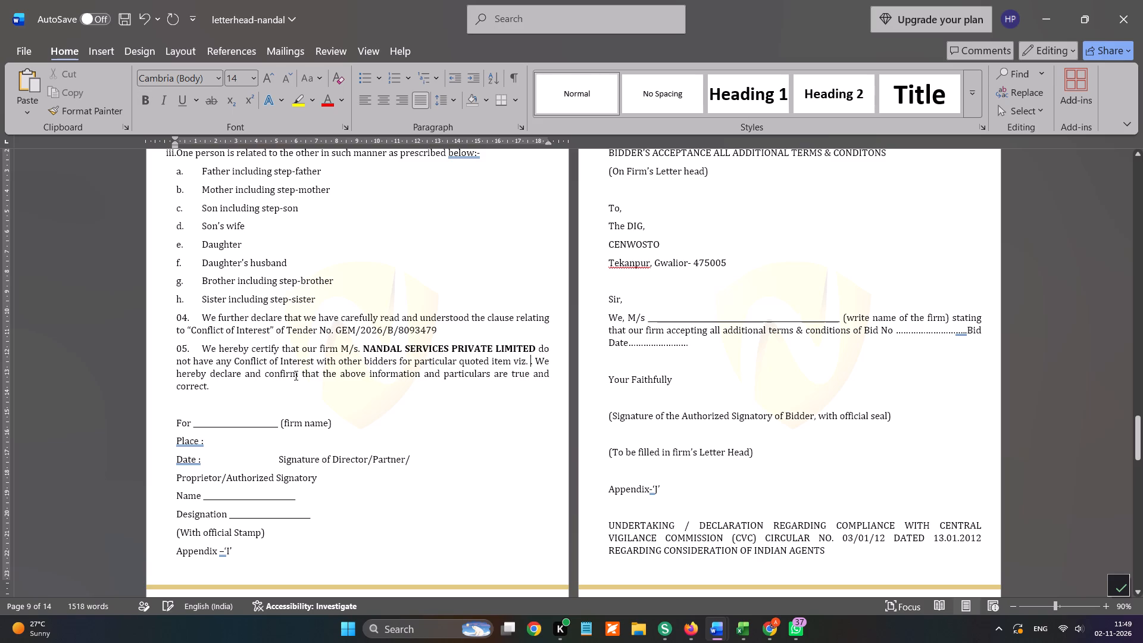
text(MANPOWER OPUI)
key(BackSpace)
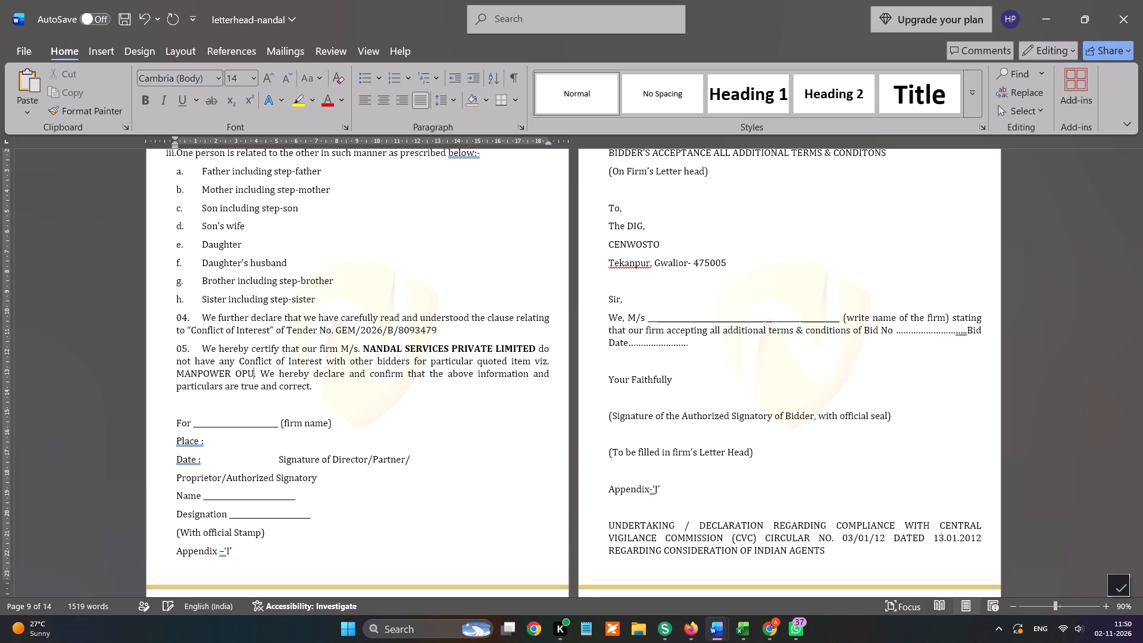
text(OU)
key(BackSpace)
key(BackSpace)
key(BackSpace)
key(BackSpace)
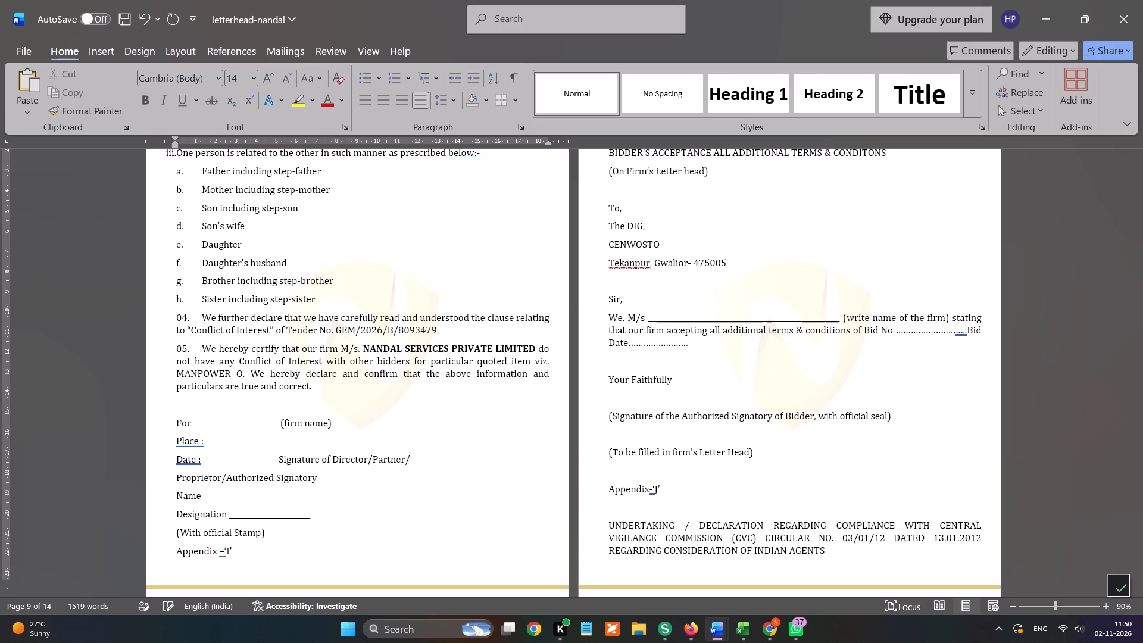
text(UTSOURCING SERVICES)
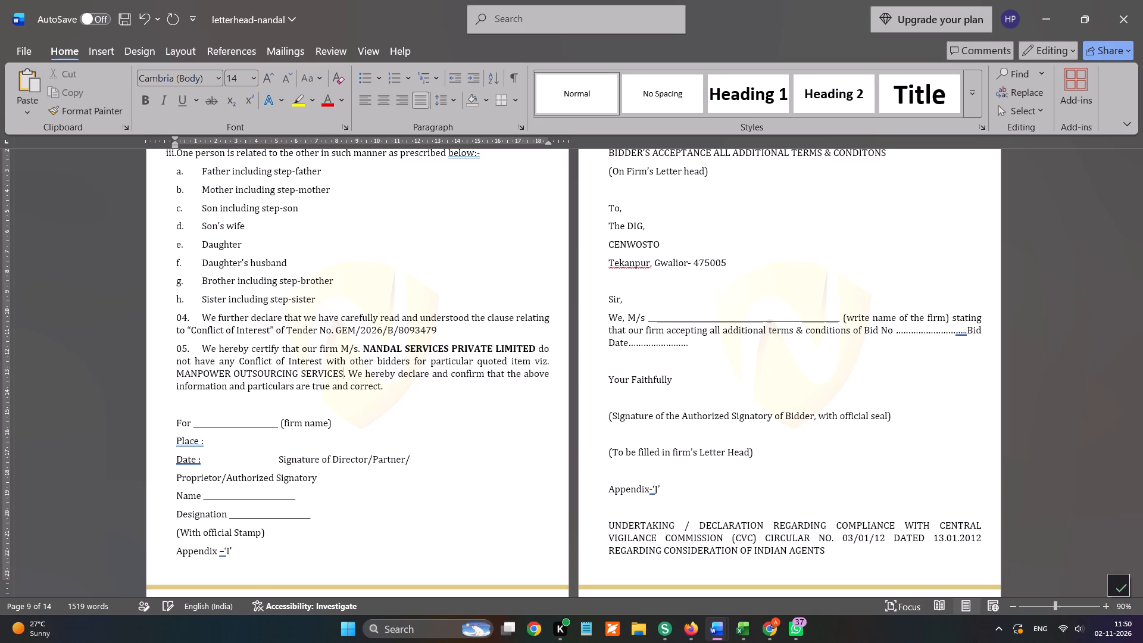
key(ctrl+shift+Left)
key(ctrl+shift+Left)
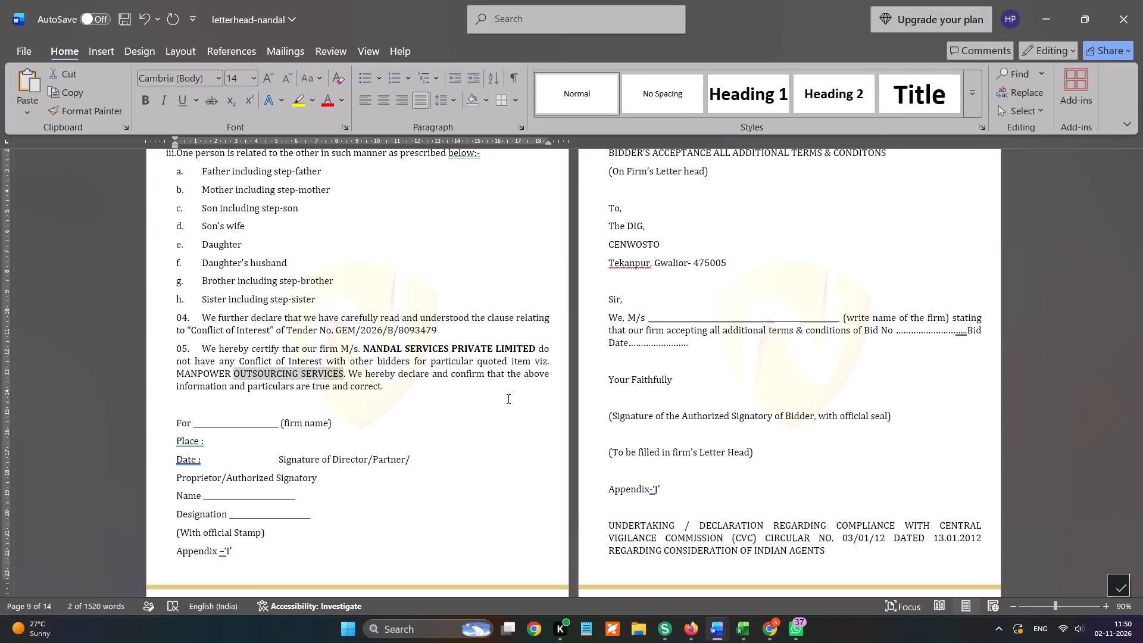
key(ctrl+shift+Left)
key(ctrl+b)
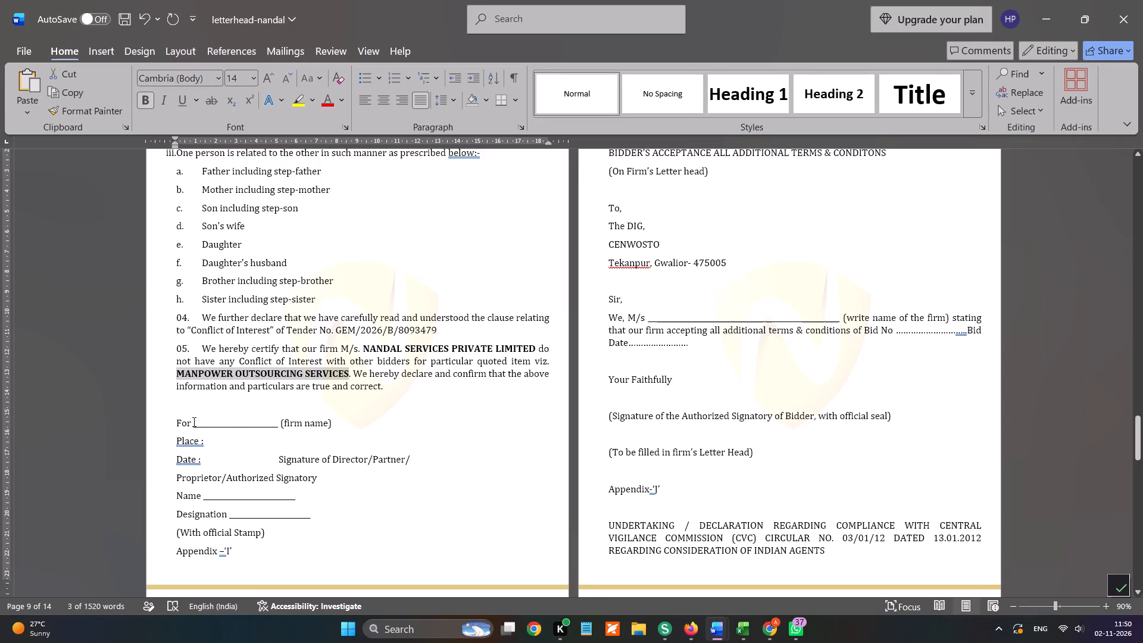
Replace Appendix H's blank signature block with the completed Nandal signatory block copied from the preceding land-border declaration.
drag(175, 424, 313, 541)
key(BackSpace)
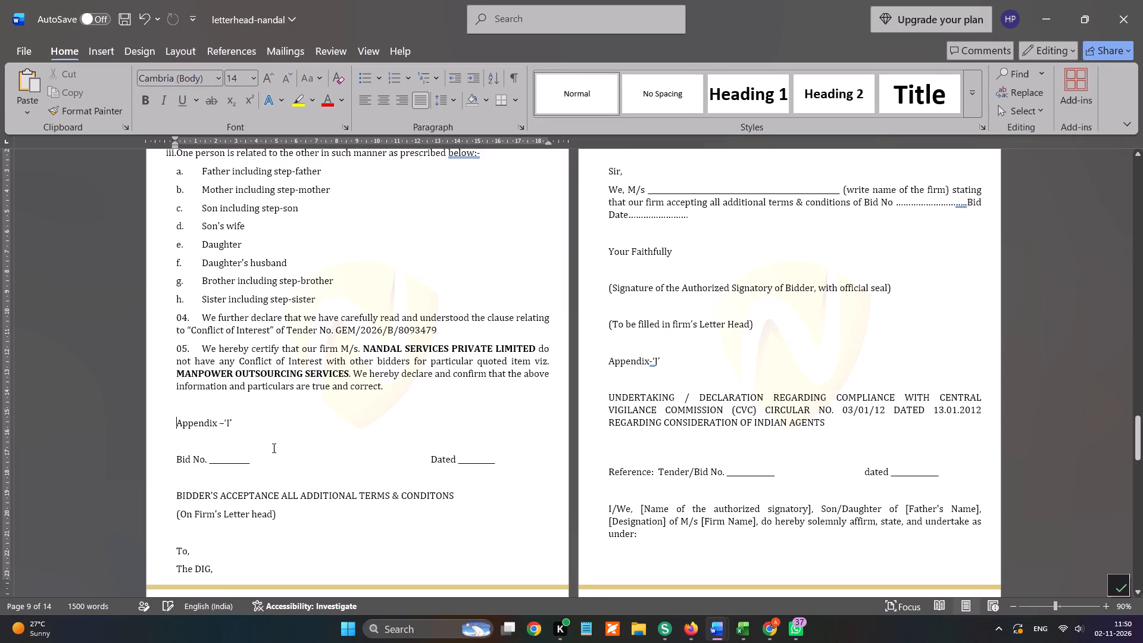
scroll(17, 111, up, 3)
scroll(492, 180, up, 6)
scroll(619, 292, up, 3)
drag(179, 424, 268, 478)
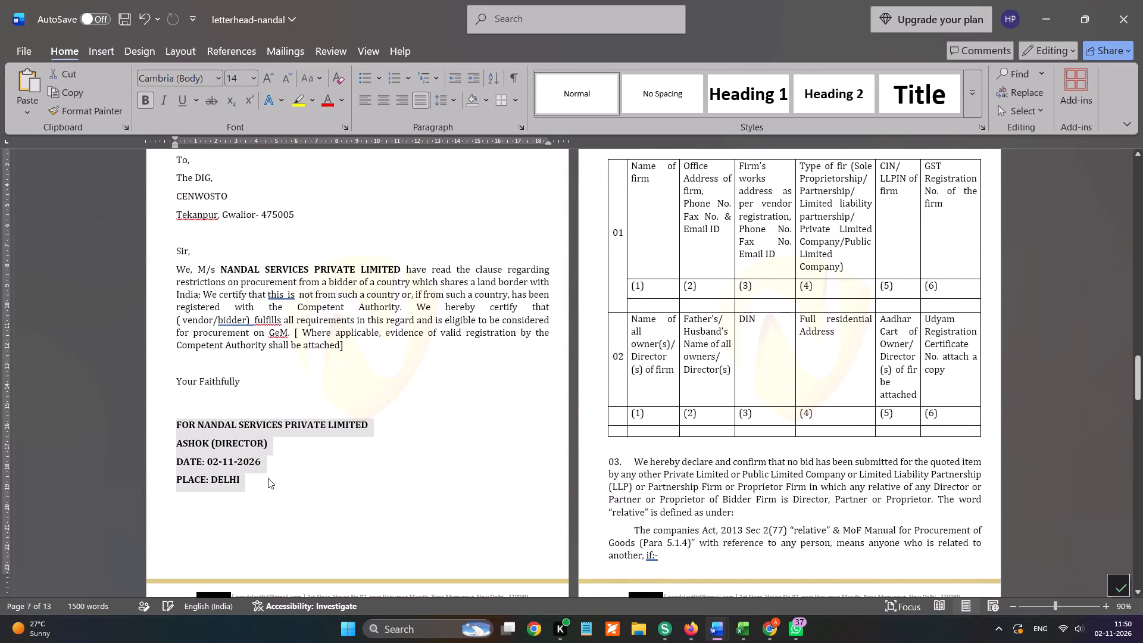
key(ctrl+c)
key(ctrl+c)
scroll(410, 423, down, 8)
scroll(312, 397, down, 2)
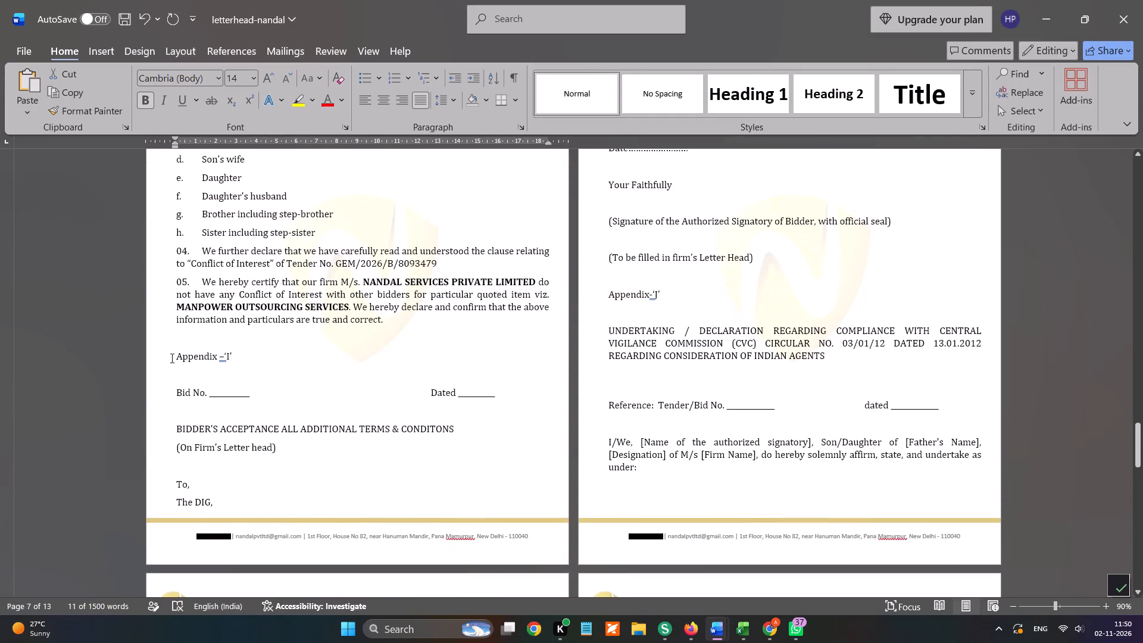
click(170, 355)
key(ctrl+v)
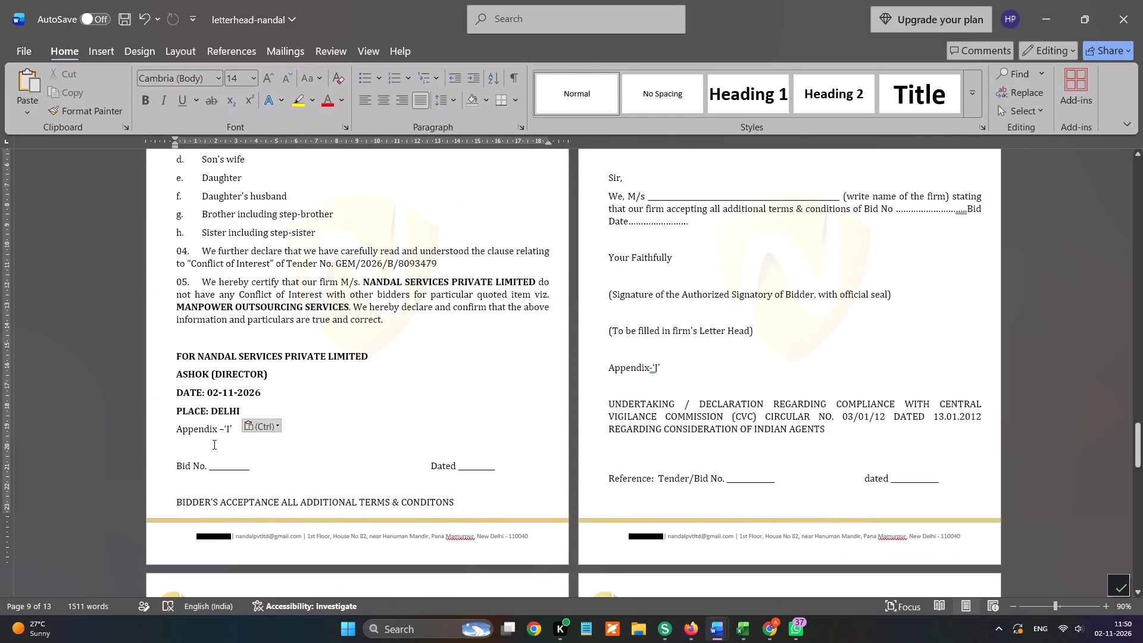
Insert a page break before the Appendix I label so that appendix starts on a new page.
key(ctrl+Return)
Make the Appendix I label right-aligned, bold, underlined and uppercase.
scroll(213, 444, up, 2)
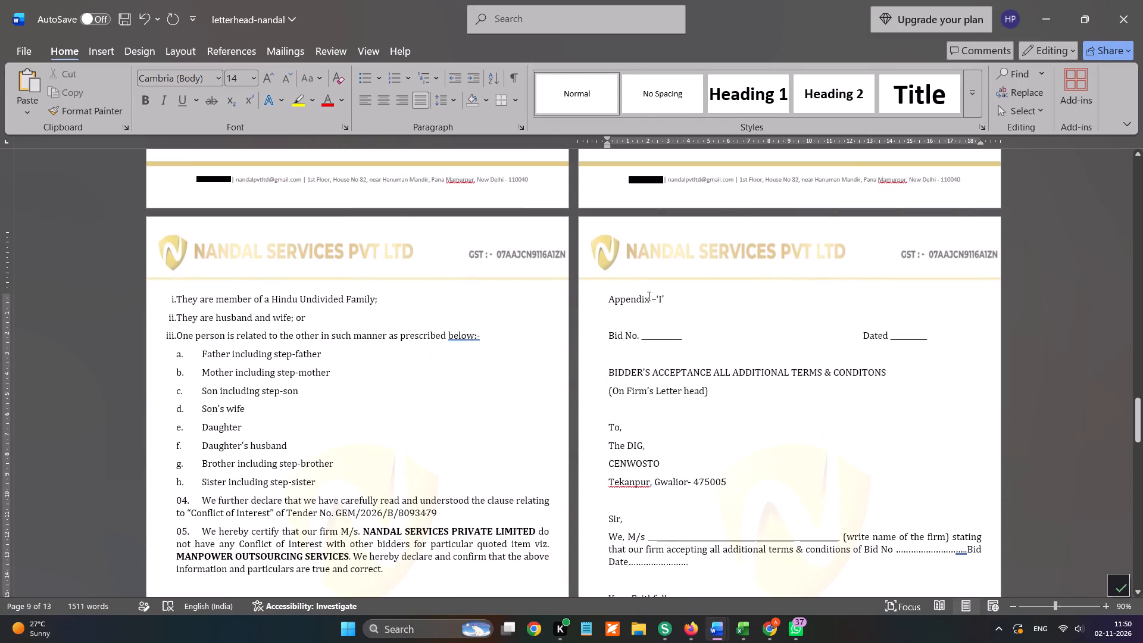
drag(674, 299, 622, 304)
key(ctrl+r)
key(ctrl+b)
key(ctrl+u)
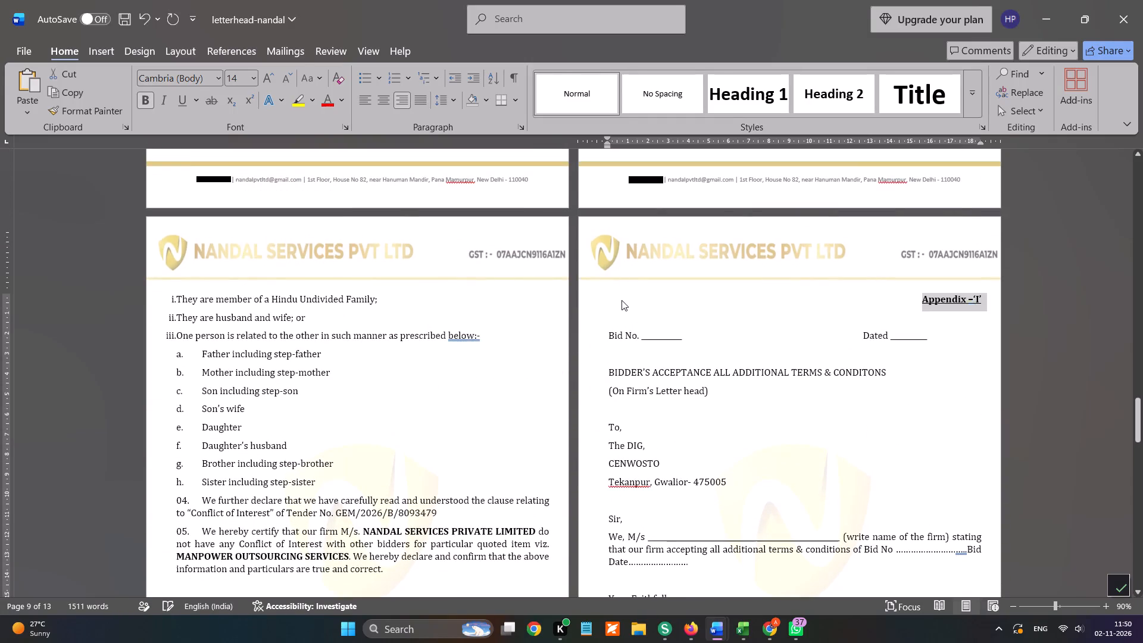
key(alt+h)
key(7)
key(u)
click(794, 326)
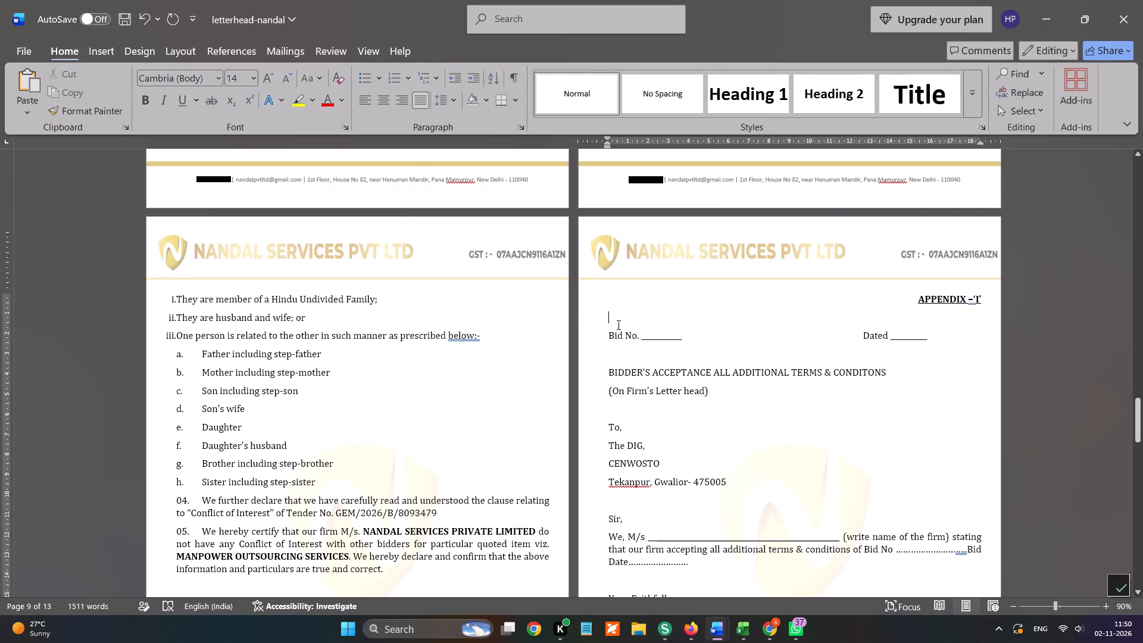
Delete the "Bid No." and "Dated" line with its surrounding blank lines above Appendix I's title.
drag(617, 324, 789, 360)
key(BackSpace)
Make the "BIDDER'S ACCEPTANCE ALL ADDITIONAL TERMS & CONDITONS" title centered, bold and underlined.
drag(603, 314, 914, 323)
key(ctrl+e)
key(ctrl+b)
key(ctrl+u)
click(835, 344)
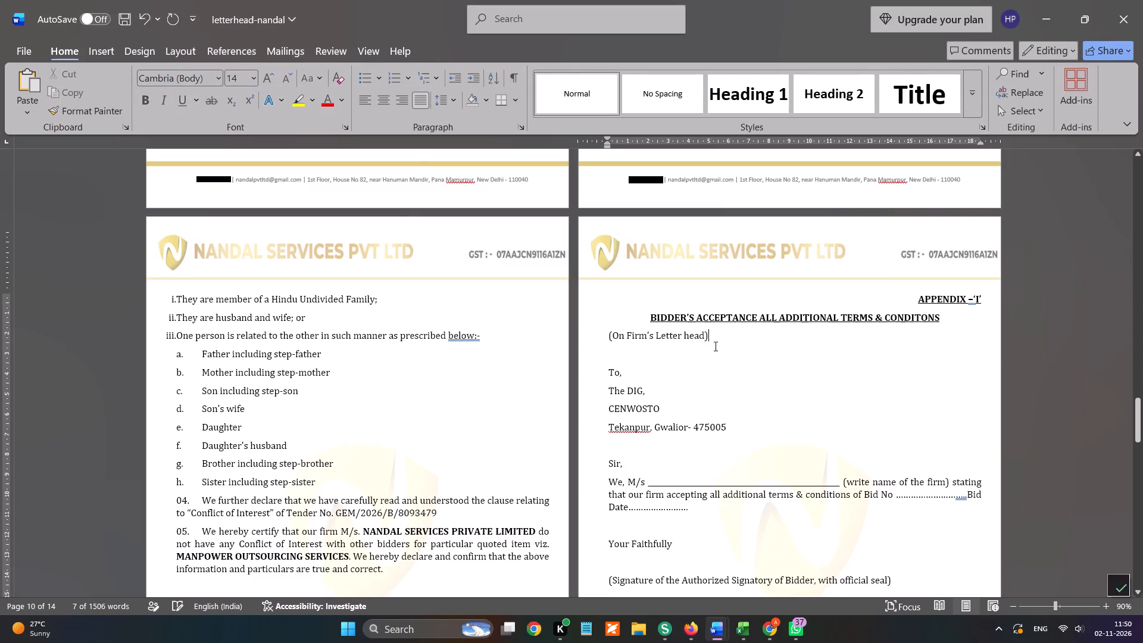
Delete the "(On Firm's Letter head)" note and the blank line beneath it in Appendix I.
drag(605, 335, 705, 356)
key(BackSpace)
Replace the M/s blank and firm-name placeholder in Appendix I's statement with NANDAL SERVICES PRIVATE LIMITED in bold.
scroll(660, 356, down, 1)
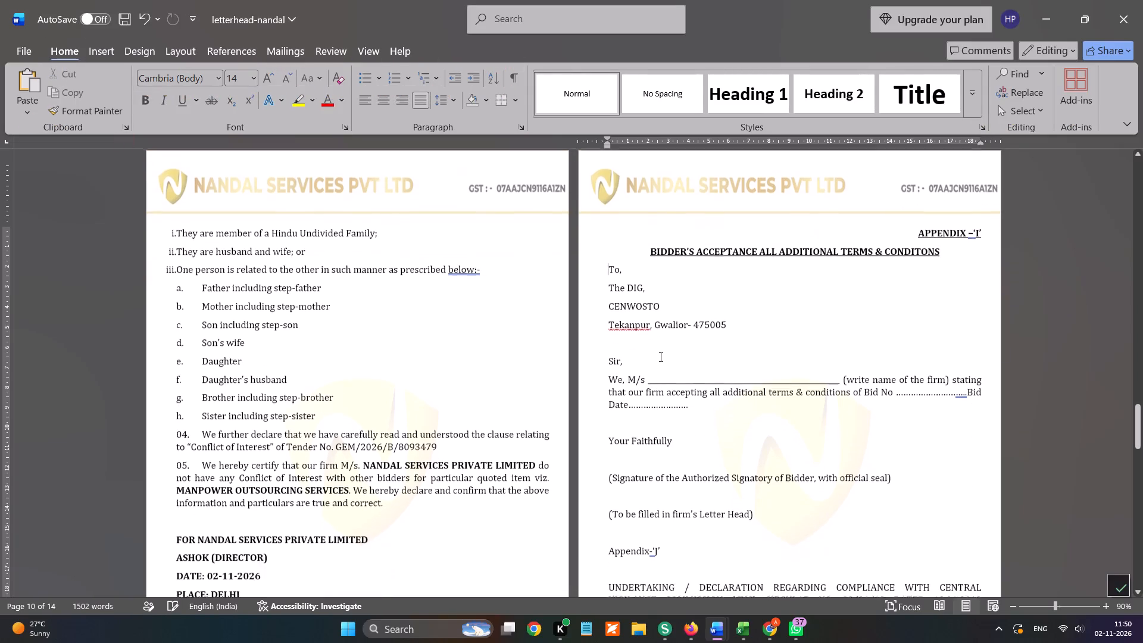
double_click(670, 380)
key(BackSpace)
key(Delete)
key(Delete)
key(Delete)
key(Delete)
key(Delete)
key(Delete)
key(Delete)
key(Delete)
key(Delete)
key(Delete)
key(Delete)
key(Delete)
key(Delete)
key(Delete)
key(Delete)
key(Delete)
key(Delete)
key(Delete)
key(Delete)
key(Delete)
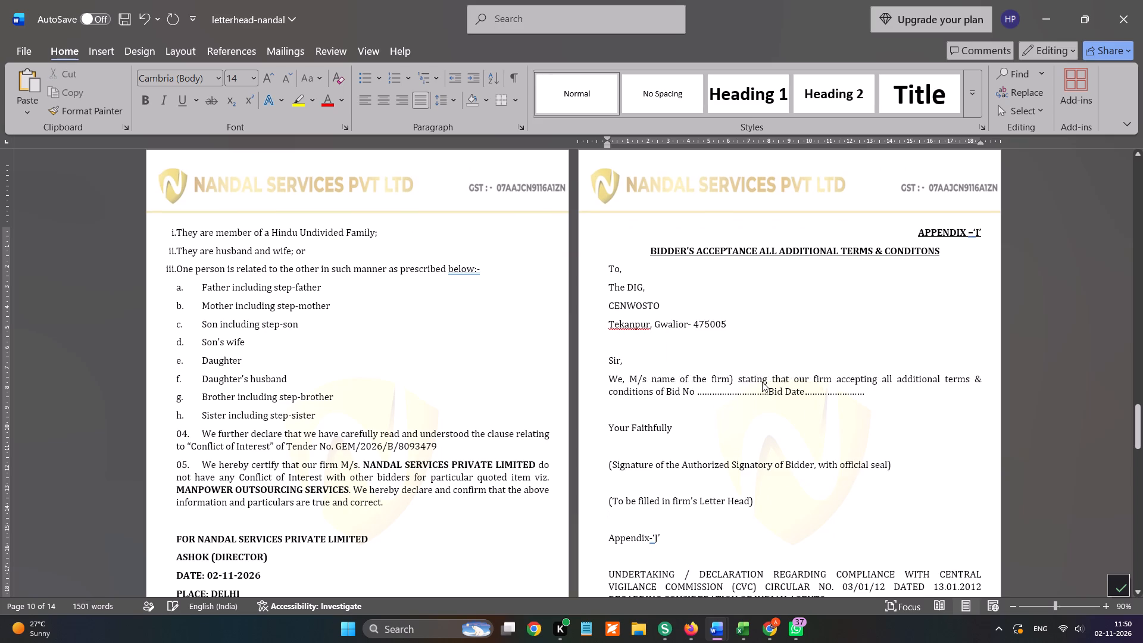
key(Delete)
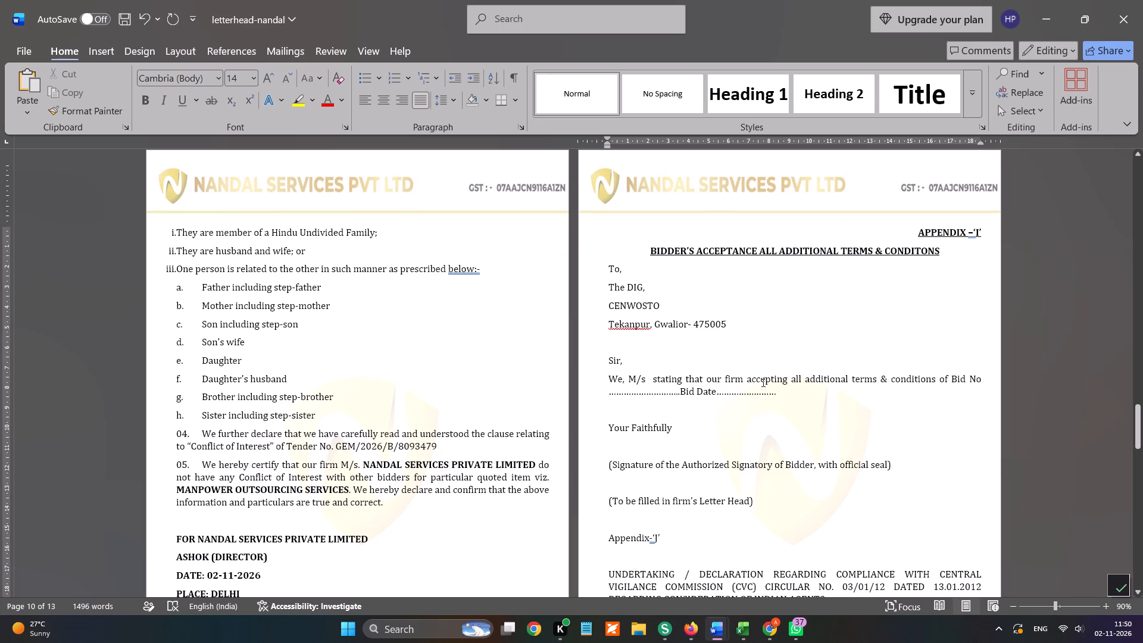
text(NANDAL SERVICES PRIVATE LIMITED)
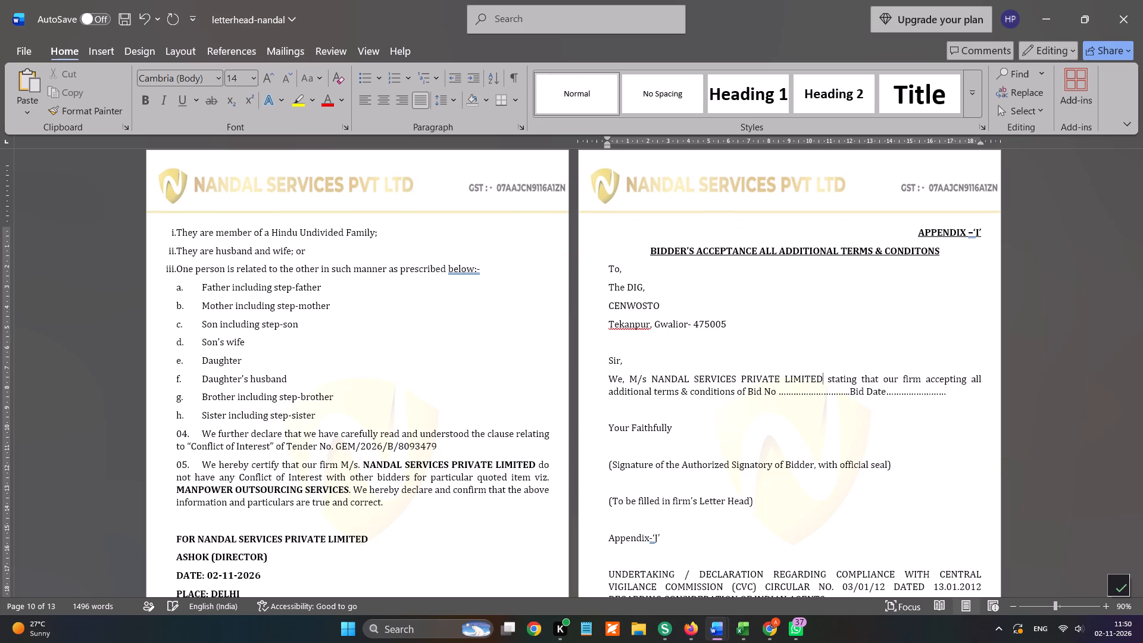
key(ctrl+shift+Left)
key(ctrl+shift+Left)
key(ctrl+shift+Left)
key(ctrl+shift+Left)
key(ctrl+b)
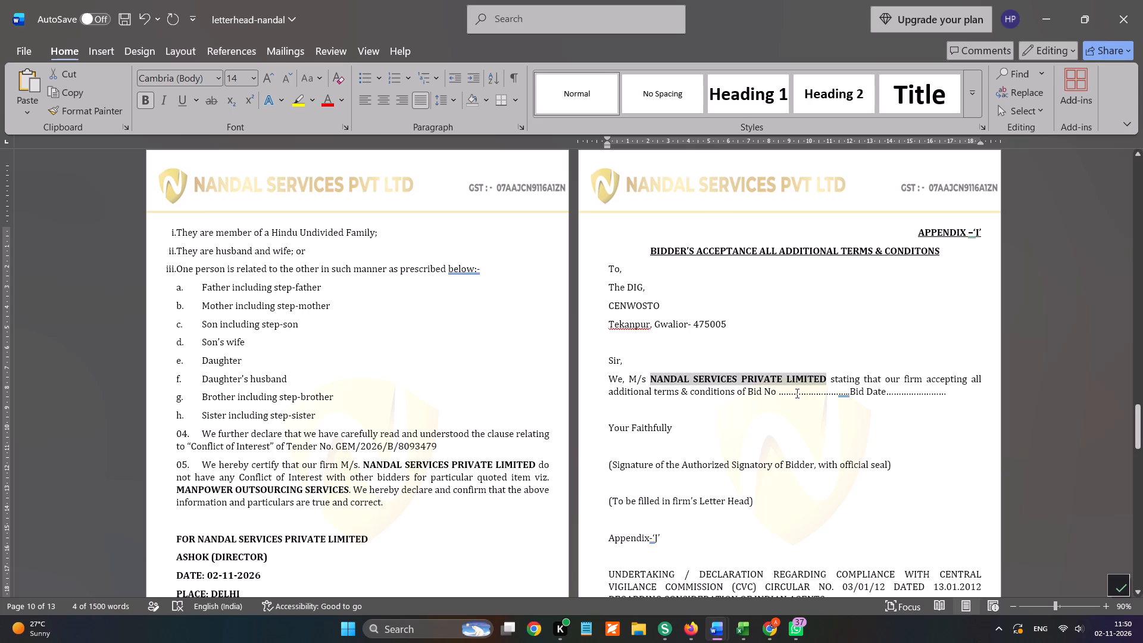
Replace the Bid No dots in Appendix I with GEM/2026/B/8093479, copied from the bid document PDF in Firefox.
double_click(796, 393)
key(BackSpace)
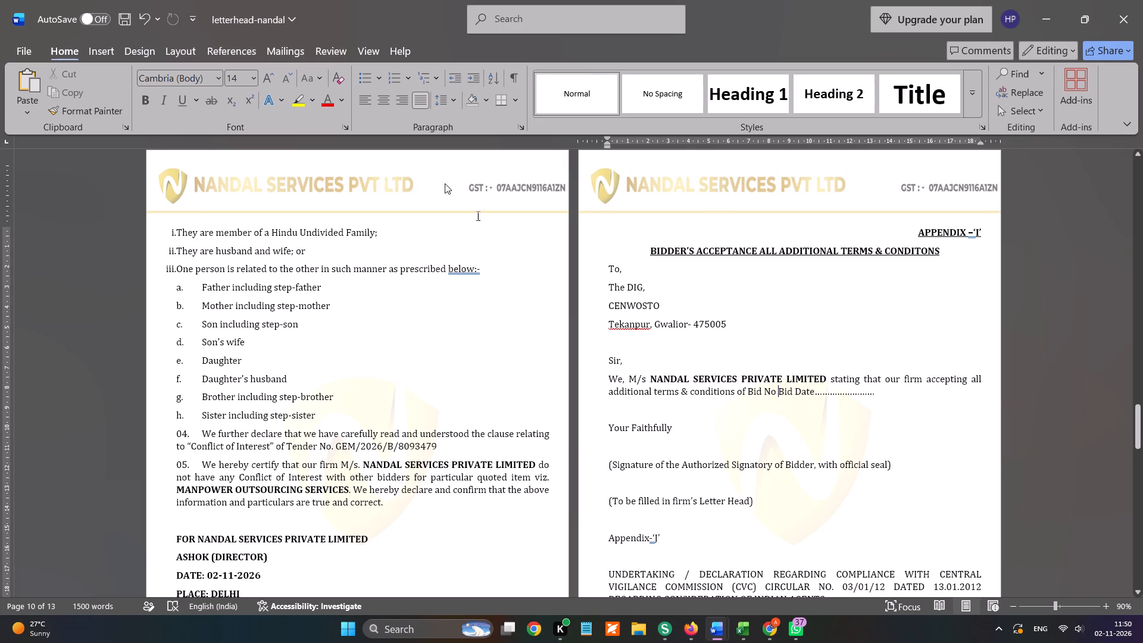
key(alt+Tab)
key(ctrl+c)
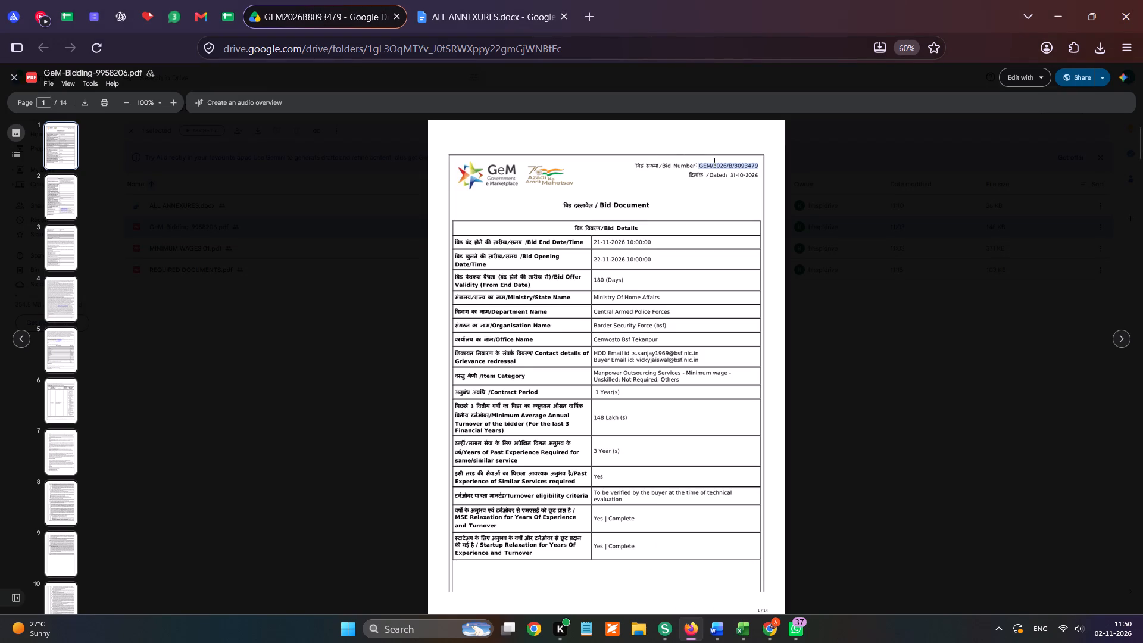
key(alt+Tab)
key(ctrl+v)
Replace the Bid Date dots in Appendix I with 31-10-2026, copied from the bid document PDF in Firefox.
key(alt+Tab)
double_click(743, 180)
click(745, 174)
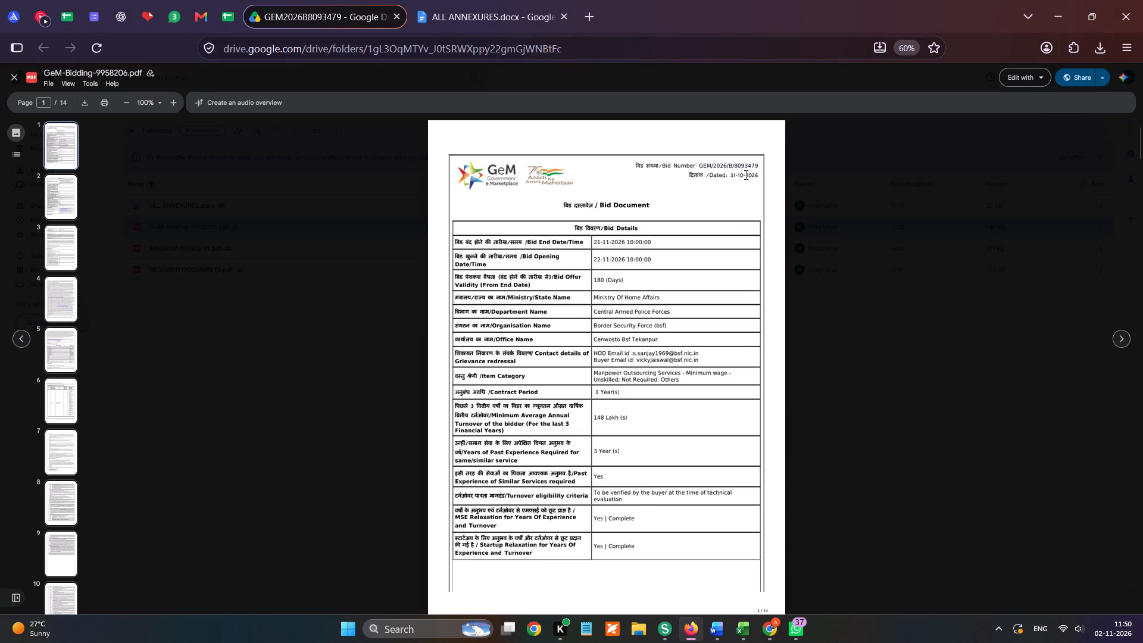
double_click(745, 174)
key(ctrl+c)
key(alt+Tab)
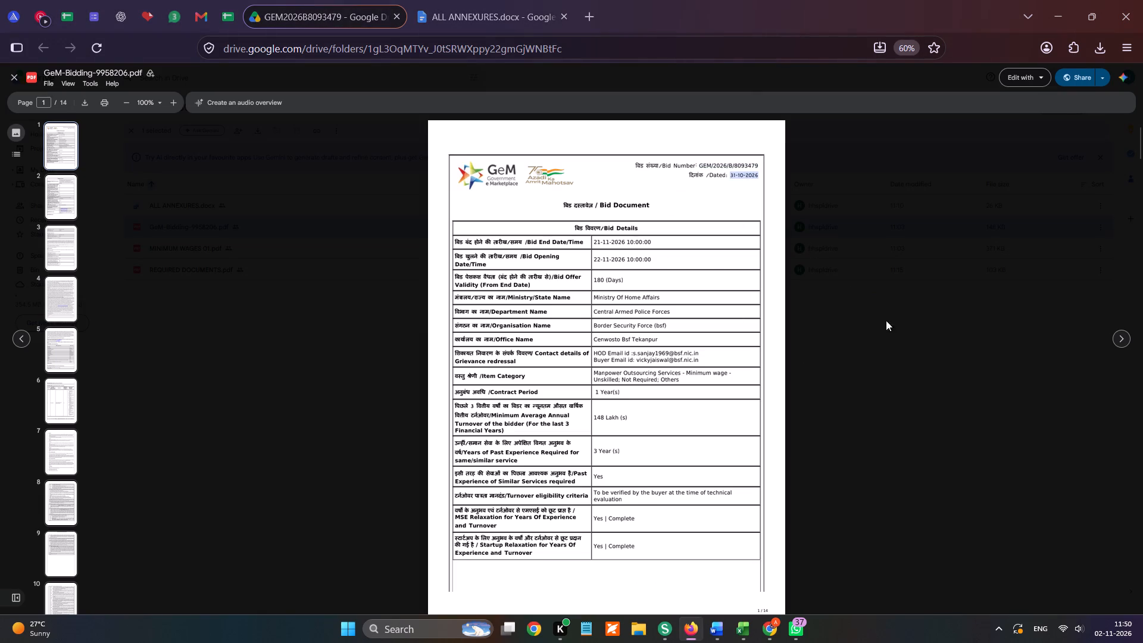
key(alt+Tab)
key(alt+Tab)
key(alt+Tab)
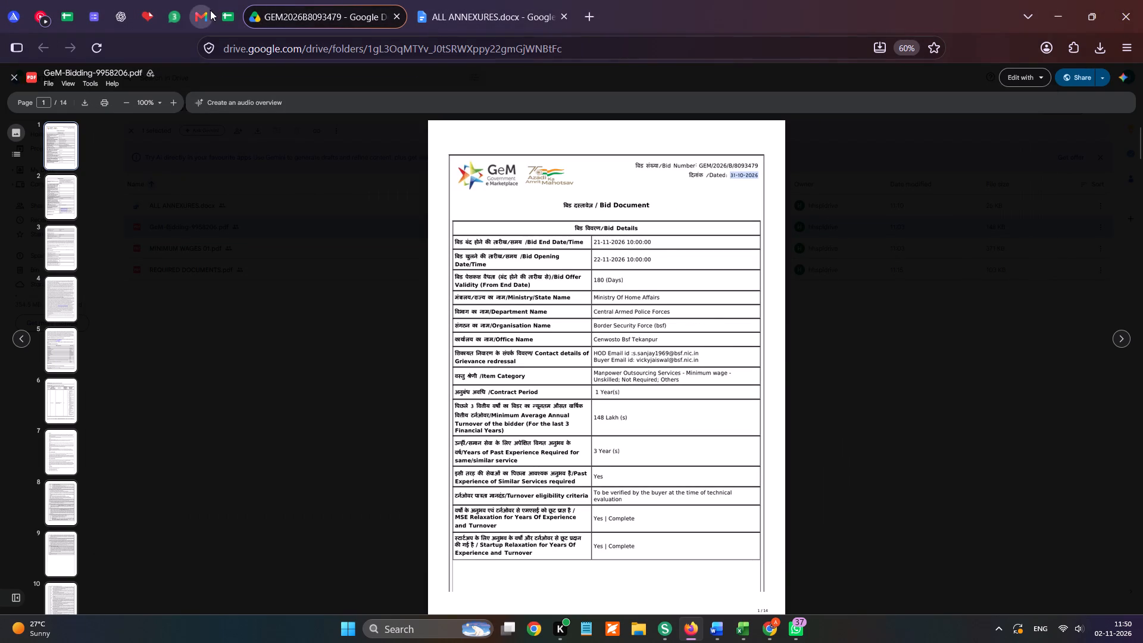
click(361, 310)
key(alt+Tab)
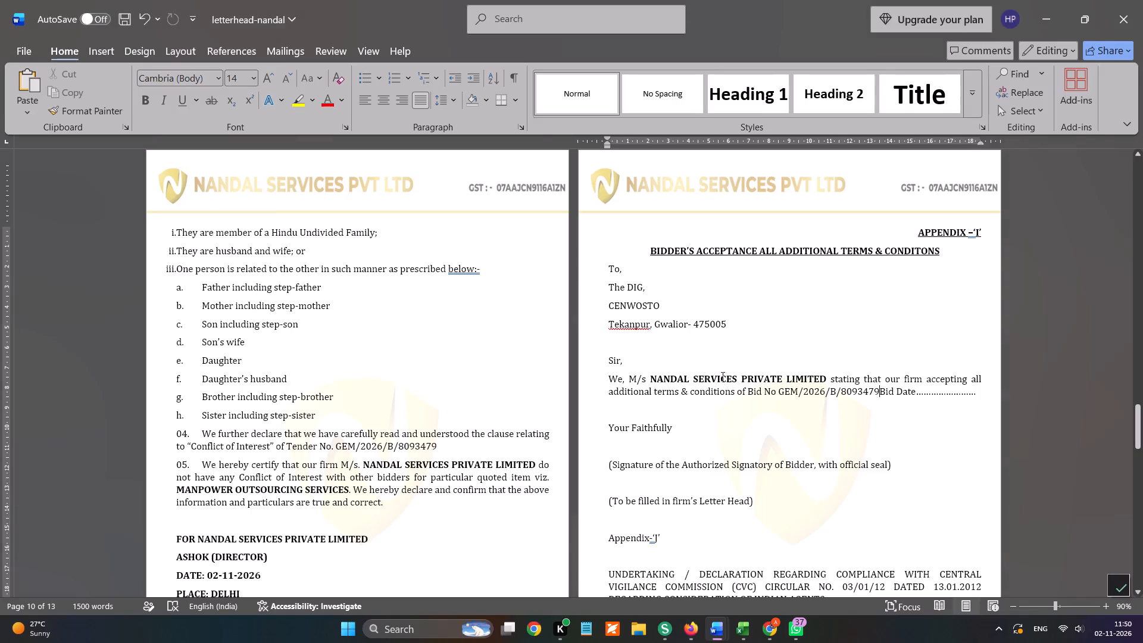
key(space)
double_click(948, 393)
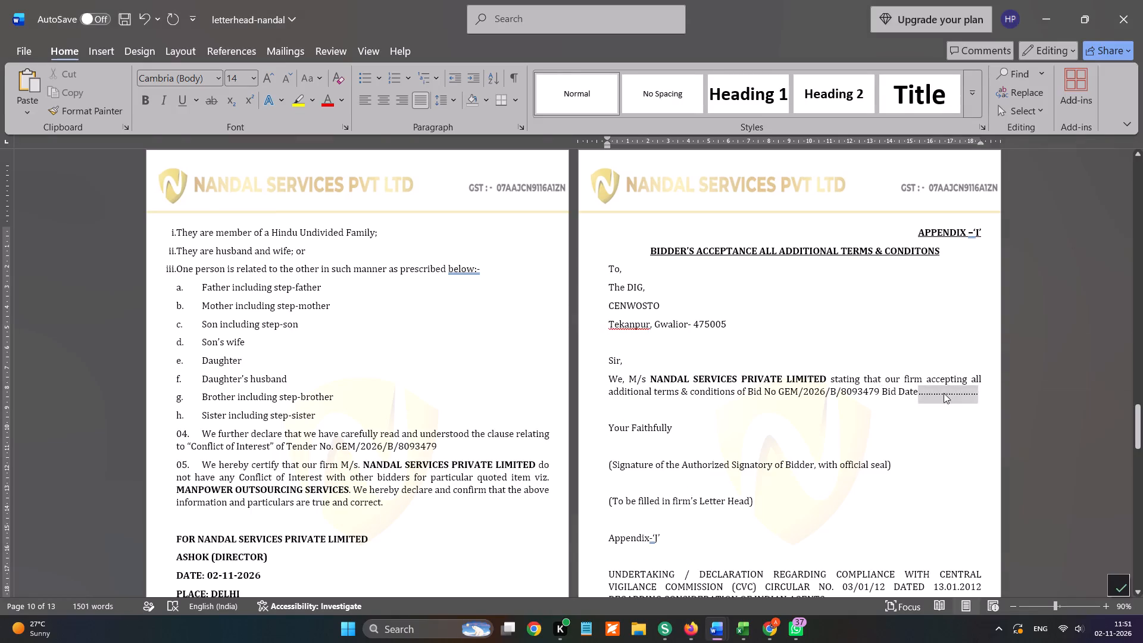
key(ctrl+v)
Replace Appendix I's signature and letterhead notes with the bold Nandal signature block copied from the end of the preceding declaration.
scroll(679, 389, down, 2)
drag(601, 332, 794, 391)
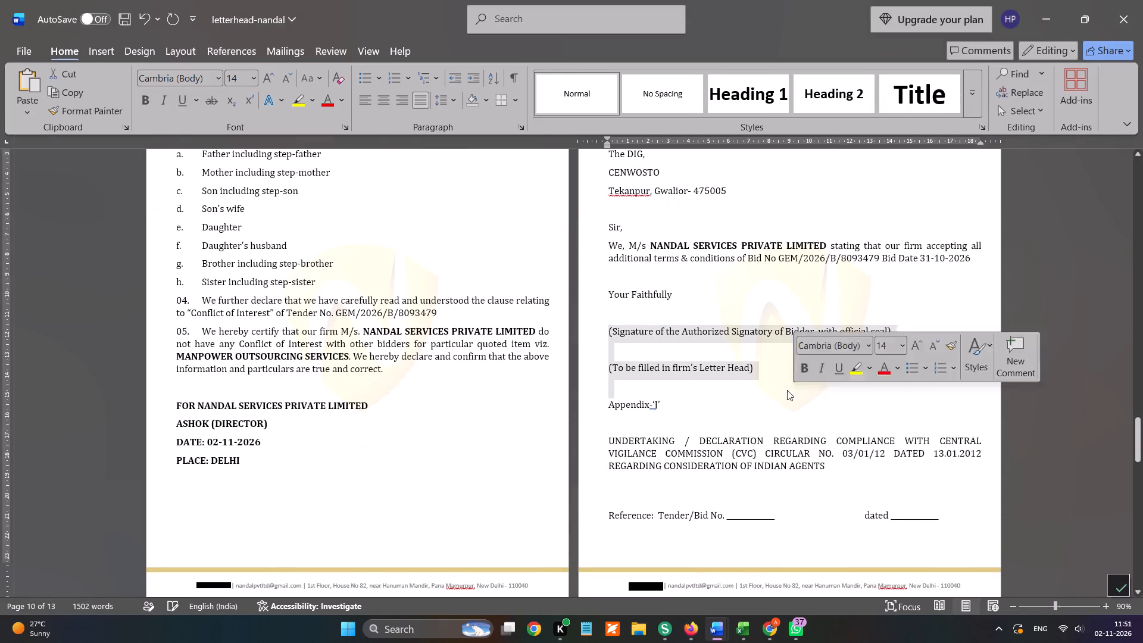
key(BackSpace)
drag(169, 411, 346, 461)
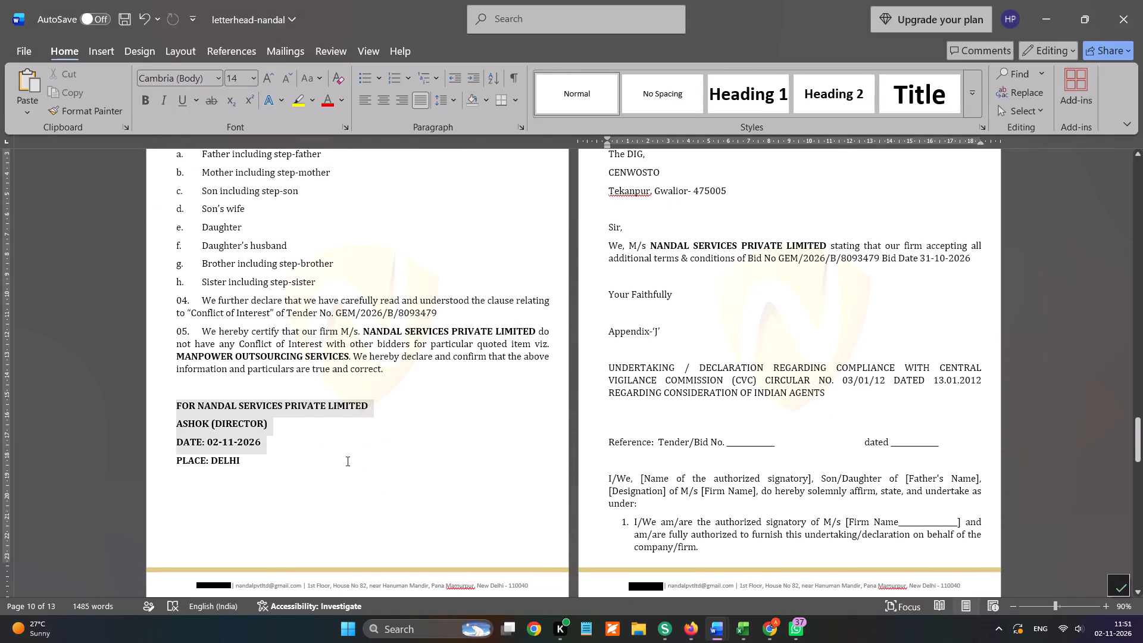
drag(346, 461, 351, 467)
key(ctrl+c)
key(ctrl+c)
key(ctrl+c)
click(605, 328)
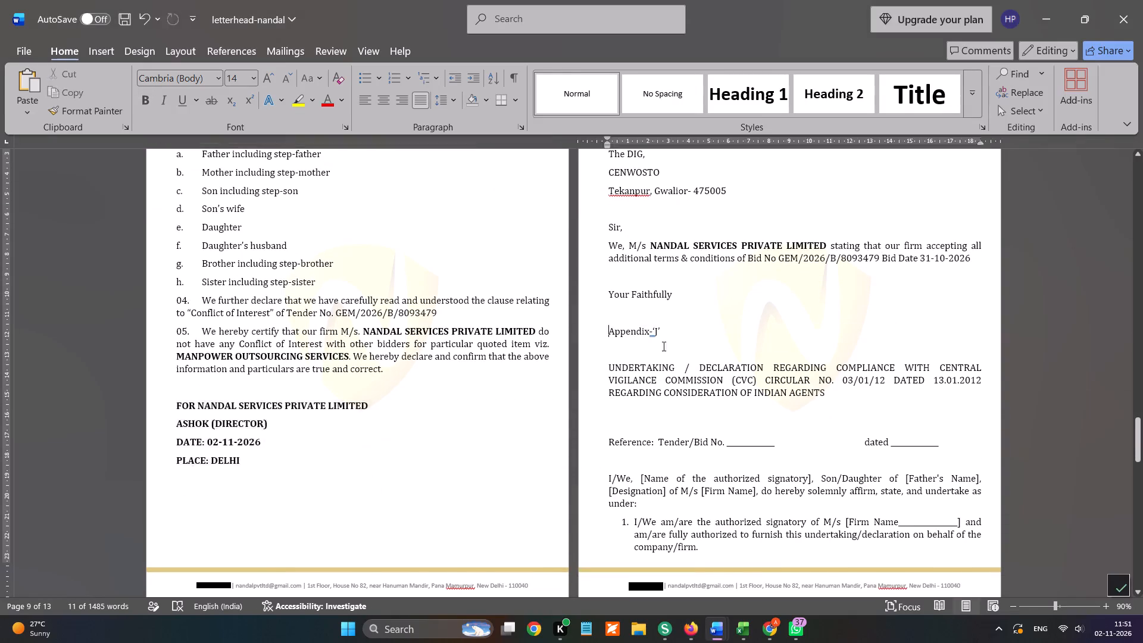
key(ctrl+v)
Insert a page break after Appendix I's signature block so Appendix J starts on a new page.
scroll(665, 388, down, 1)
key(ctrl+Return)
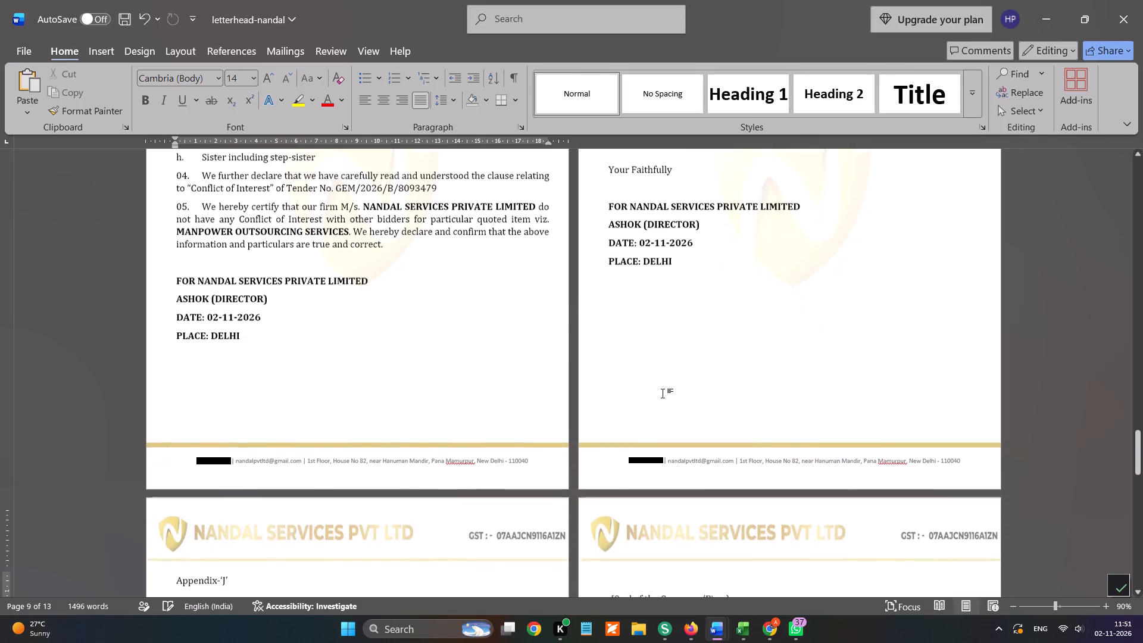
Make the Appendix-'J' heading right-aligned, bold, underlined and uppercase.
scroll(661, 394, down, 2)
drag(244, 434, 162, 442)
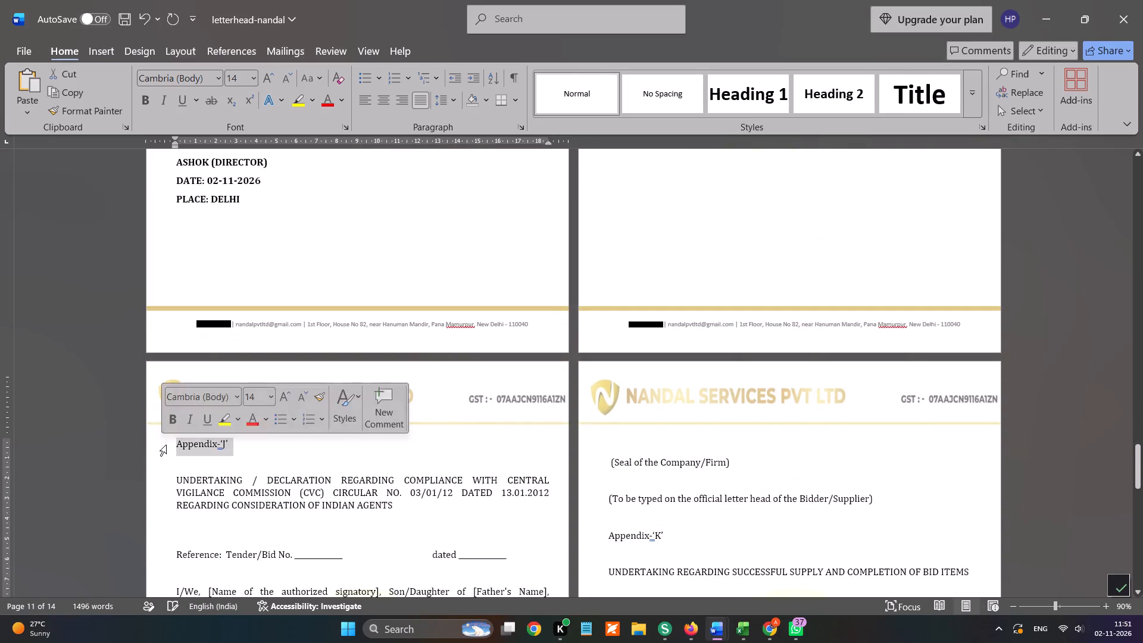
key(ctrl+r)
key(ctrl+b)
key(ctrl+u)
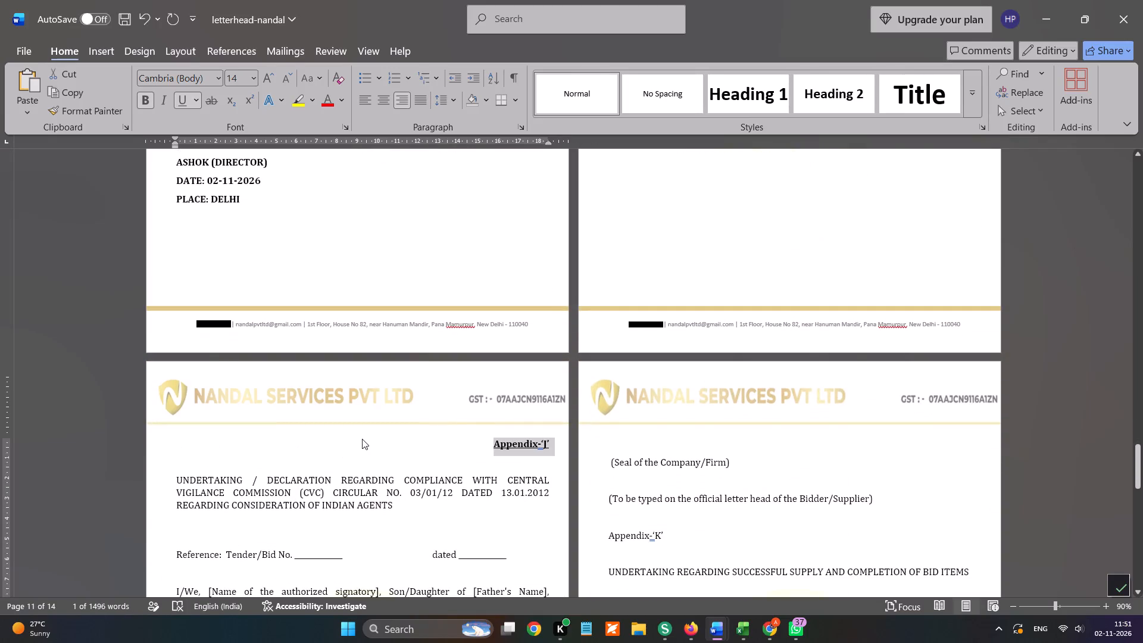
key(alt+h)
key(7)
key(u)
click(416, 433)
Shorten Appendix J's title to UNDERTAKING and remove the blank line above it.
scroll(426, 457, down, 1)
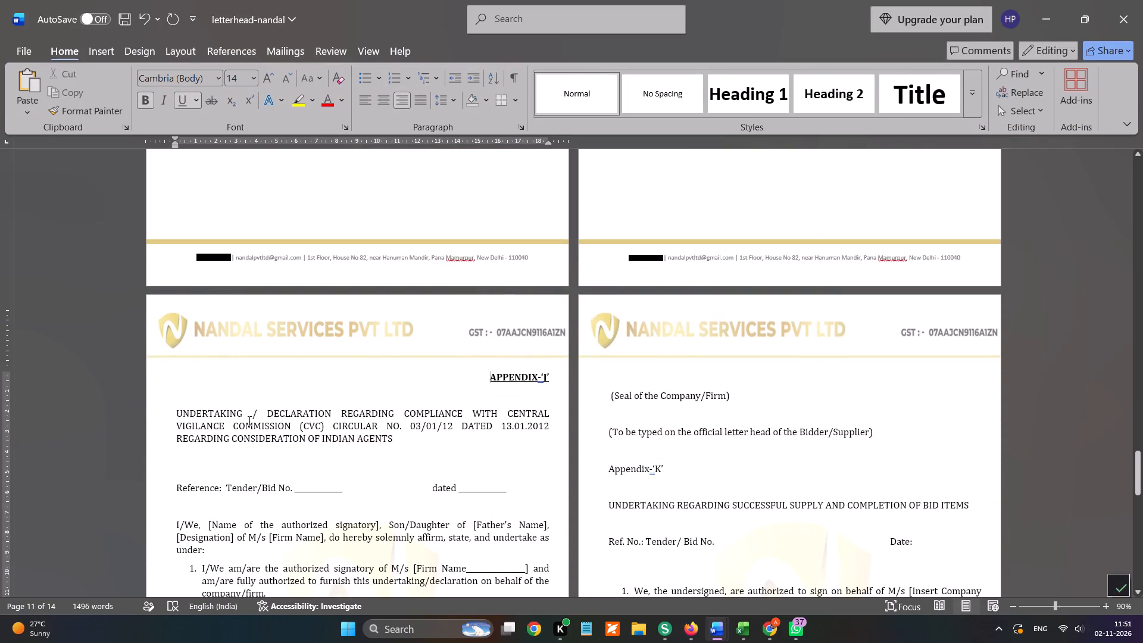
drag(258, 411, 426, 457)
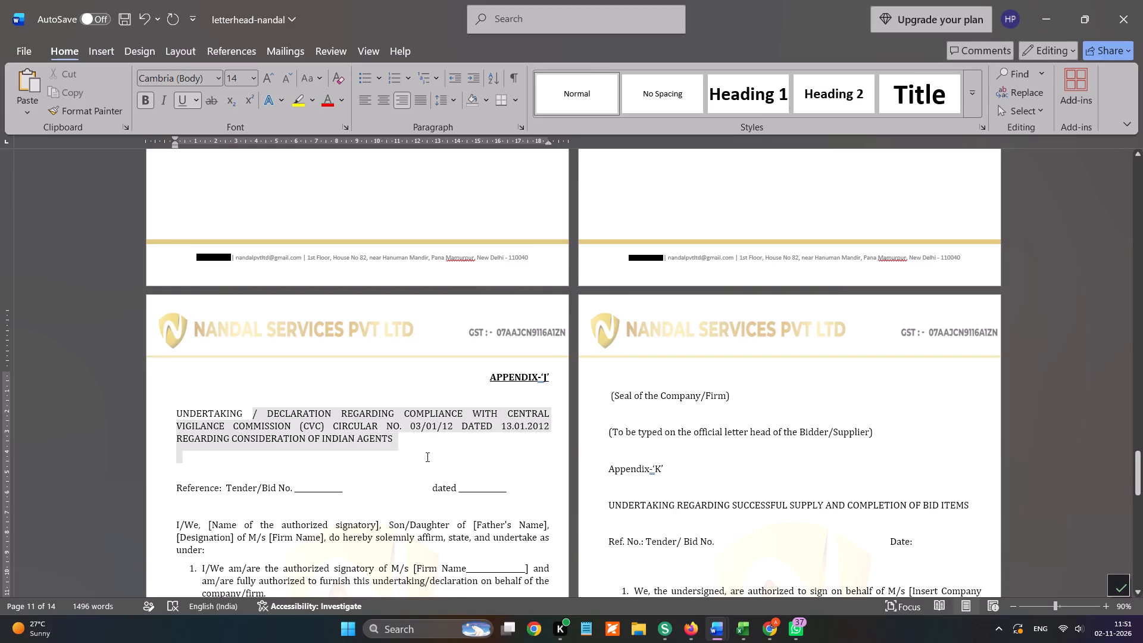
drag(426, 457, 430, 457)
key(BackSpace)
click(175, 410)
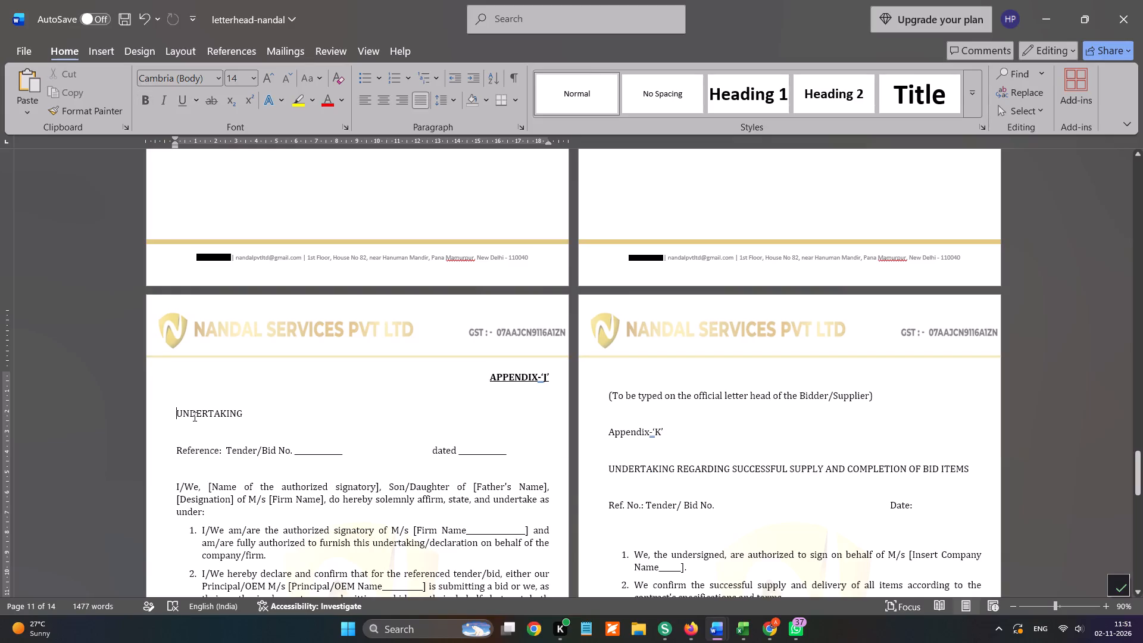
key(BackSpace)
Make the UNDERTAKING title centered, bold and underlined.
drag(244, 396, 177, 394)
key(ctrl+e)
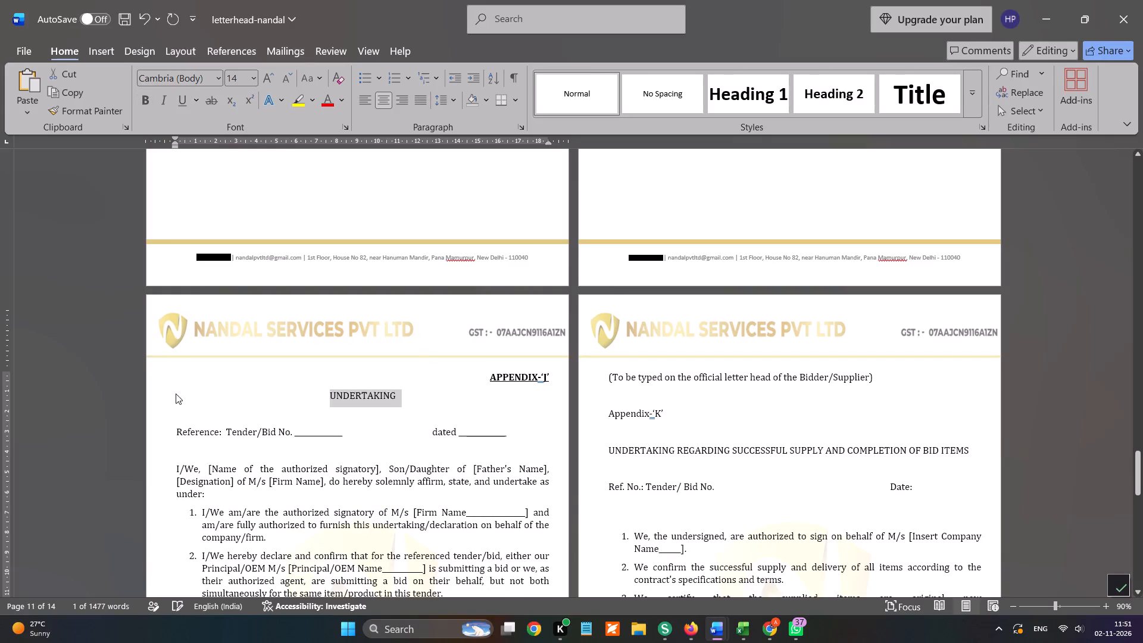
key(ctrl+b)
key(ctrl+u)
Delete the Tender/Bid No. and dated reference line in Appendix J along with the blank lines around it.
ctrl+click(311, 418)
drag(180, 430, 496, 440)
key(BackSpace)
scroll(324, 393, down, 3)
key(BackSpace)
key(Delete)
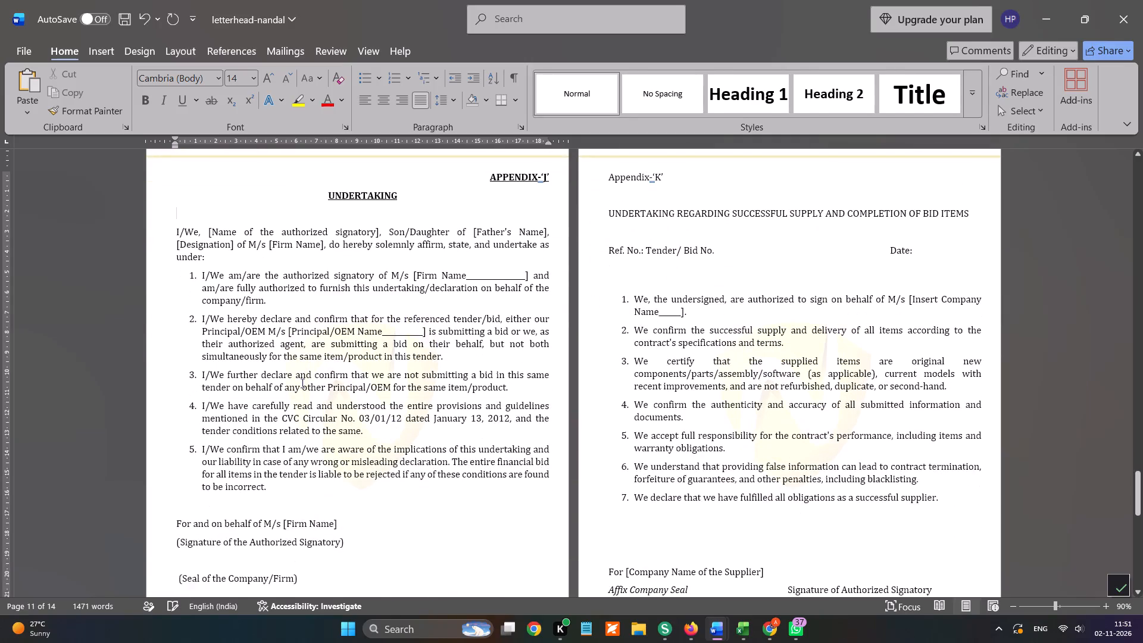
key(Delete)
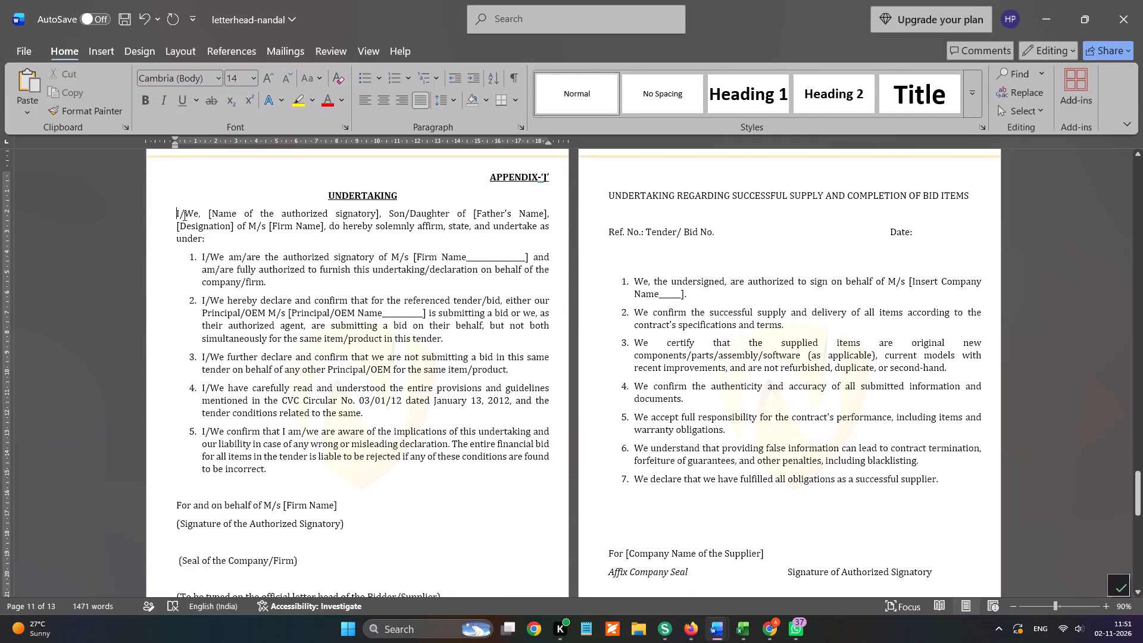
Change Appendix J's opening "I/We" to "I" and replace the authorized signatory placeholder with the director's name and (DIRECTOR) in bold.
drag(184, 214, 381, 210)
key(BackSpace)
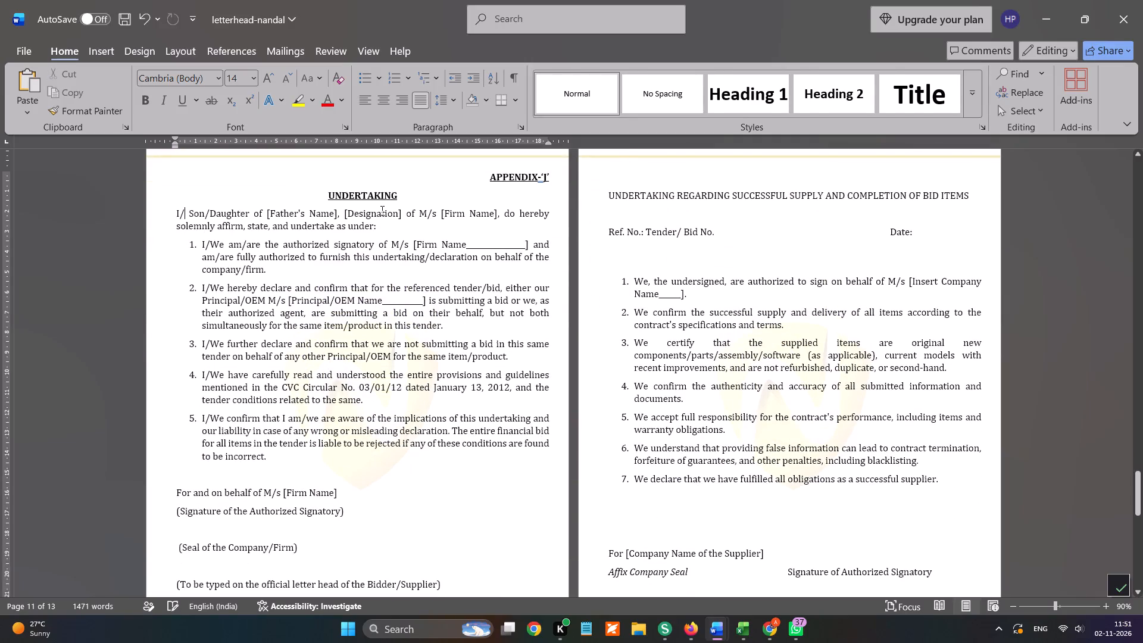
key(BackSpace)
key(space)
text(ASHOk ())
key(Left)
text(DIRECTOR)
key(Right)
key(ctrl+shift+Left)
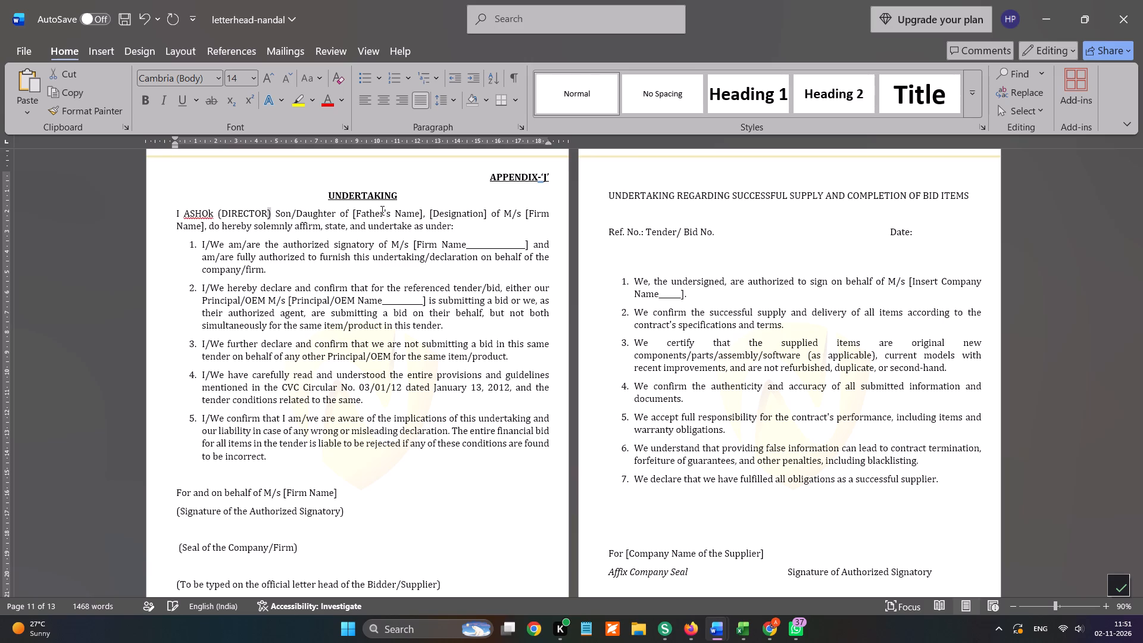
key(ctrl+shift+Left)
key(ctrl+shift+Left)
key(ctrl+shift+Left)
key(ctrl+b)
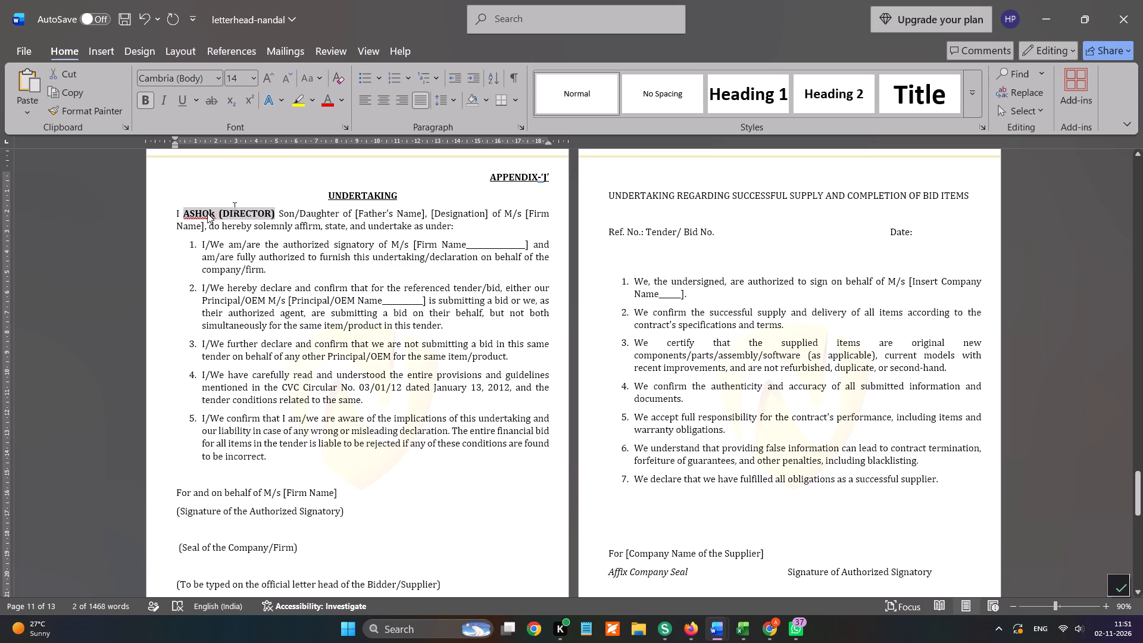
click(213, 214)
key(BackSpace)
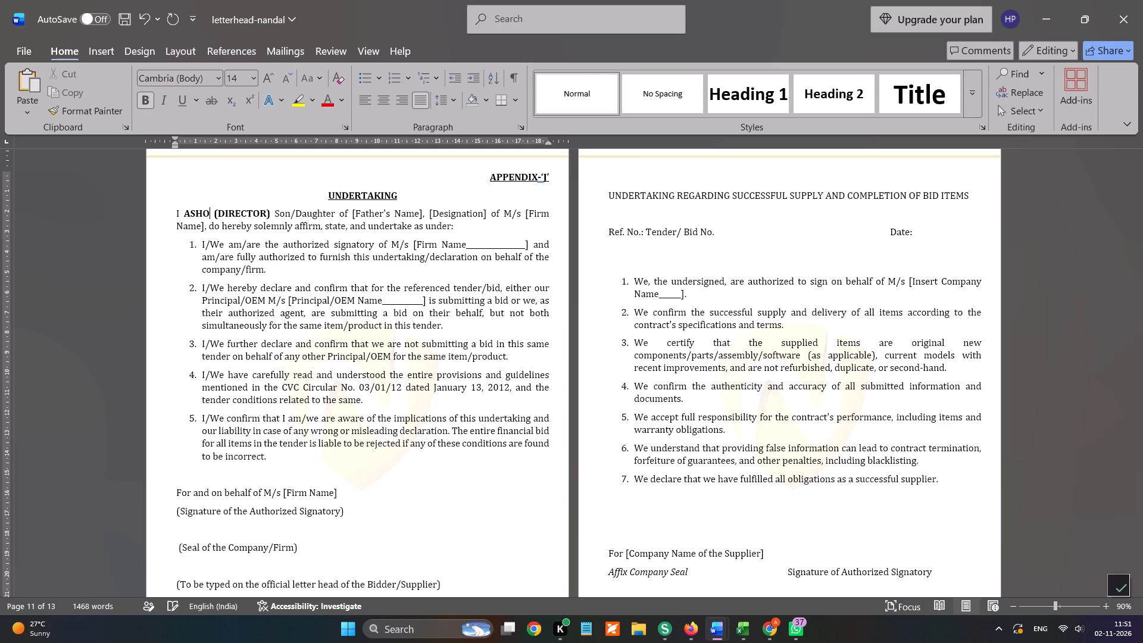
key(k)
Change "Son/Daughter" to "Son" in Appendix J's opening statement.
drag(302, 213, 313, 213)
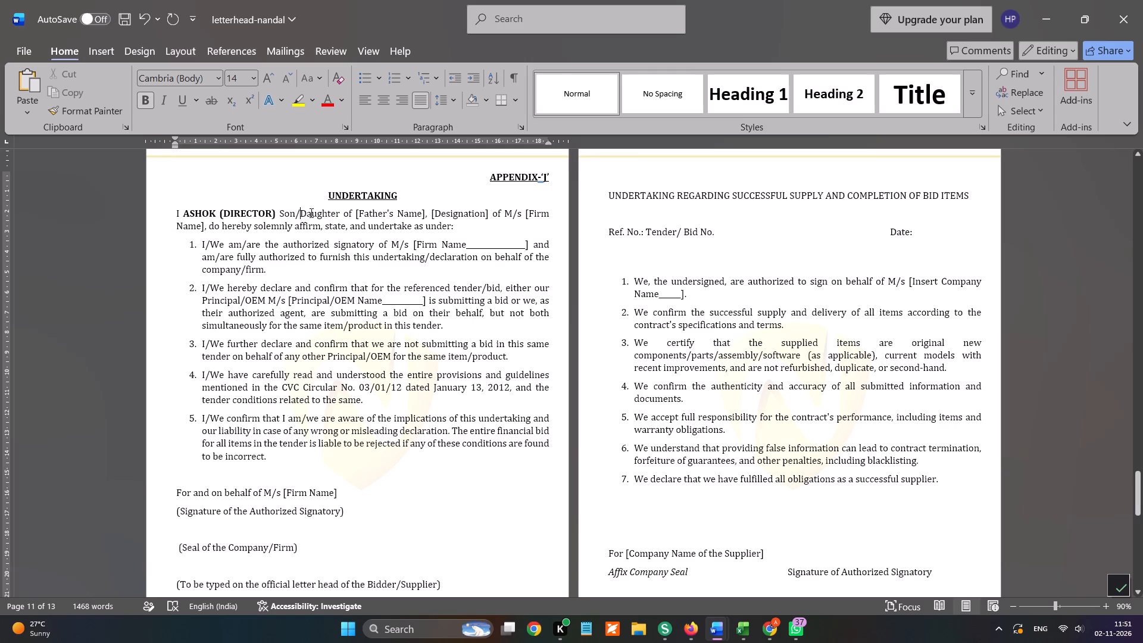
drag(313, 213, 342, 213)
key(BackSpace)
key(BackSpace)
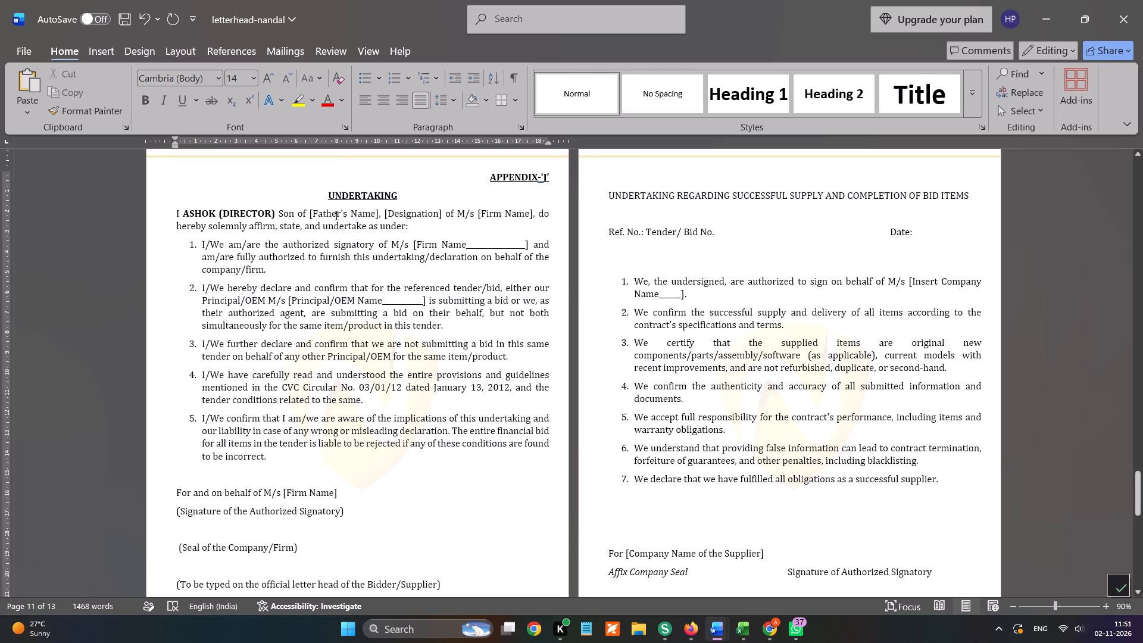
Replace the [Father's Name] placeholder in Appendix J's opening statement with the father's name in bold capitals.
drag(320, 213, 363, 213)
key(BackSpace)
key(Delete)
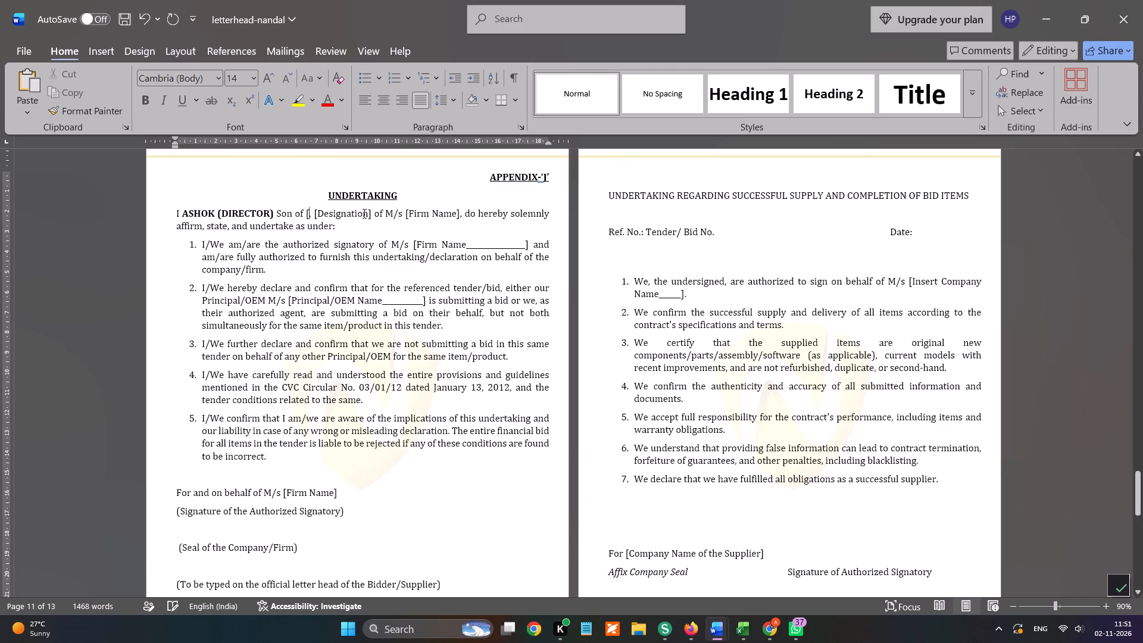
key(BackSpace)
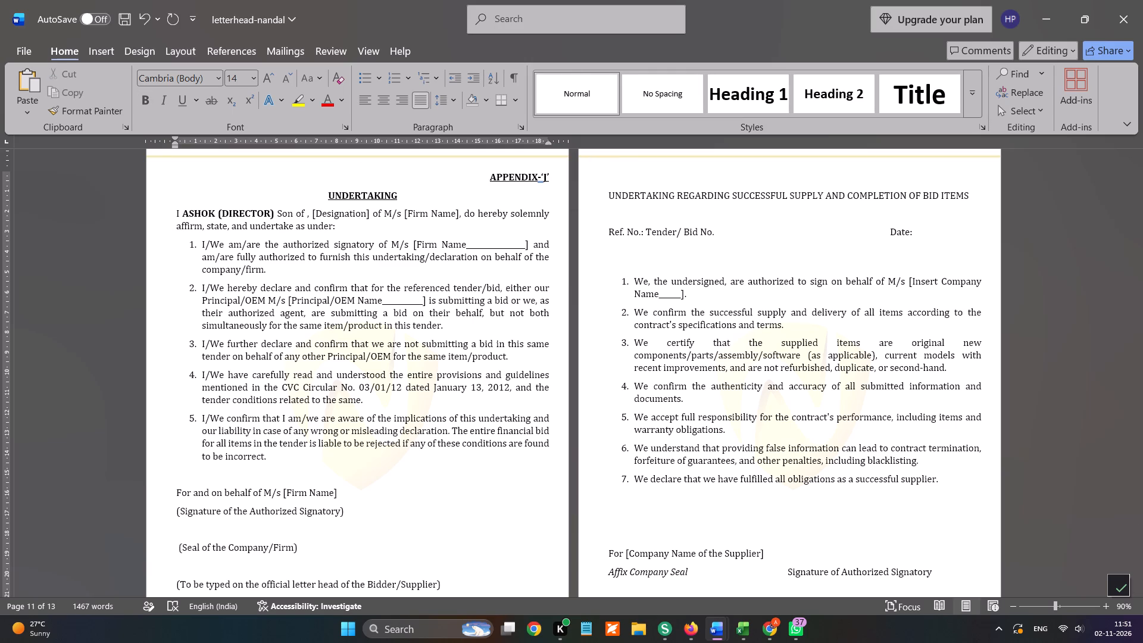
key(BackSpace)
key(Right)
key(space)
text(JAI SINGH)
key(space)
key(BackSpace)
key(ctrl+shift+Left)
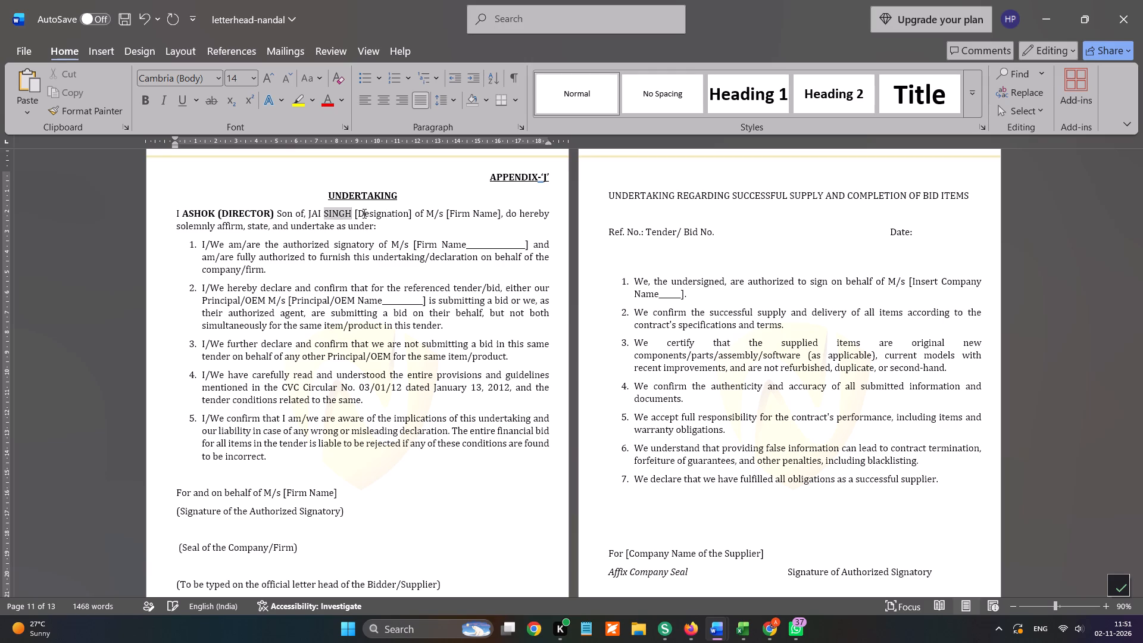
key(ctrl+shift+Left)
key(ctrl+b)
Delete the [Designation] placeholder and its brackets from Appendix J's opening statement.
double_click(367, 215)
key(BackSpace)
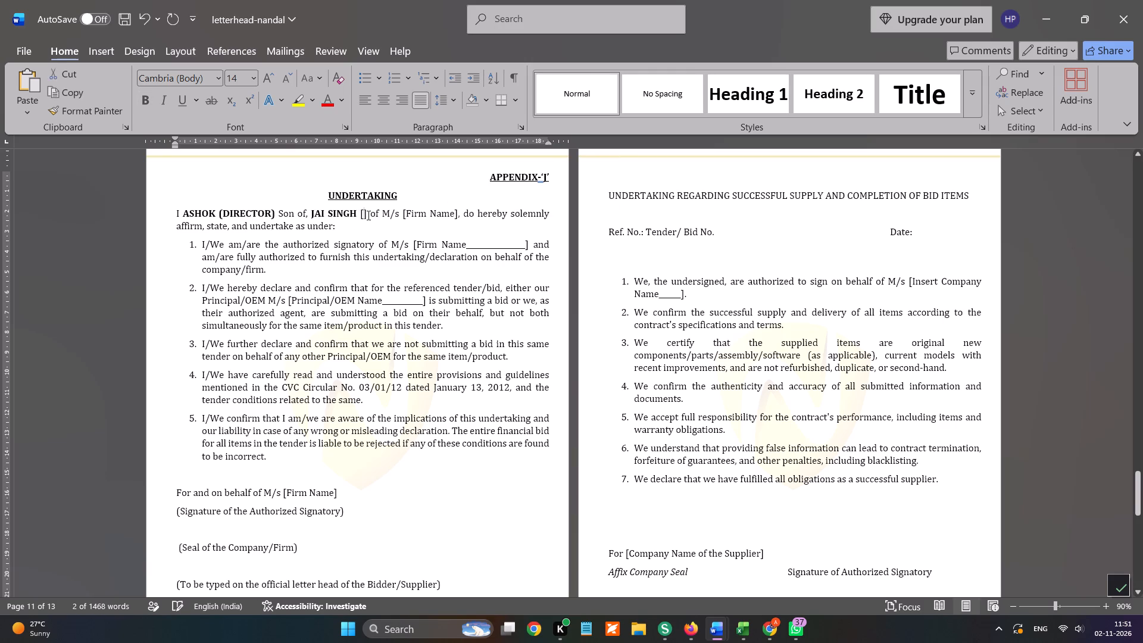
key(Delete)
key(BackSpace)
Replace the [Firm Name] placeholder in Appendix J's opening statement with NANDAL SERVICES PRIVATE LIMITED in bold.
drag(380, 212, 415, 212)
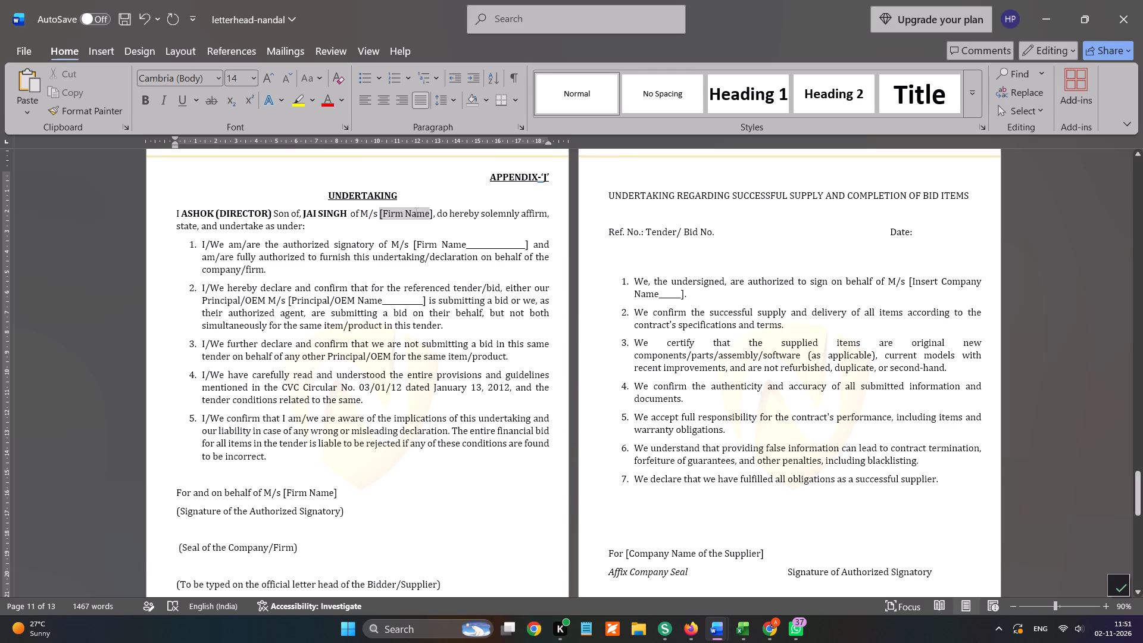
drag(415, 212, 417, 212)
key(BackSpace)
key(Delete)
key(BackSpace)
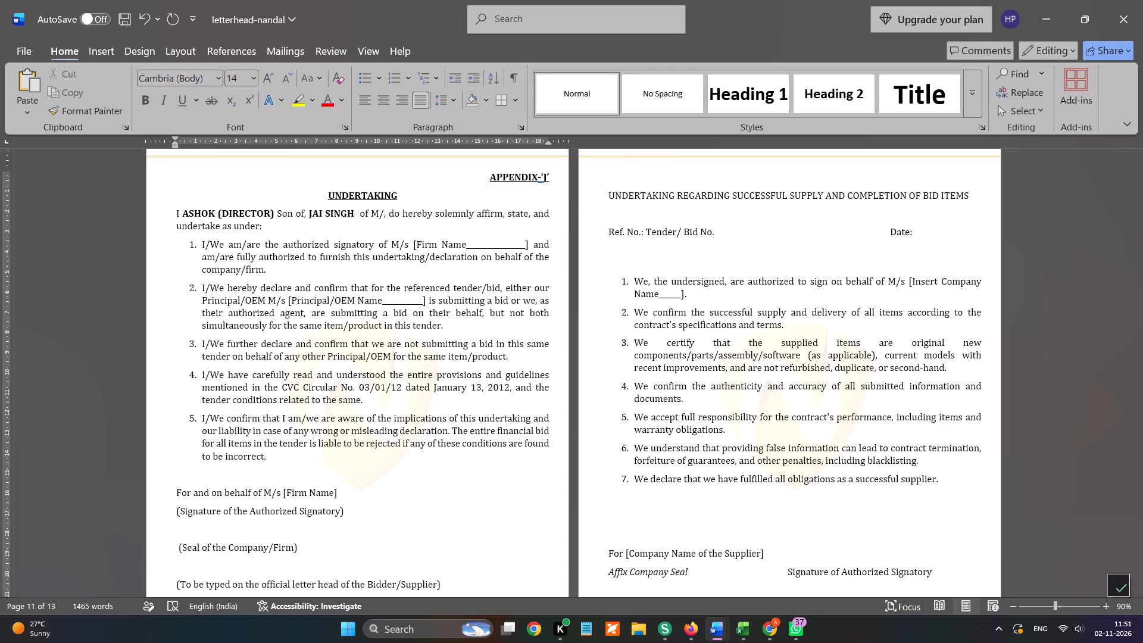
key(ctrl+z)
key(Right)
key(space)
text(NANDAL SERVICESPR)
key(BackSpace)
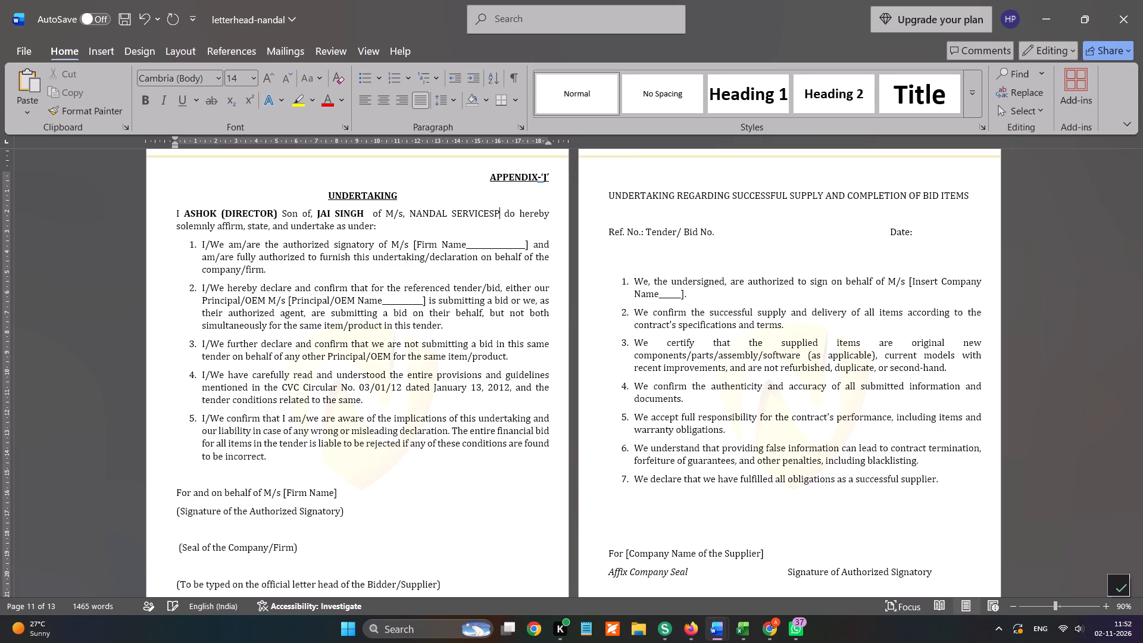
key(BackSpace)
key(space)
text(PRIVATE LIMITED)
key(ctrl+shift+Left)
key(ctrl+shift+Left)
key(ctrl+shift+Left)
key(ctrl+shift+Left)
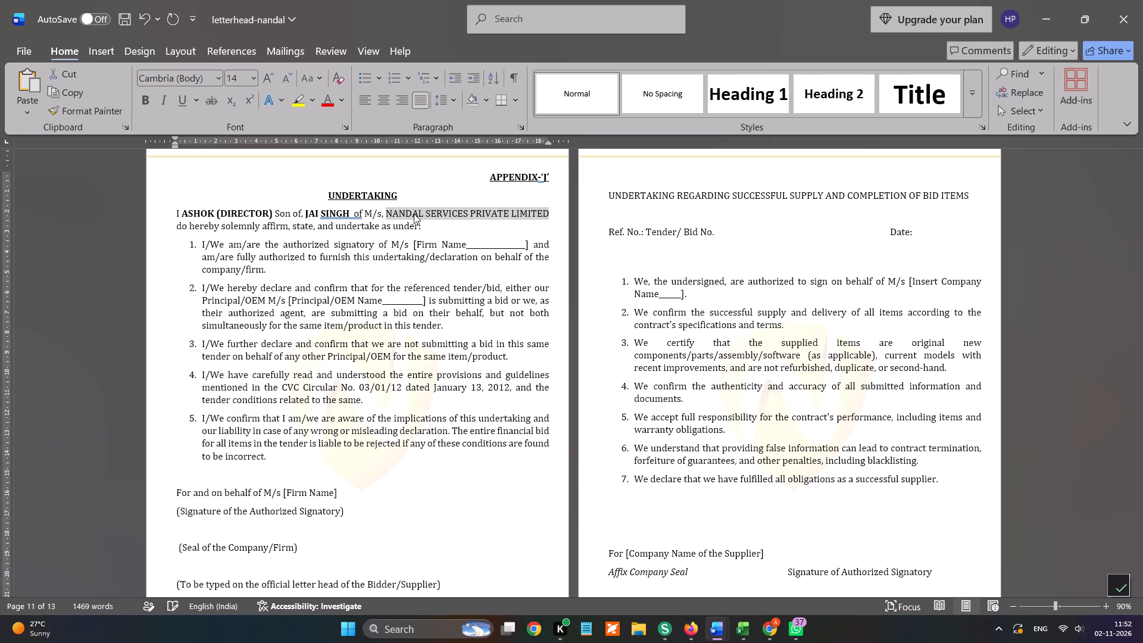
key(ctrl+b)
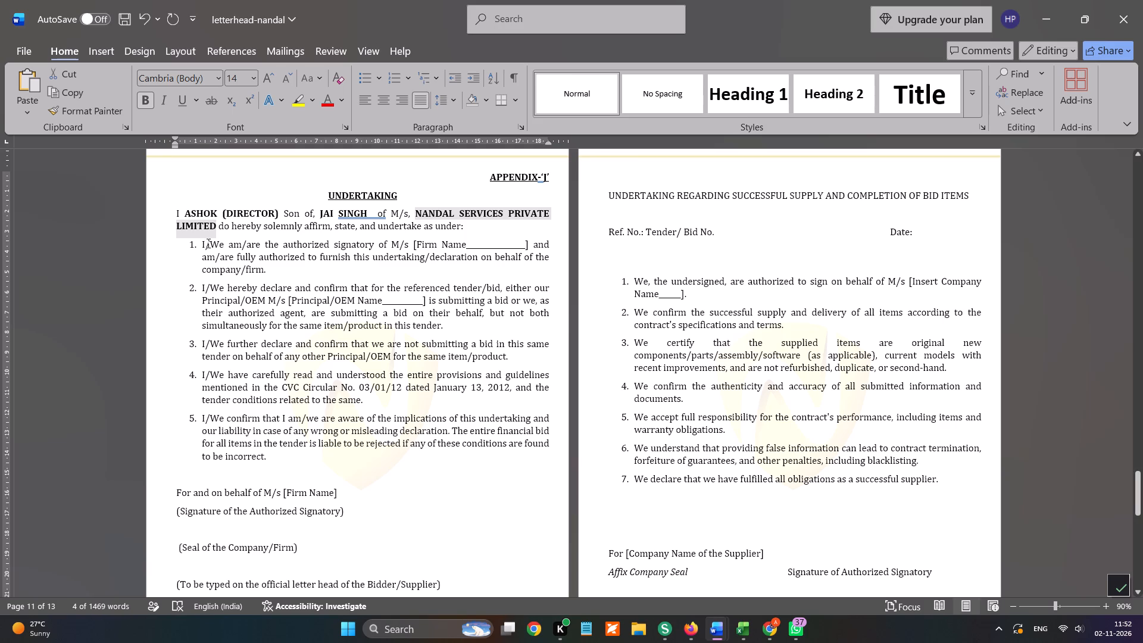
Change "I/We am/are" to "I am" at the start of item 1 in Appendix J.
click(208, 243)
key(Delete)
key(Delete)
key(BackSpace)
click(227, 247)
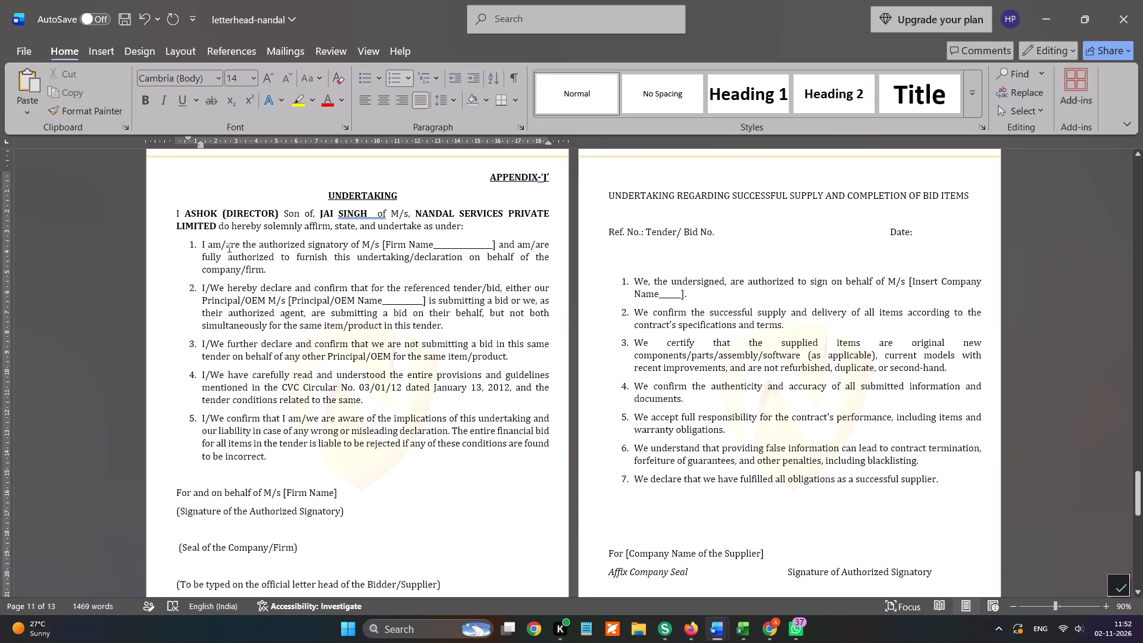
key(Delete)
key(Delete)
key(Delete)
key(BackSpace)
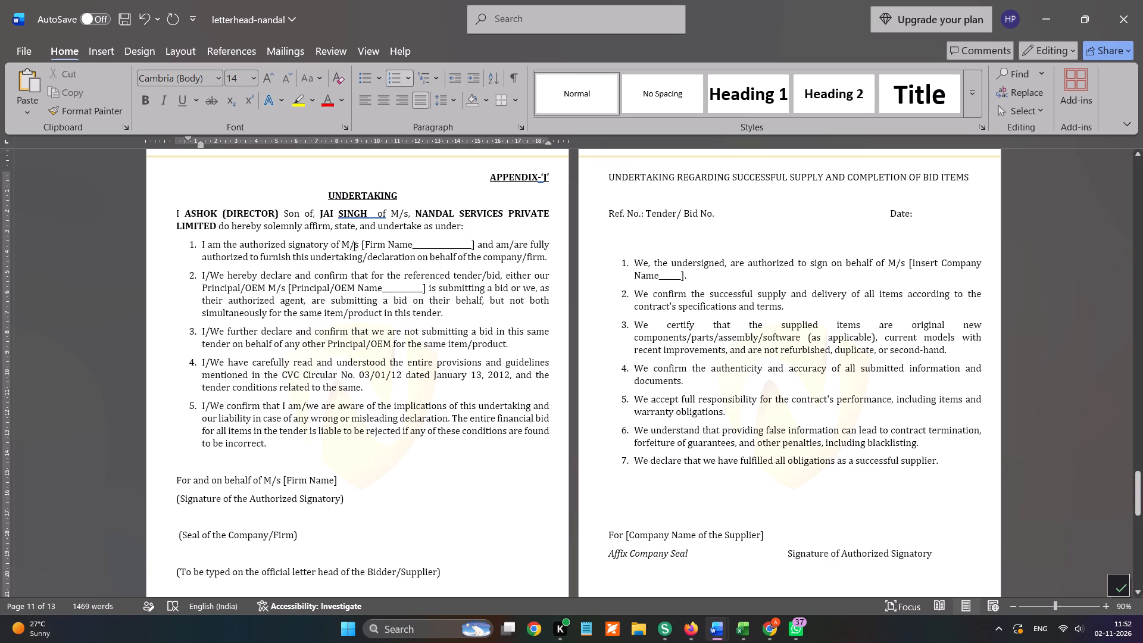
Replace the [Firm Name] placeholder in Appendix J's item 1 with NANDAL SERVICES PRIVATE LIMITED in bold.
drag(363, 242, 424, 242)
drag(424, 242, 444, 242)
key(BackSpace)
key(Delete)
key(BackSpace)
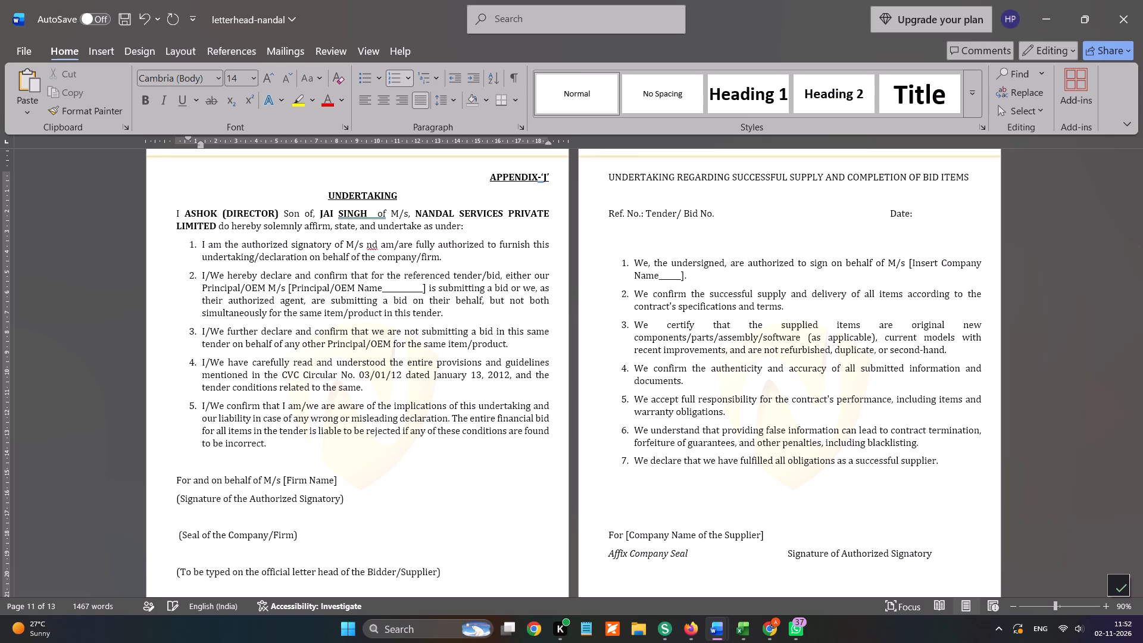
key(ctrl+z)
key(ctrl+z)
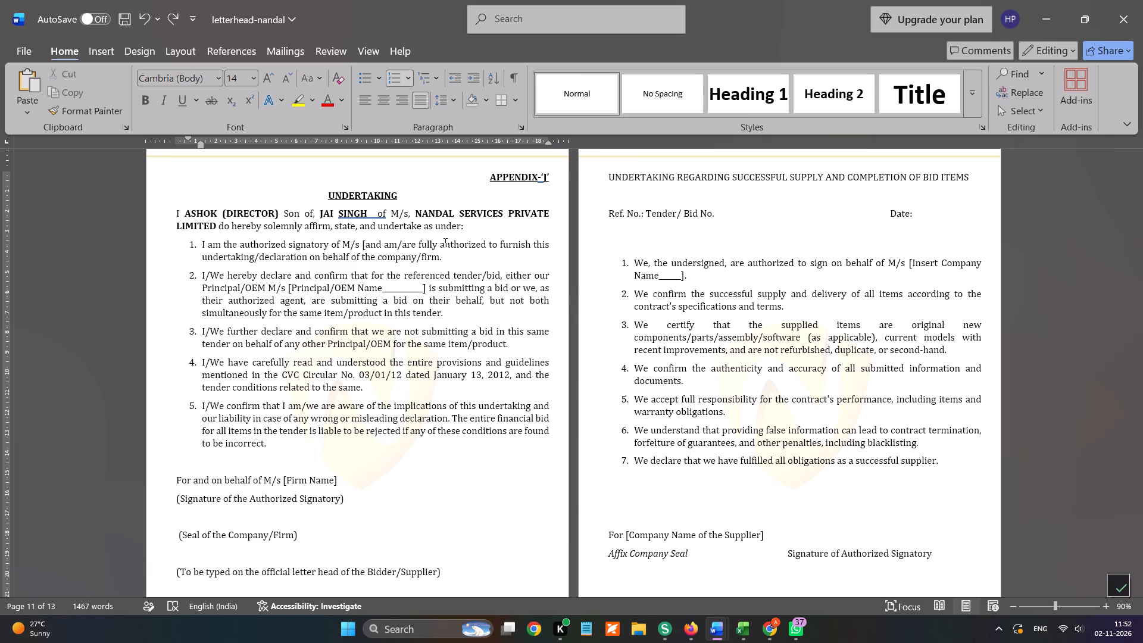
key(BackSpace)
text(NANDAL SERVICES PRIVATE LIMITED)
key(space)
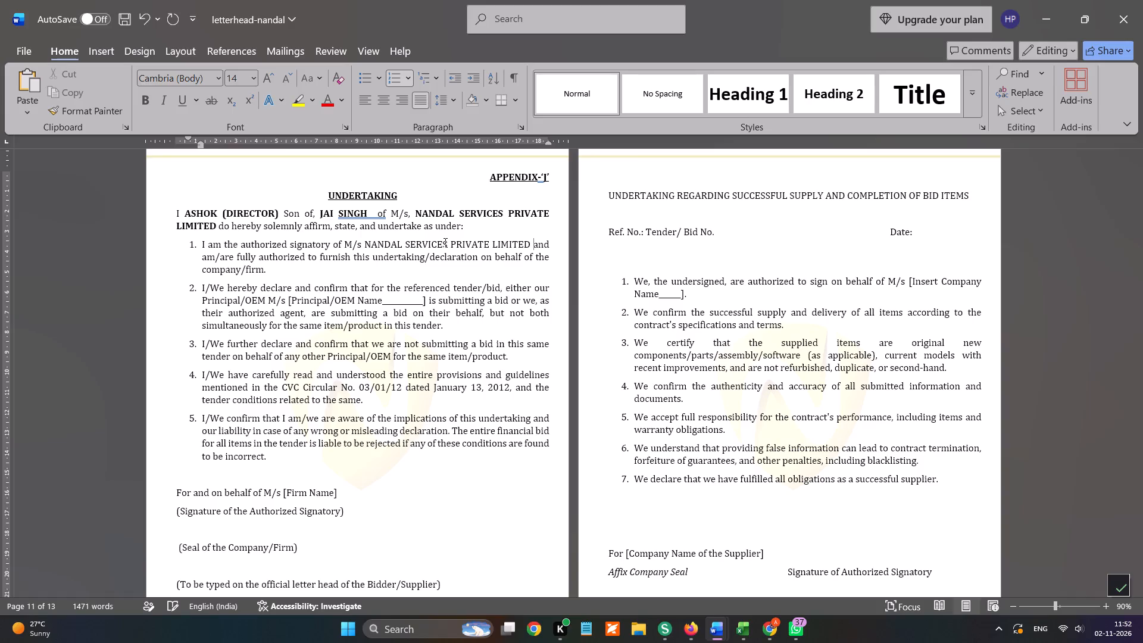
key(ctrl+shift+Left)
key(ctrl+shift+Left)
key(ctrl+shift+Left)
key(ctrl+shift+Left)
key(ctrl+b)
Change "I/We" to "I" at the start of item 2 in Appendix J.
scroll(410, 271, down, 1)
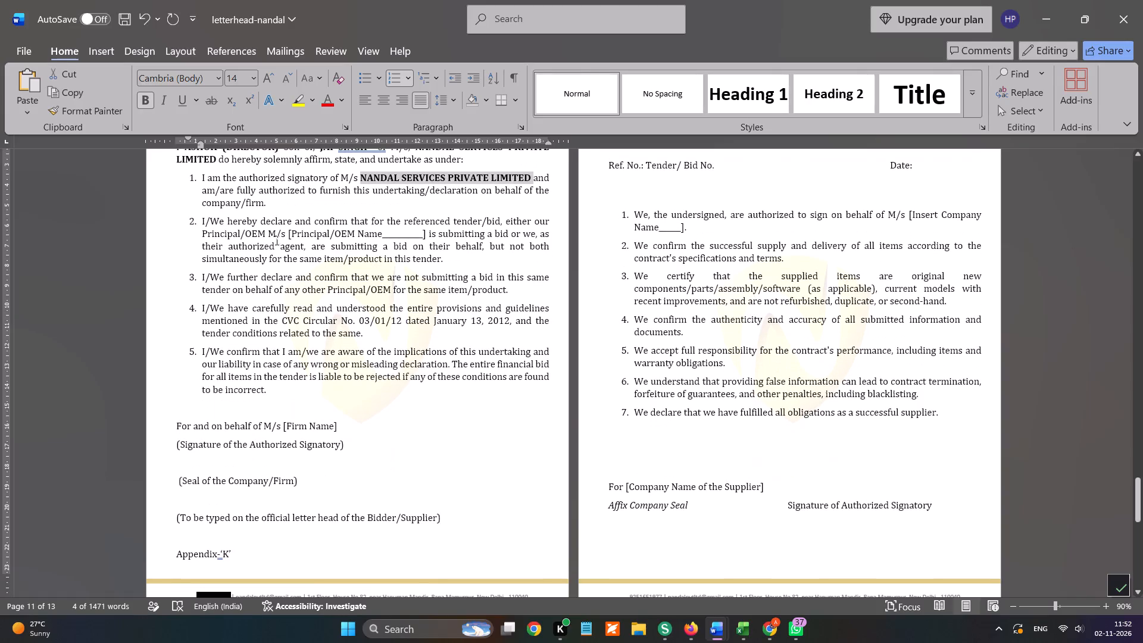
click(213, 221)
key(Delete)
key(Delete)
key(BackSpace)
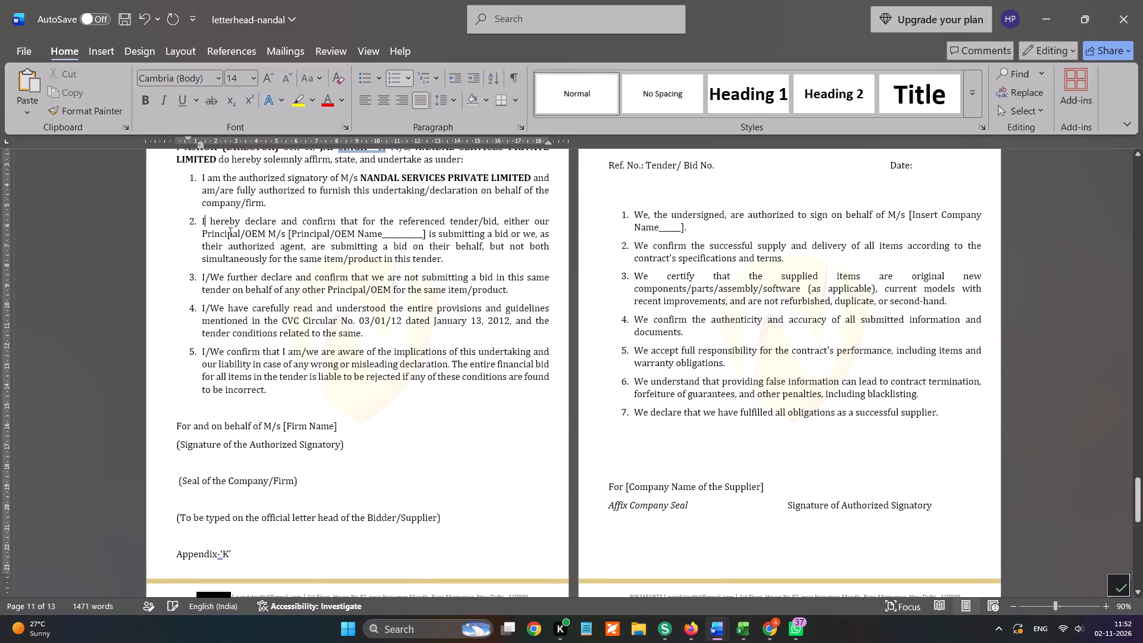
Delete the [Principal/OEM Name] placeholder and its brackets from item 2 in Appendix J.
drag(291, 234, 400, 235)
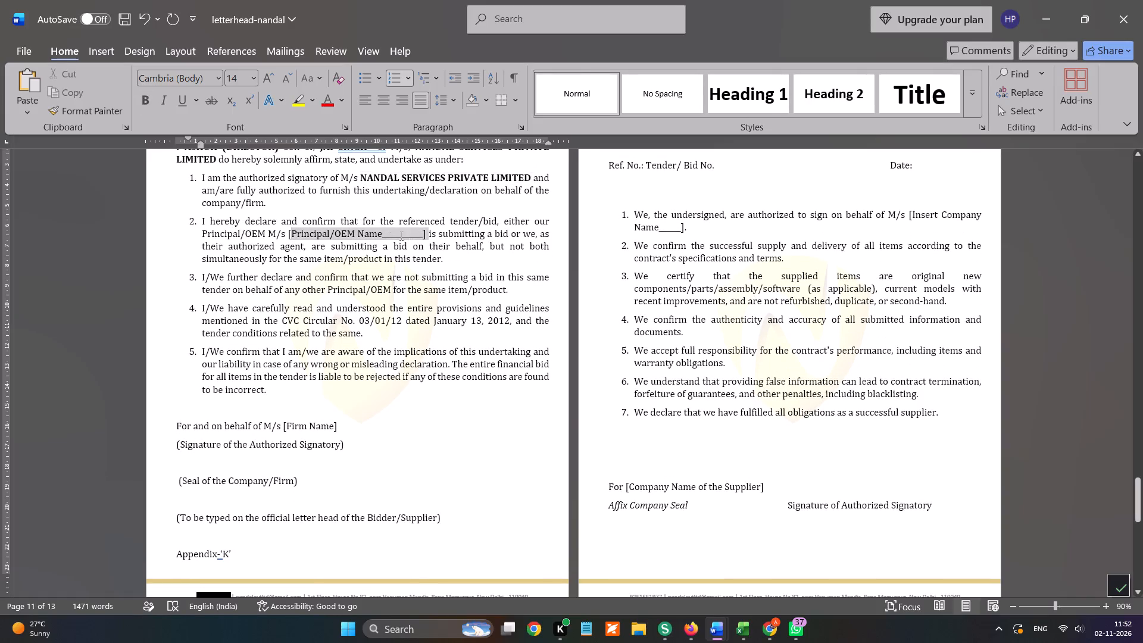
drag(400, 235, 407, 235)
key(BackSpace)
key(BackSpace)
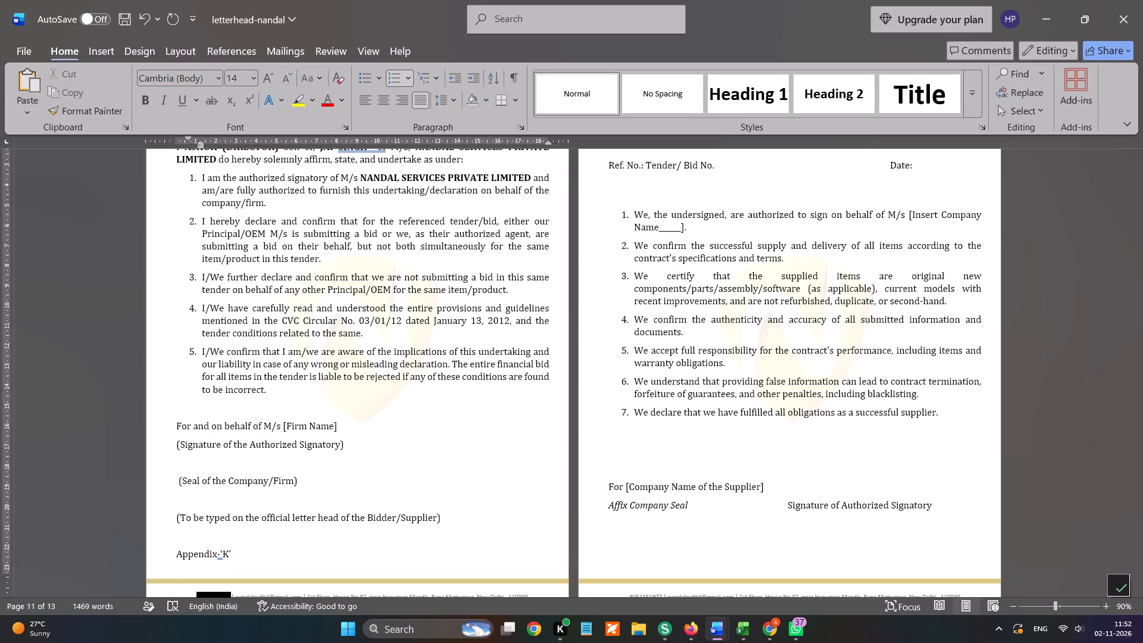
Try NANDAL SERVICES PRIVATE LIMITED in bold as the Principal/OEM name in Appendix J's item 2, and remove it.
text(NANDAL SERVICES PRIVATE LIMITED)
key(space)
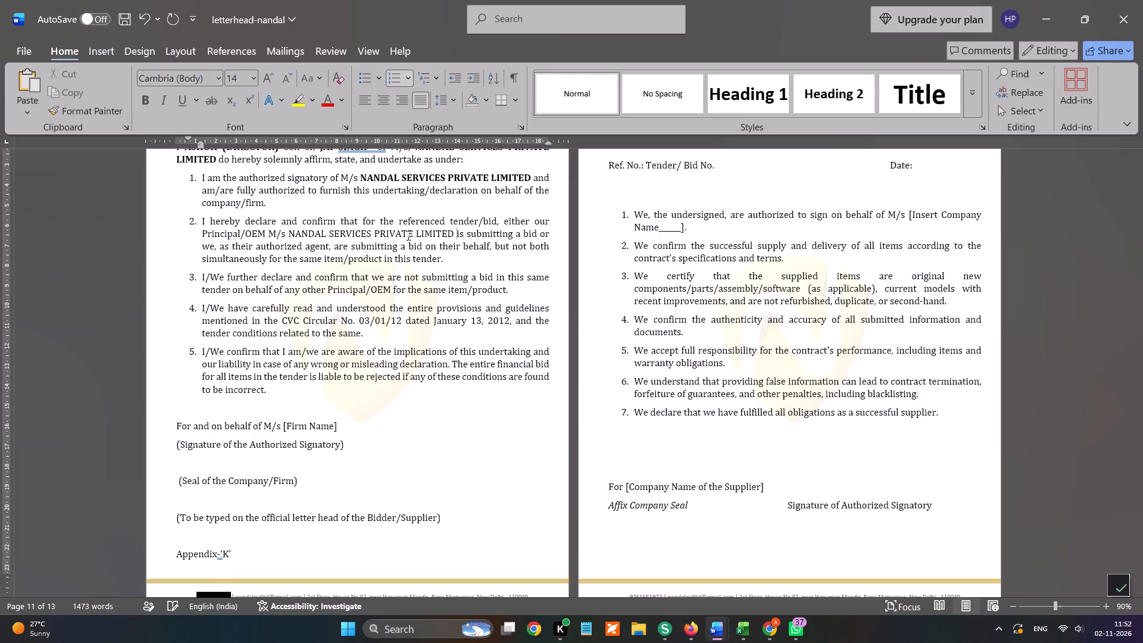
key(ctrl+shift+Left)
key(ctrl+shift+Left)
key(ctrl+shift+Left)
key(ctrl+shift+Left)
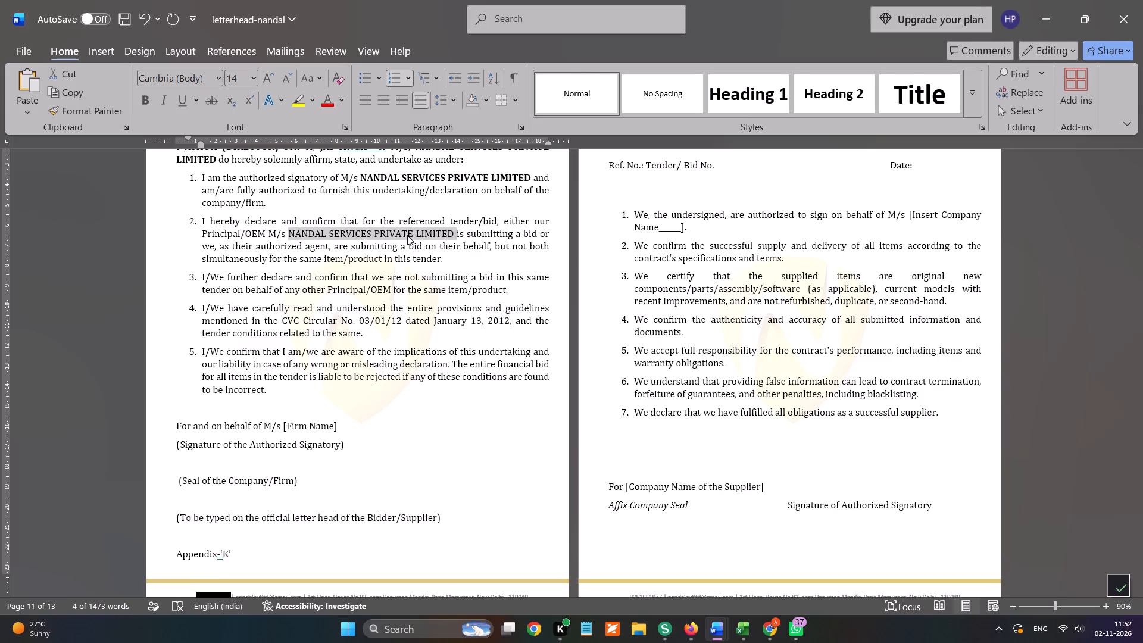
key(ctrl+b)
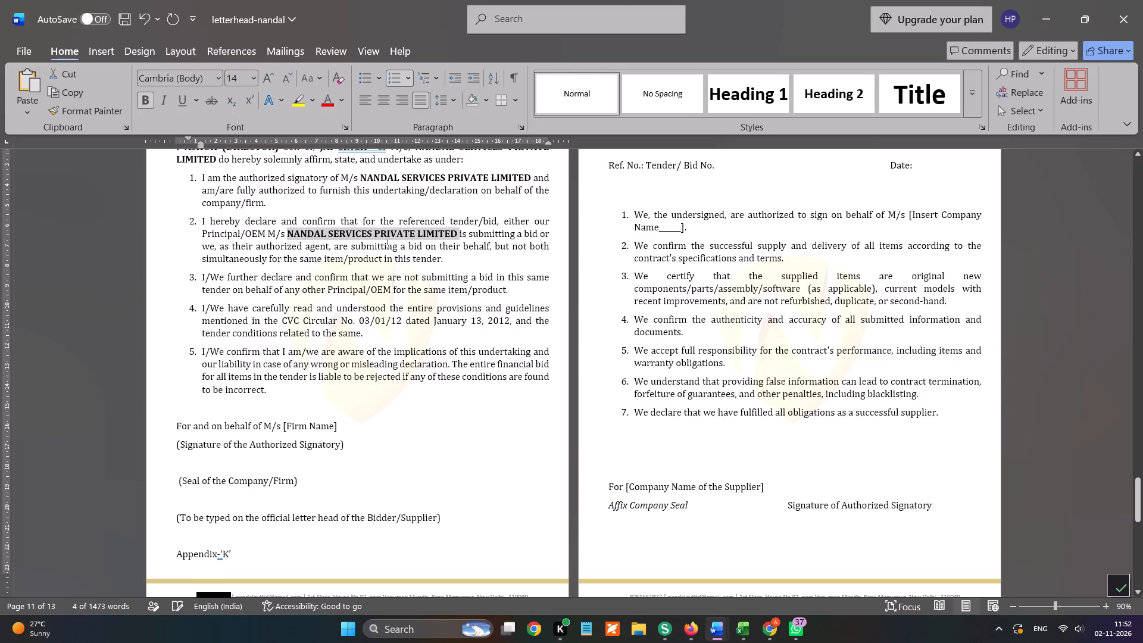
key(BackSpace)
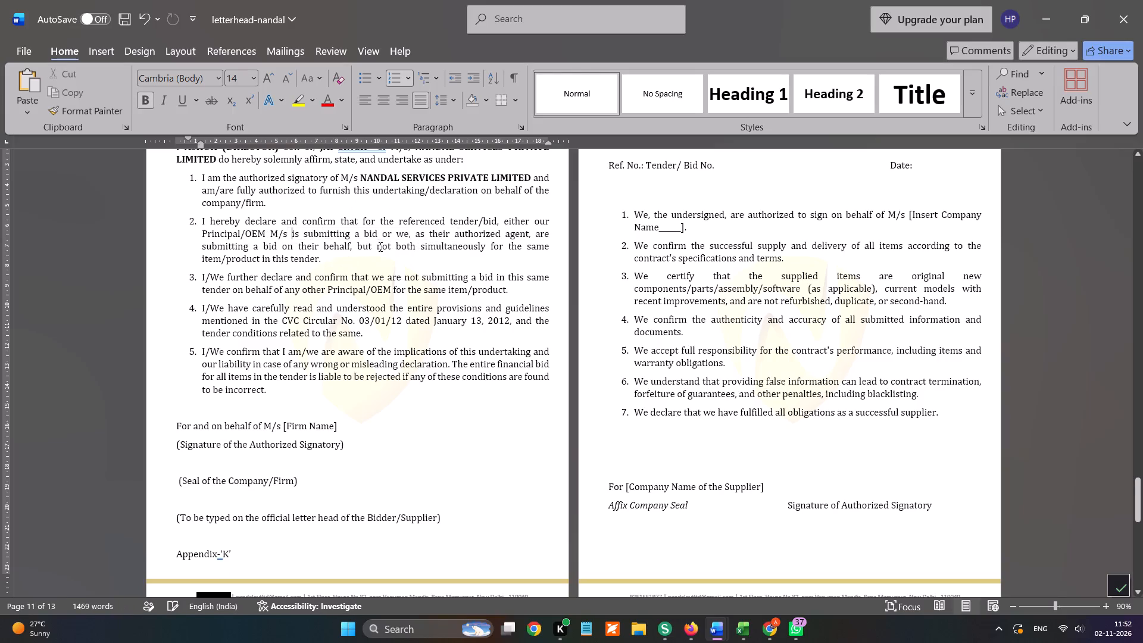
Change the opening "I/We" to "I" in items 3, 4 and 5 of Appendix J.
scroll(314, 257, down, 1)
click(211, 211)
key(Delete)
key(Delete)
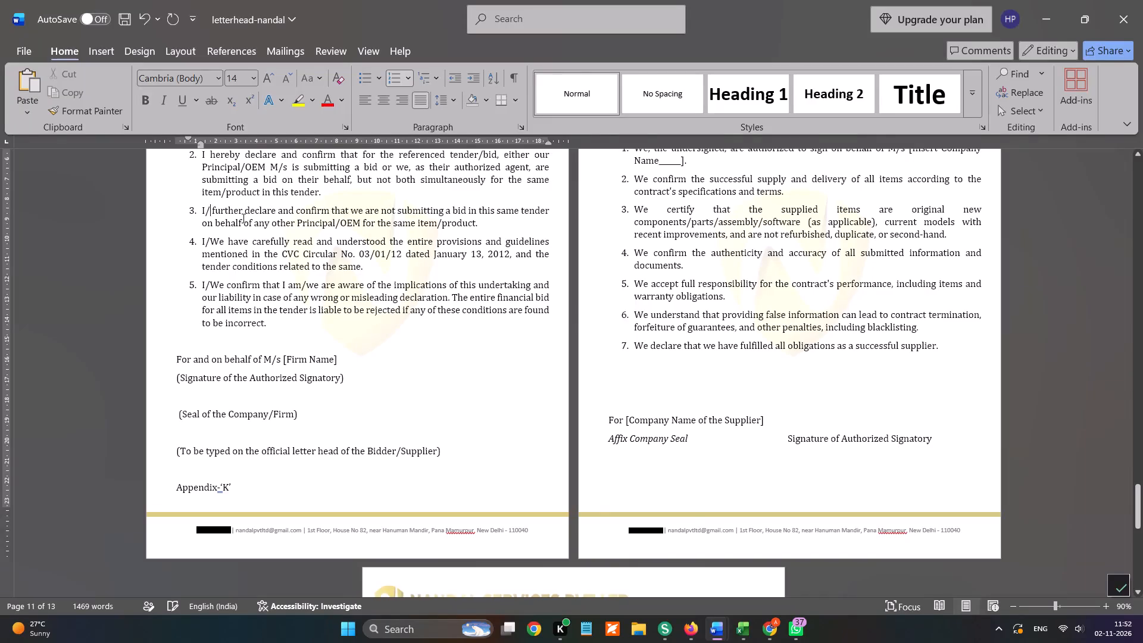
key(BackSpace)
click(210, 243)
key(Delete)
key(Delete)
key(BackSpace)
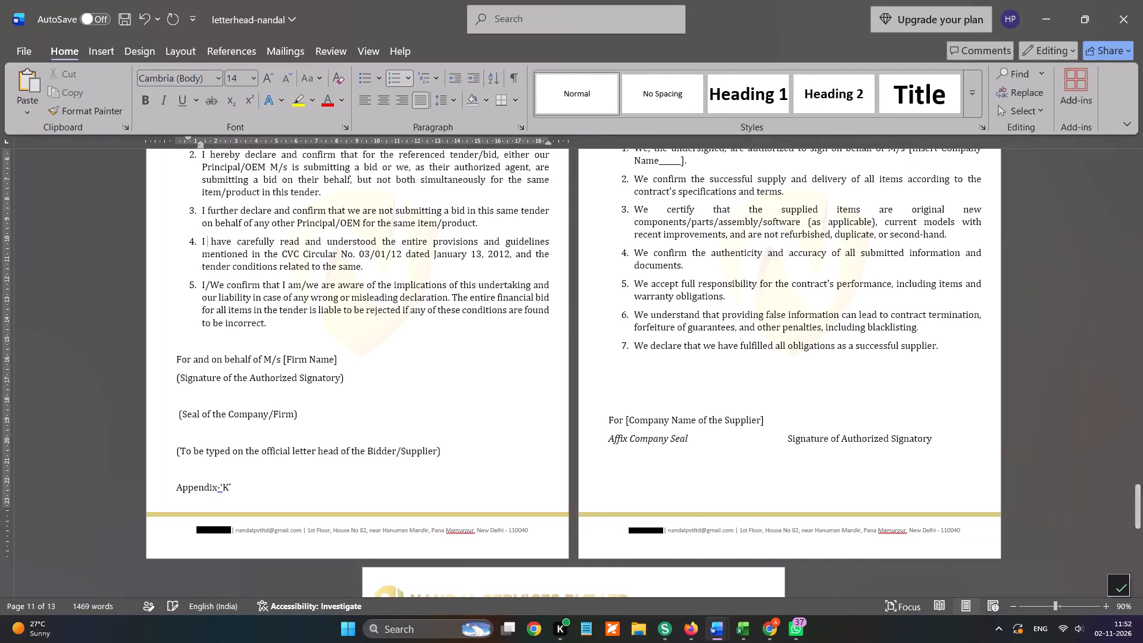
click(208, 285)
key(Delete)
key(Delete)
key(BackSpace)
Delete Appendix J's template signature and seal lines together with the letterhead typing note below them.
scroll(304, 288, down, 1)
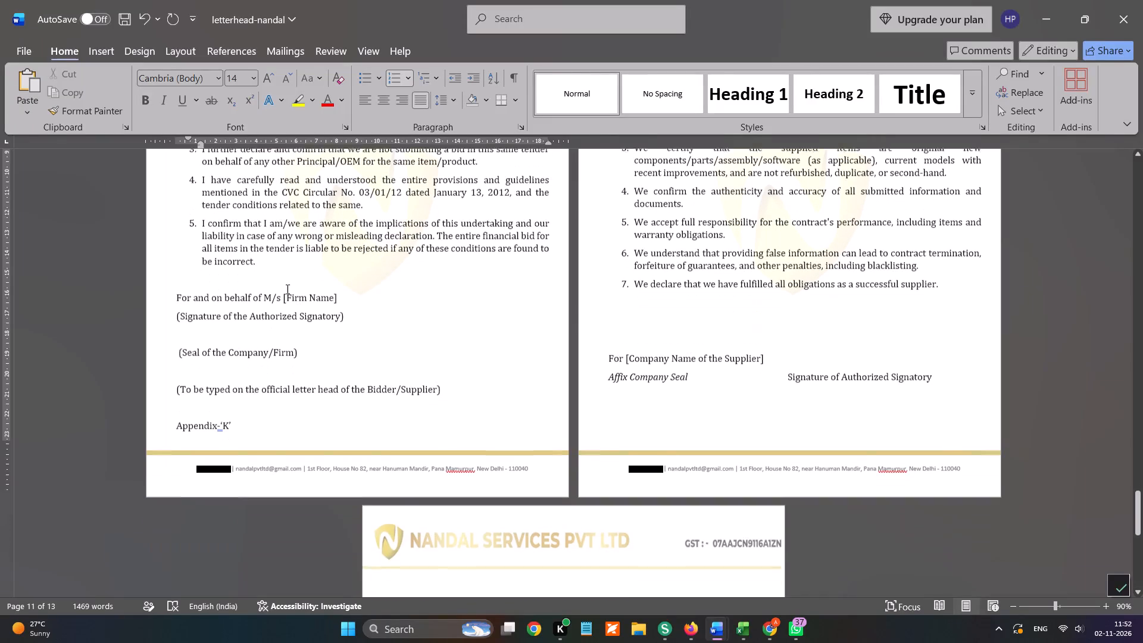
drag(173, 295, 301, 351)
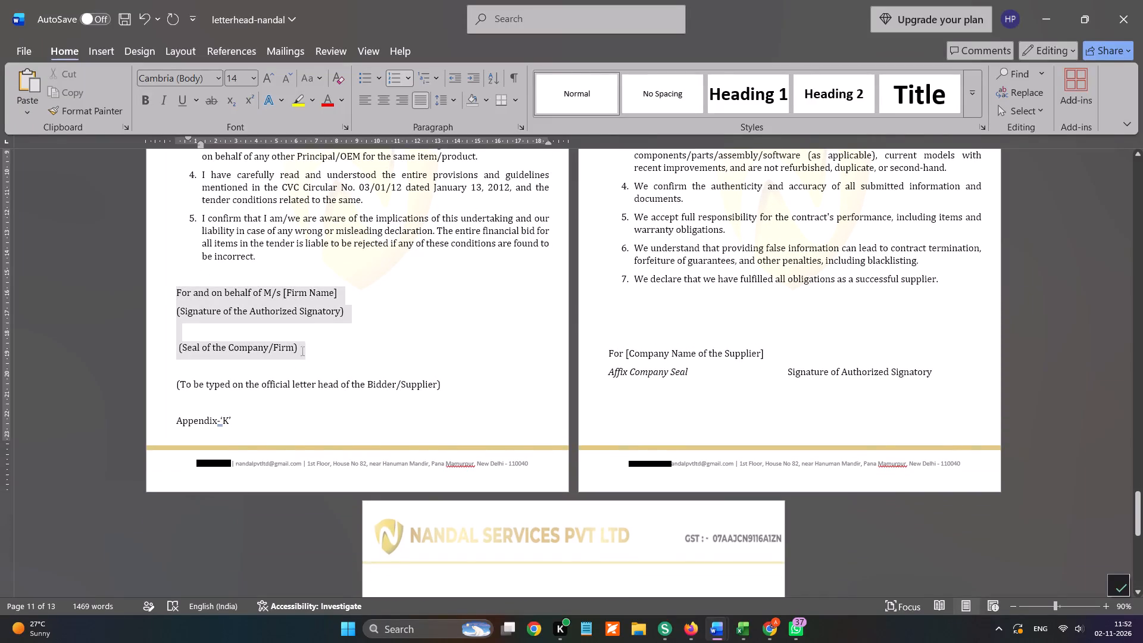
drag(301, 351, 455, 389)
key(BackSpace)
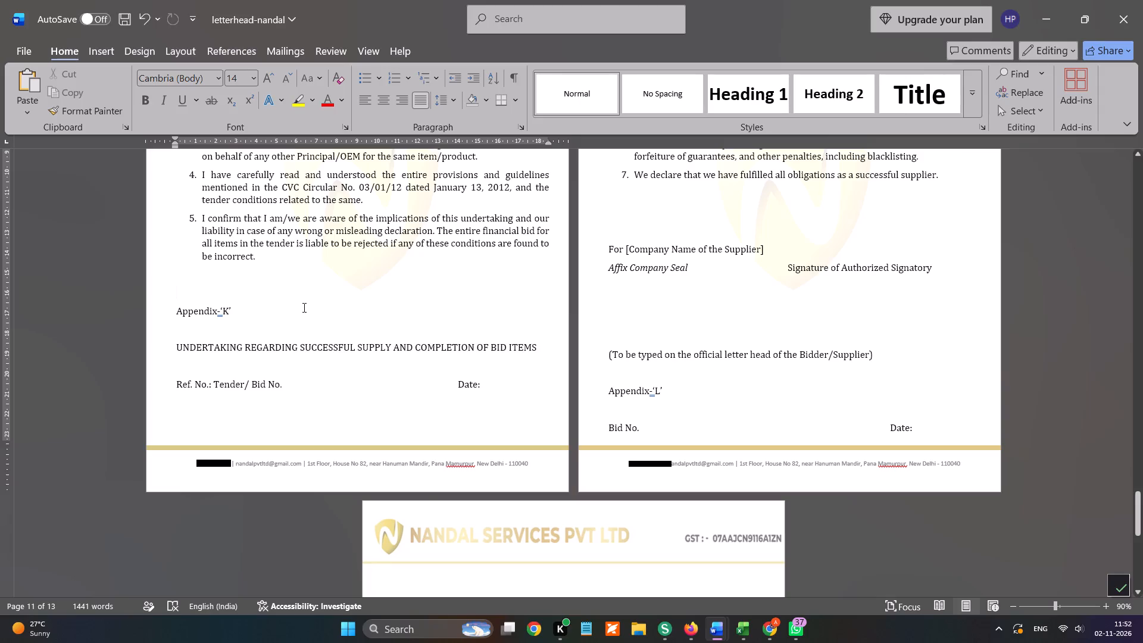
Enter "FOR NANDAL SERVICES PRIVATE LIMITED" below Appendix J's items, followed by a line with the director's name and "(DIRECTOR)" in capitals.
key(Return)
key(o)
key(BackSpace)
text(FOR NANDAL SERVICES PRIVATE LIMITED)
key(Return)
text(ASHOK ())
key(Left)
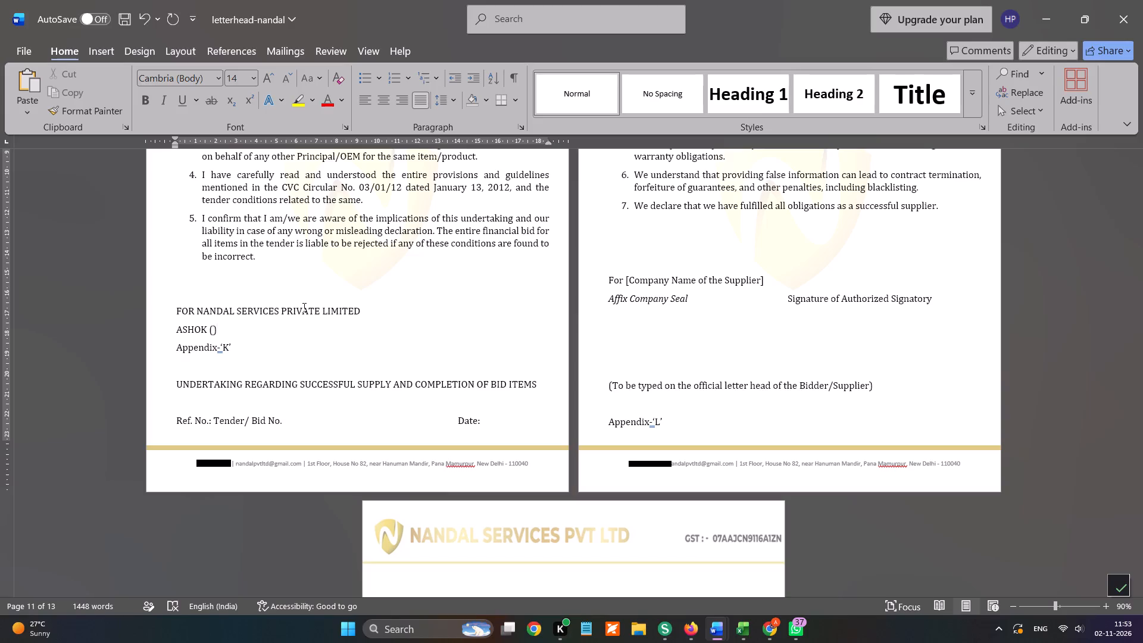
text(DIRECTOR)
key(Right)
Add the lines "DATE: 02-11-2026" and "PLACE: DELHI" beneath the director's line in Appendix J.
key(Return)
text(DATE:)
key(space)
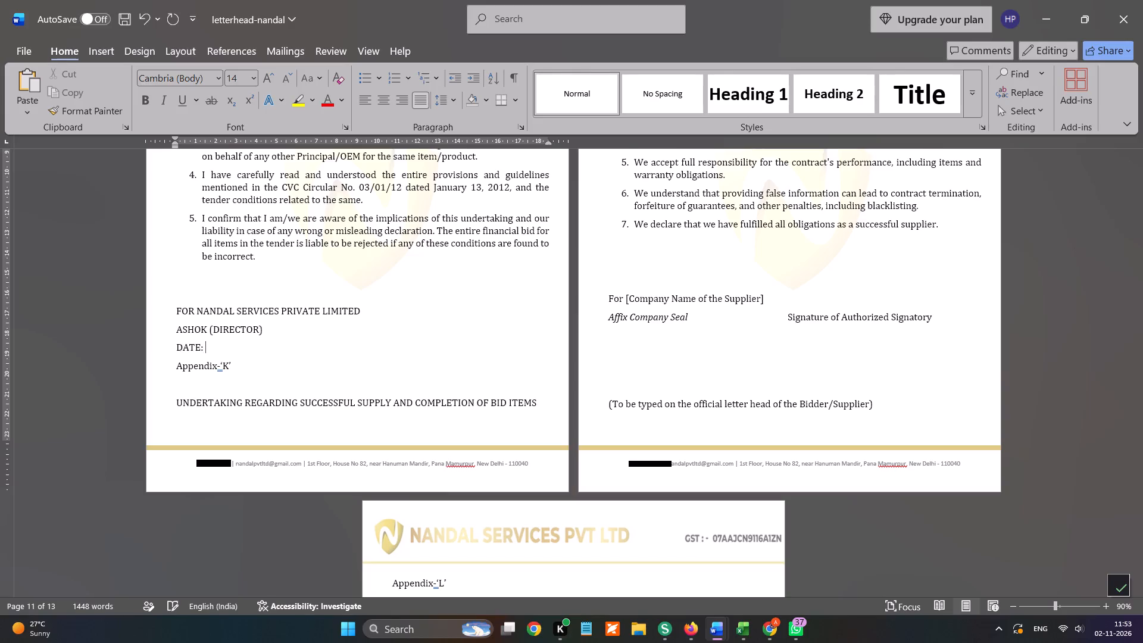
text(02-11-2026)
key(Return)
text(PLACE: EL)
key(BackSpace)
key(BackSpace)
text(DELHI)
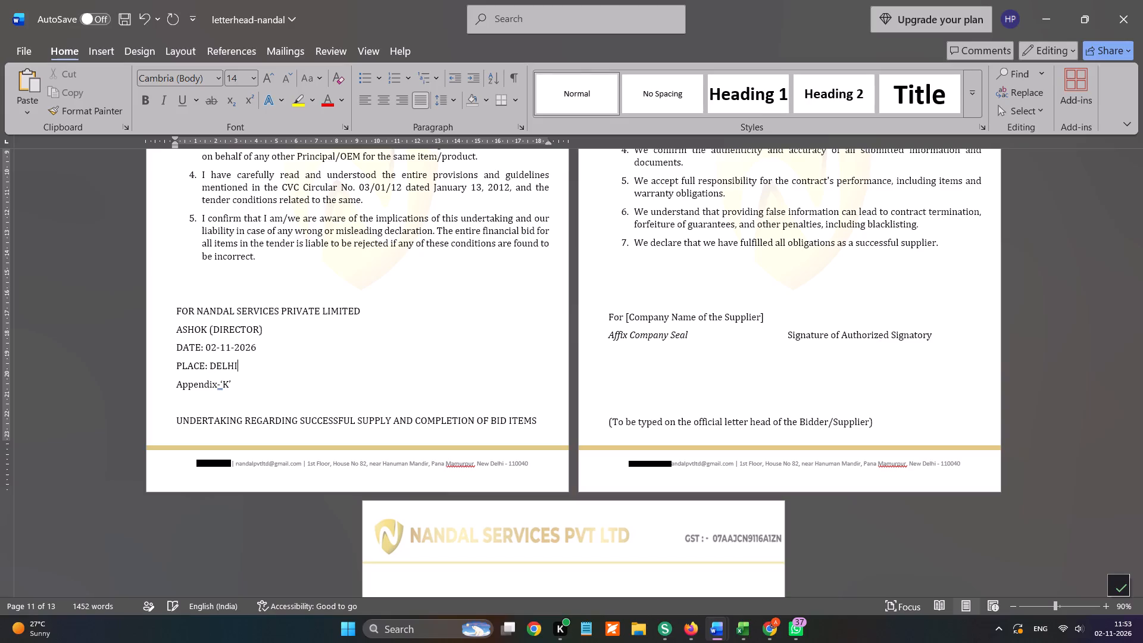
Make the four-line sign-off block of Appendix J bold.
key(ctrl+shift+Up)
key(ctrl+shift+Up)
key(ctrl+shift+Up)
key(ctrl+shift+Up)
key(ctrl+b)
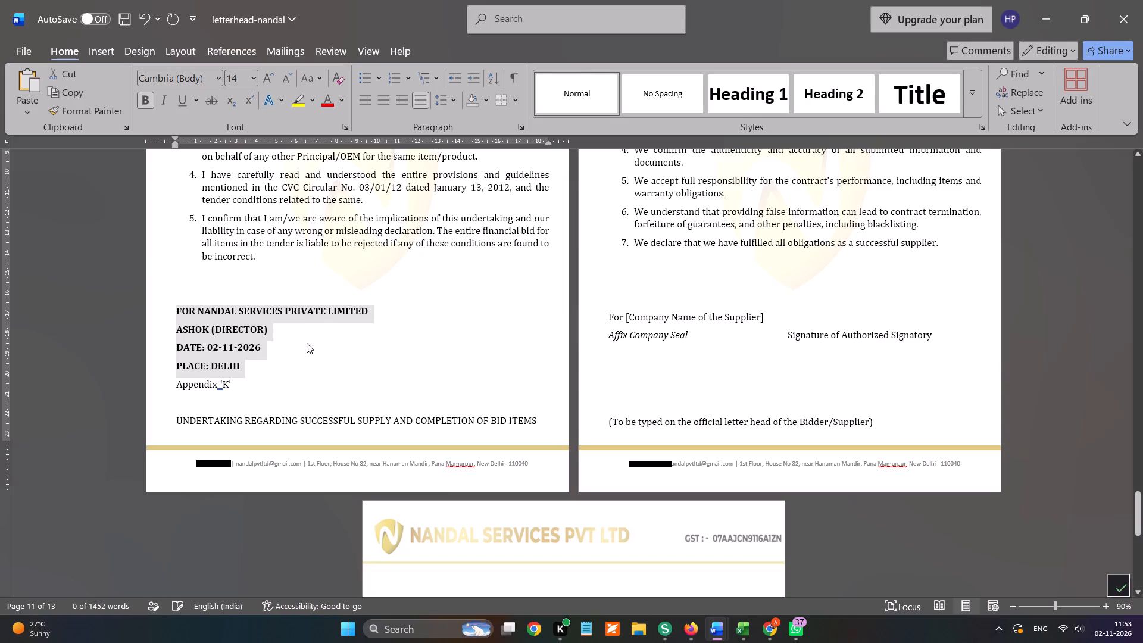
Insert a page break after Appendix J's place line and remove the blank line above the Appendix K heading.
click(256, 372)
key(ctrl+Return)
scroll(516, 335, up, 2)
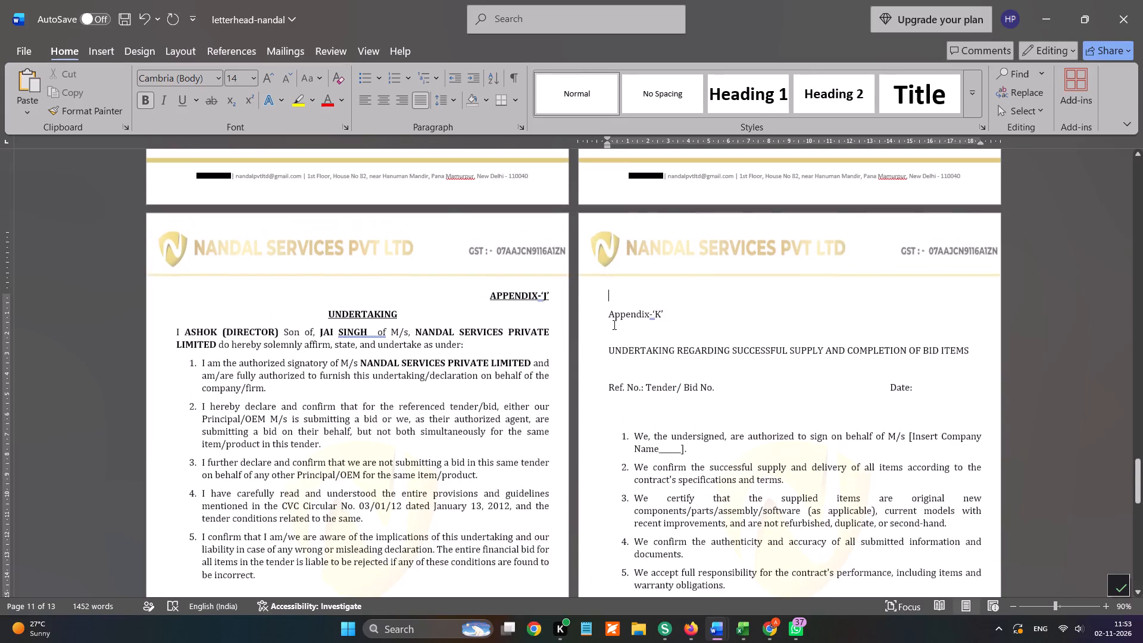
key(Delete)
Format the Appendix-'K' heading as right-aligned, bold and underlined.
drag(679, 300, 604, 293)
key(ctrl+r)
key(ctrl+b)
key(ctrl+u)
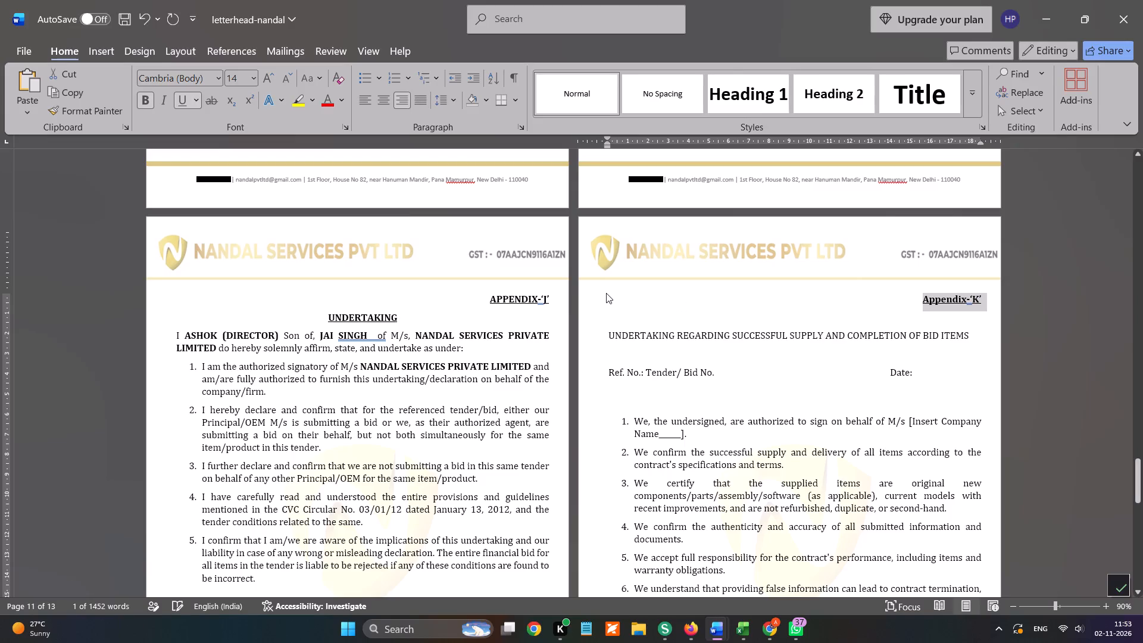
Convert the Appendix-'K' heading to uppercase.
key(alt+g)
key(alt+h)
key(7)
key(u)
click(830, 307)
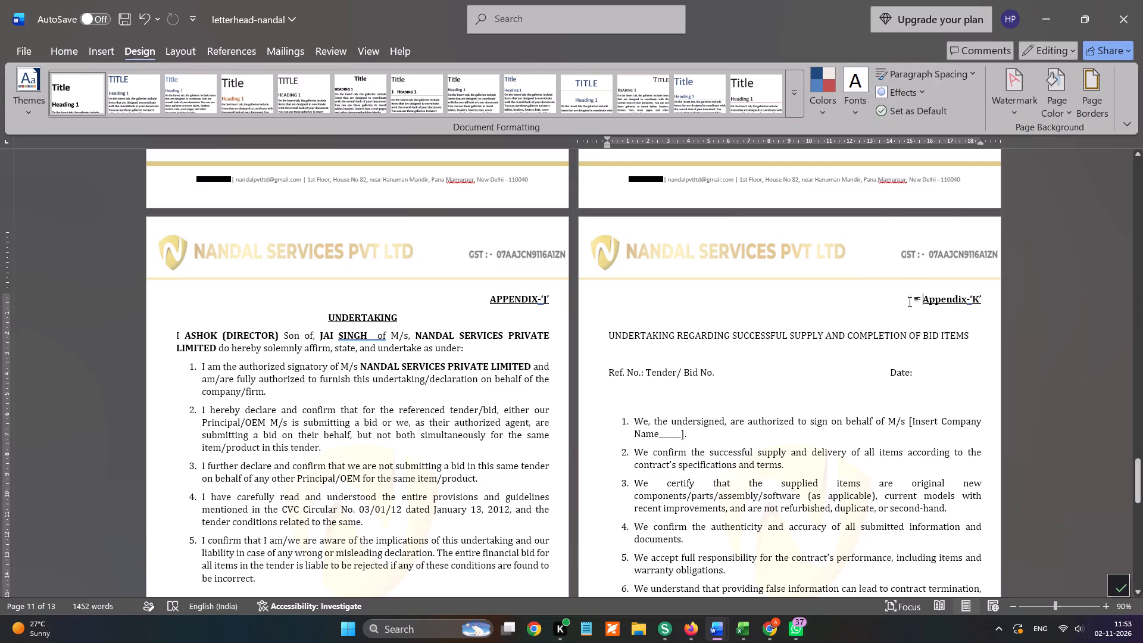
drag(908, 302, 983, 303)
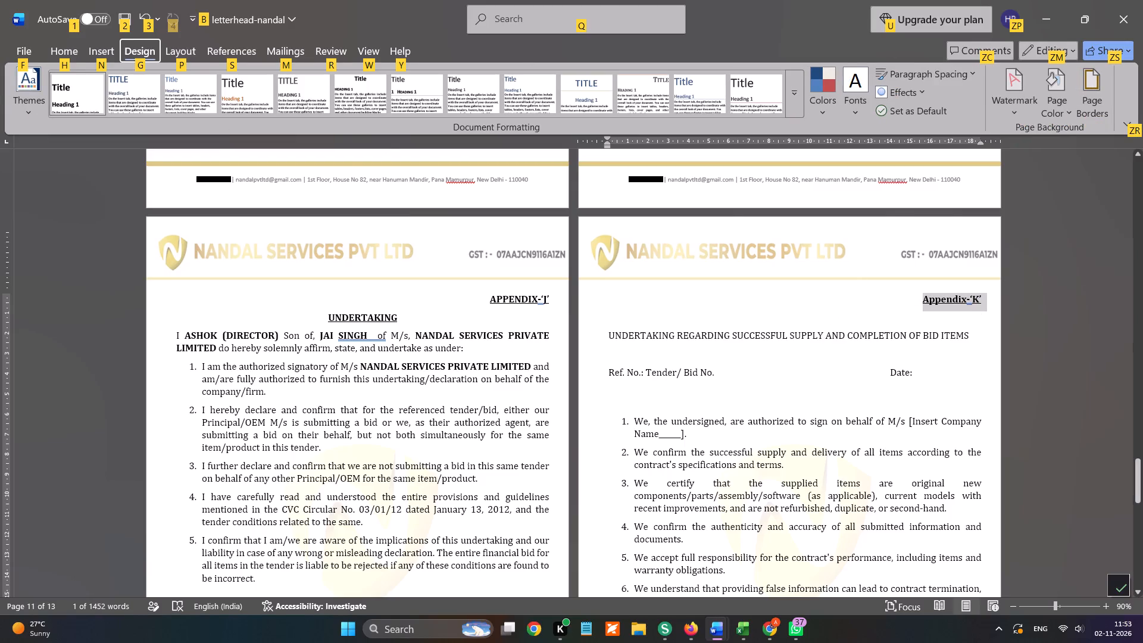
click(64, 55)
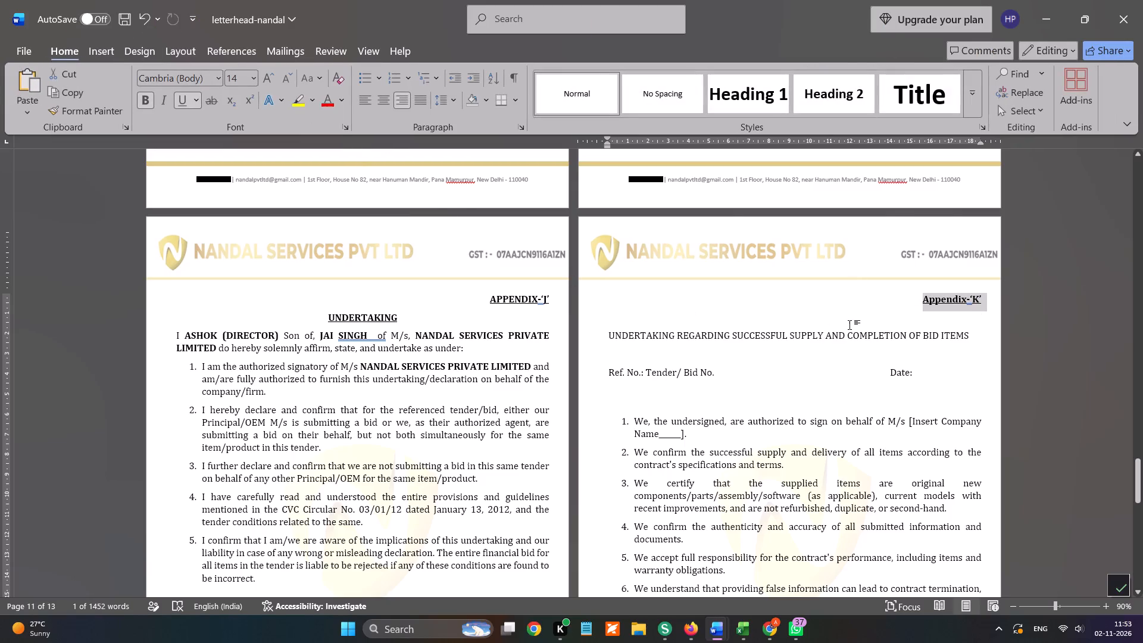
key(alt+h)
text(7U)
click(869, 330)
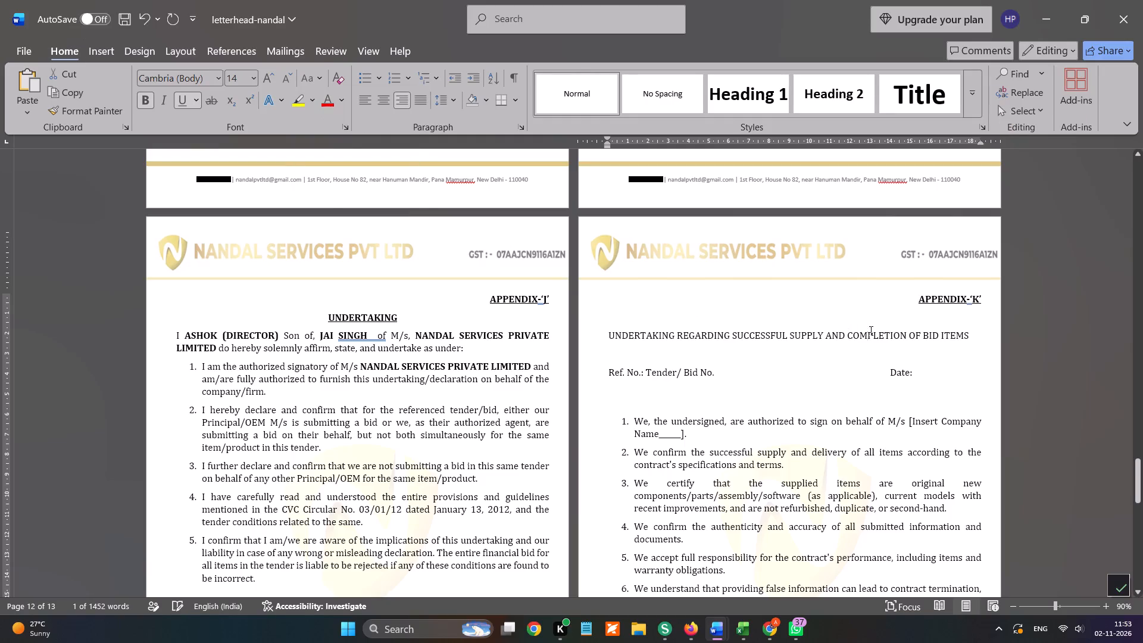
Remove the blank line above Appendix K's undertaking title and make the title centred, bold and underlined.
click(610, 314)
key(Delete)
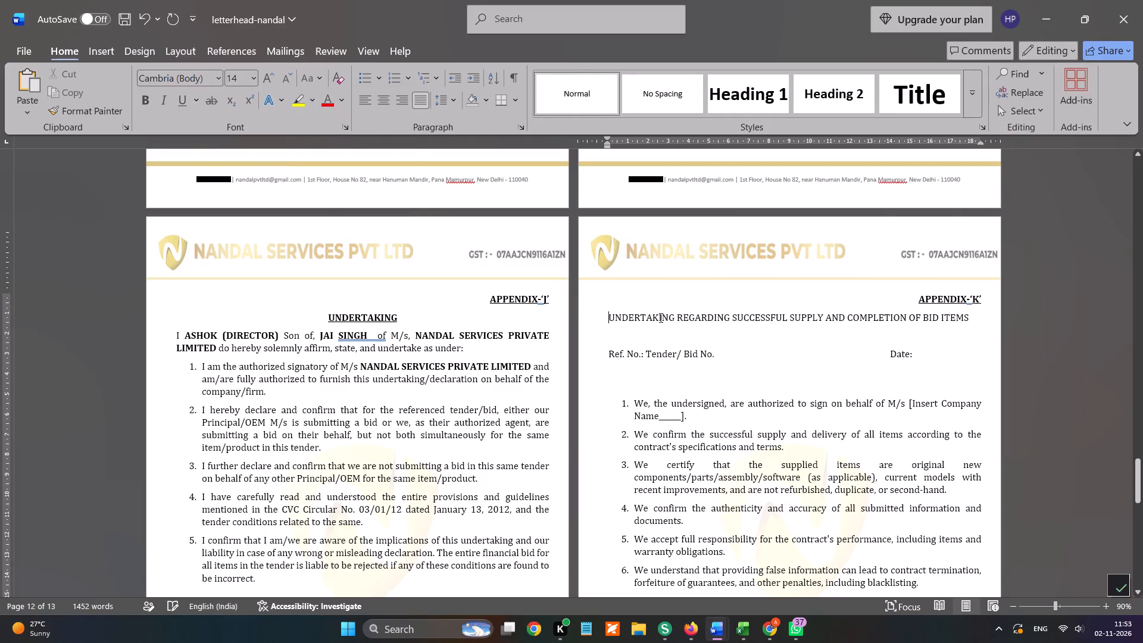
drag(605, 317, 964, 319)
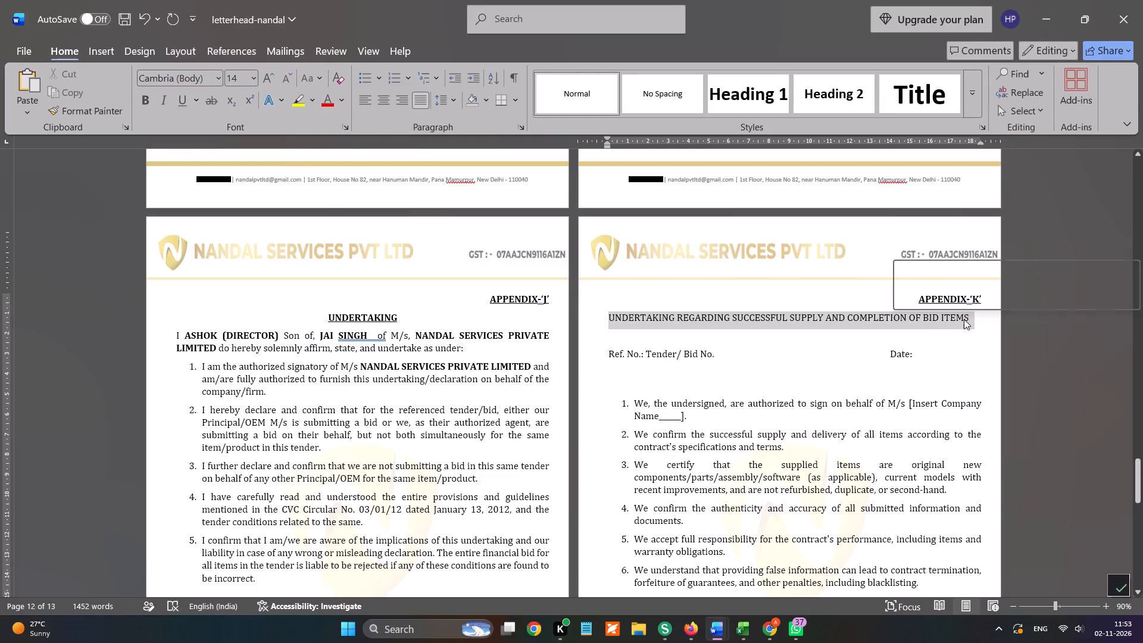
key(ctrl+e)
key(ctrl+b)
key(ctrl+u)
click(874, 335)
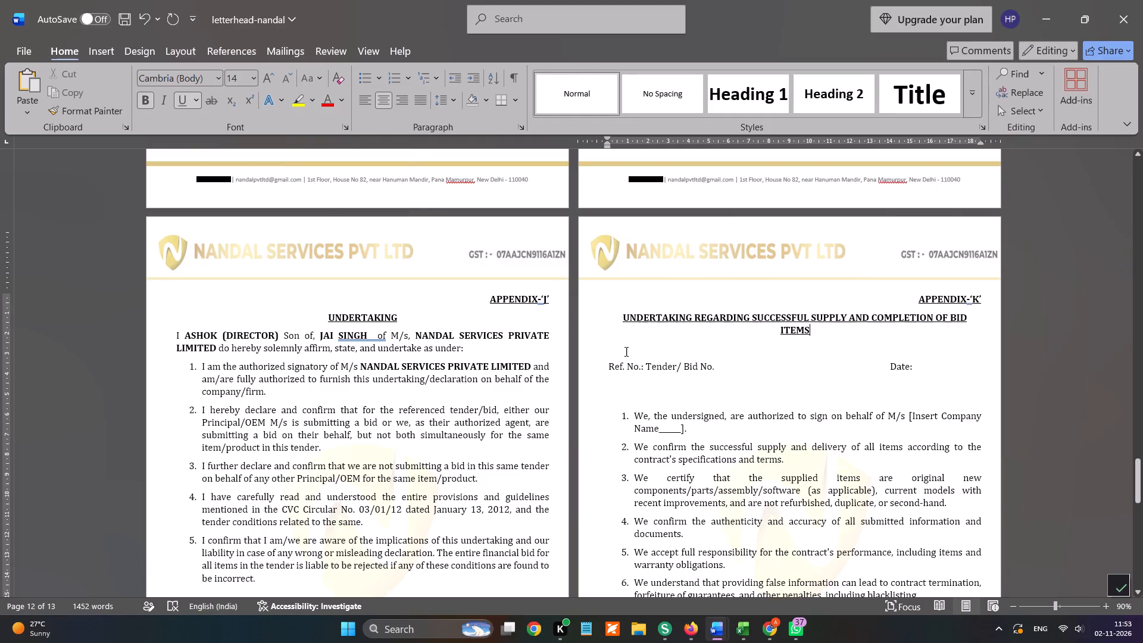
Delete the "Ref. No.: Tender/ Bid No." and "Date:" line with its surrounding blank lines from Appendix K.
drag(586, 360, 927, 380)
key(BackSpace)
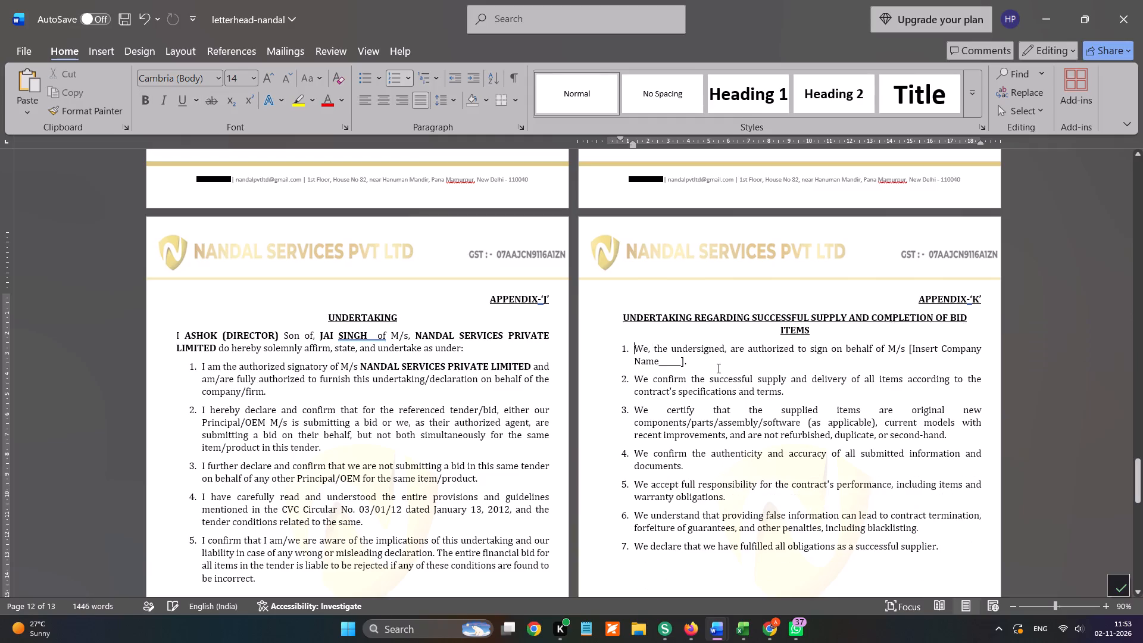
Replace the company name placeholder in item 1 of Appendix K with NANDAL SERVICES PRIVATE LIMITED in bold.
click(654, 348)
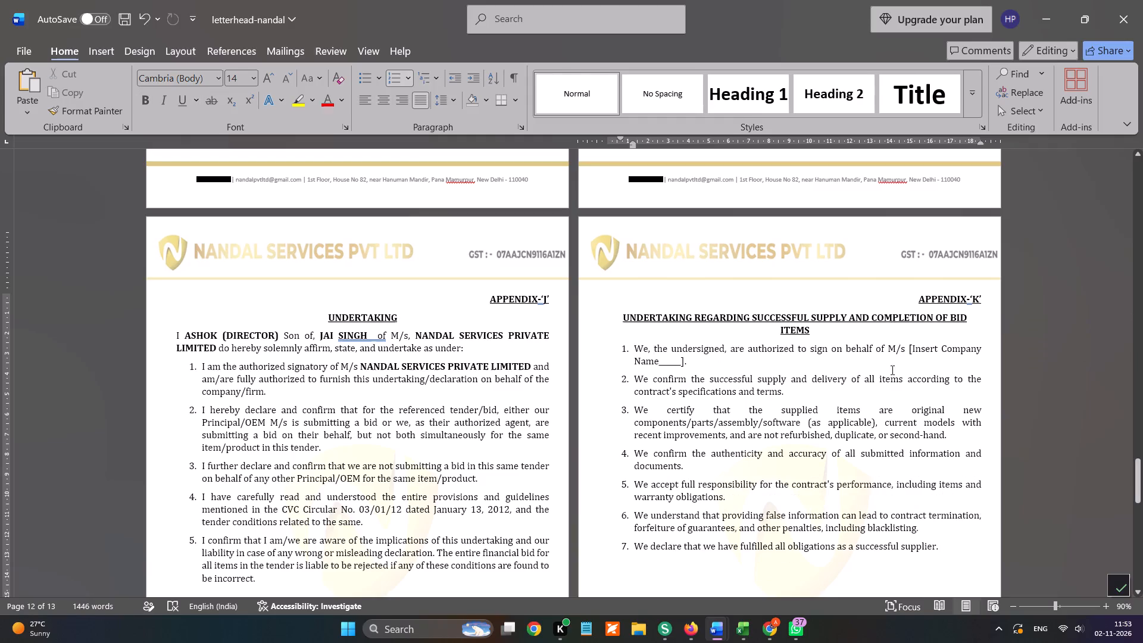
drag(910, 349, 966, 361)
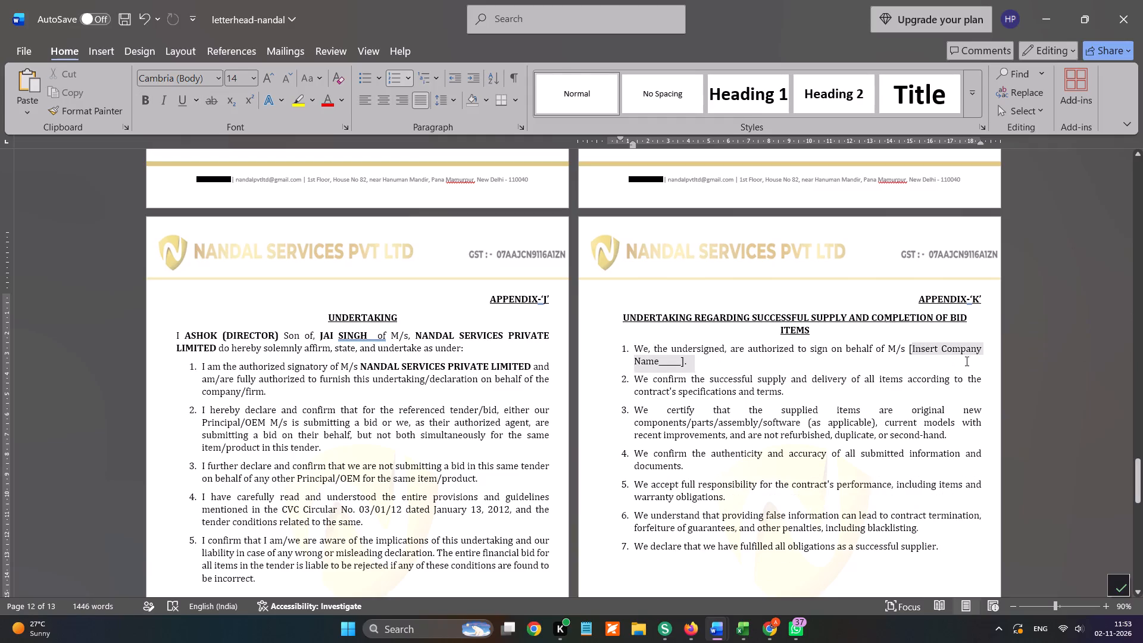
key(BackSpace)
key(BackSpace)
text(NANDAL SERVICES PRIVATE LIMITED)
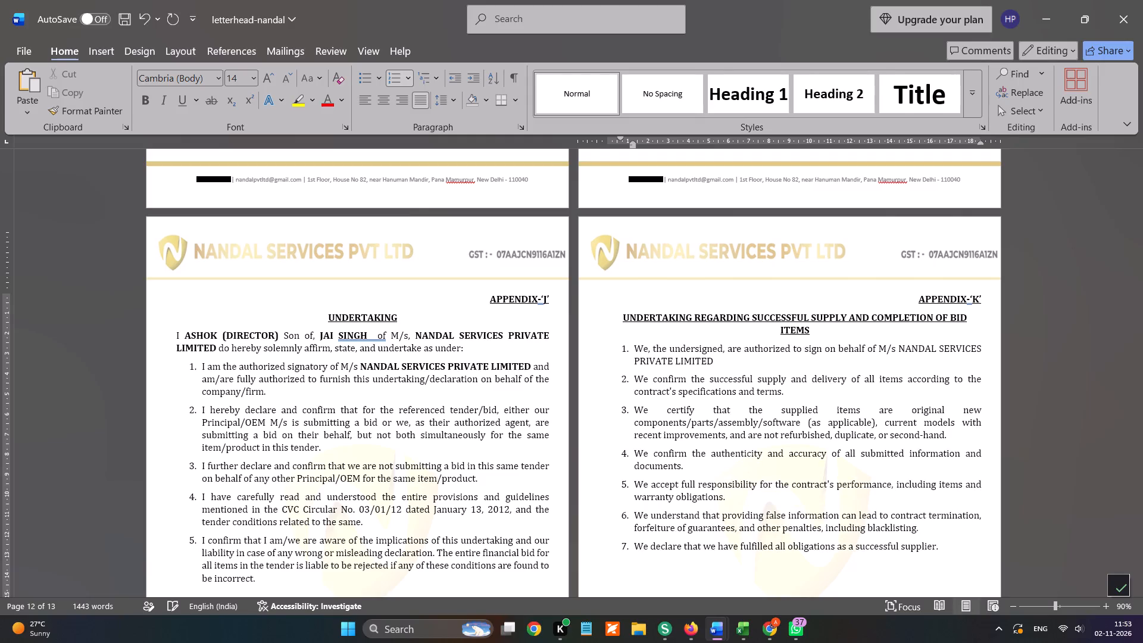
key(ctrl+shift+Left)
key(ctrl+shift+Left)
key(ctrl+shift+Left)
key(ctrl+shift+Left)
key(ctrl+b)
Replace "/parts/" with a space in item 3 of Appendix K.
scroll(928, 372, down, 1)
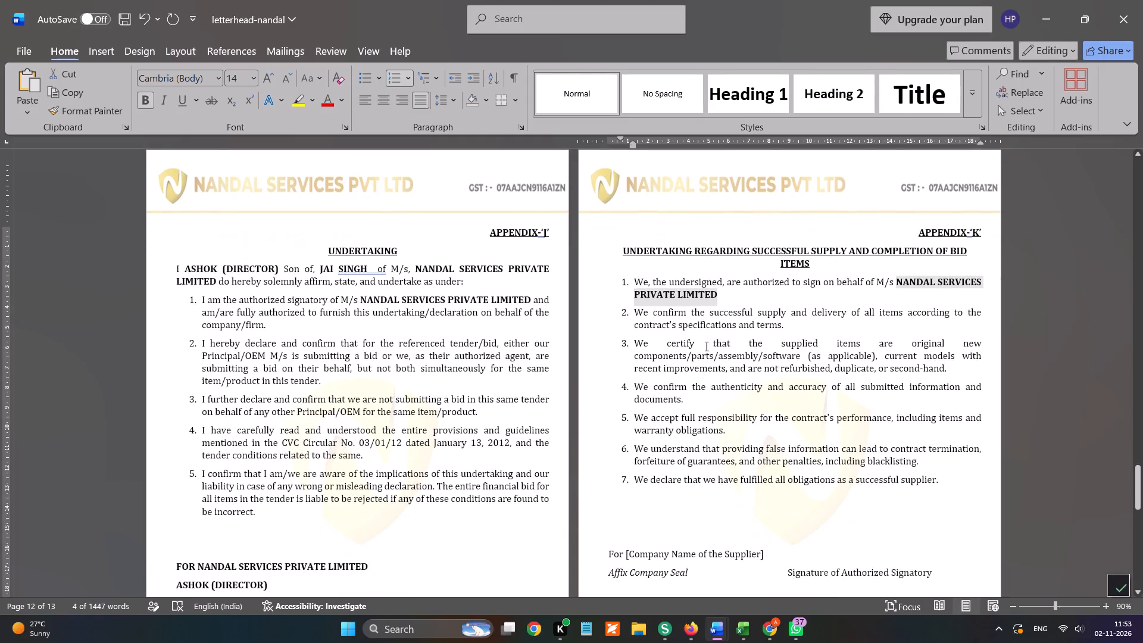
scroll(644, 380, down, 2)
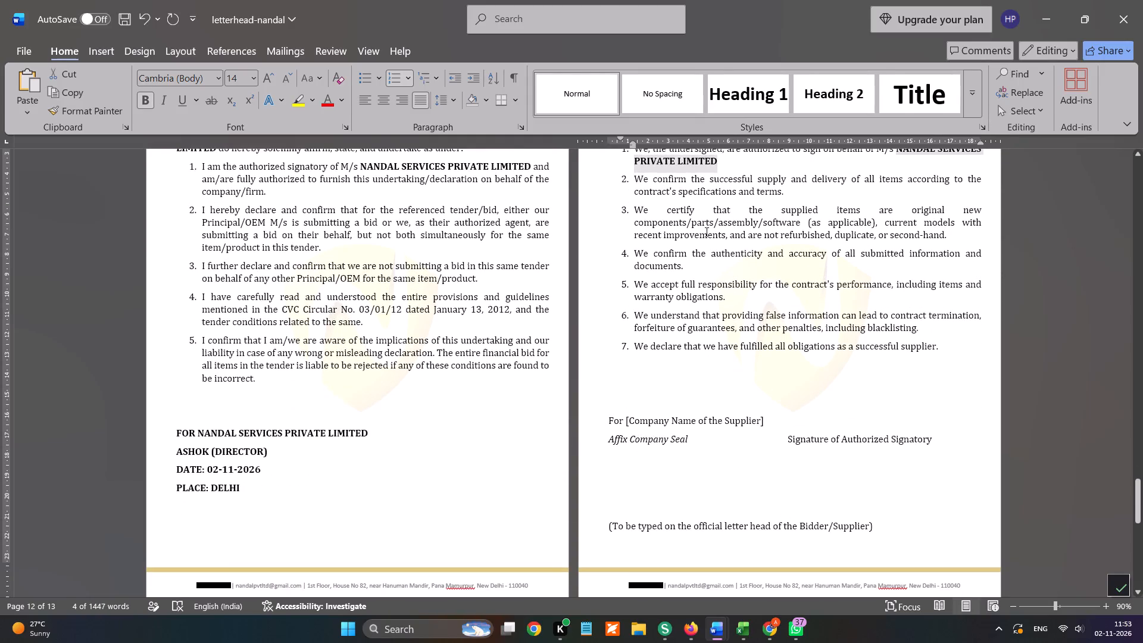
drag(688, 222, 705, 223)
drag(705, 223, 720, 223)
key(BackSpace)
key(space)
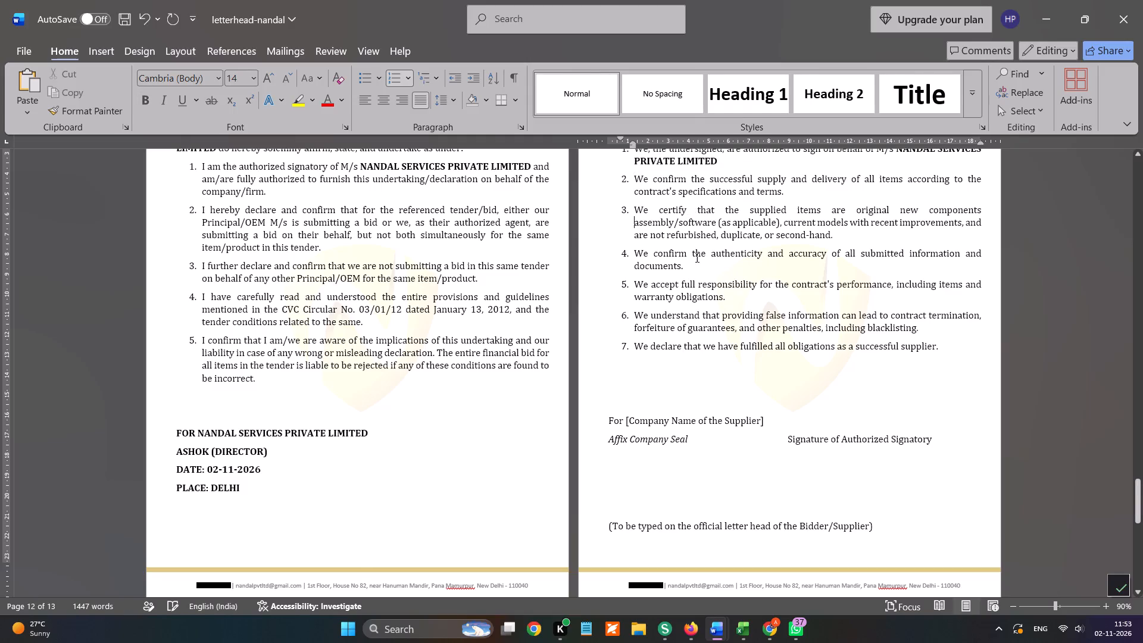
Replace Appendix K's supplier signature lines and letterhead note with a copy of Appendix J's company, director, date and place block.
scroll(634, 302, down, 1)
drag(605, 349, 987, 469)
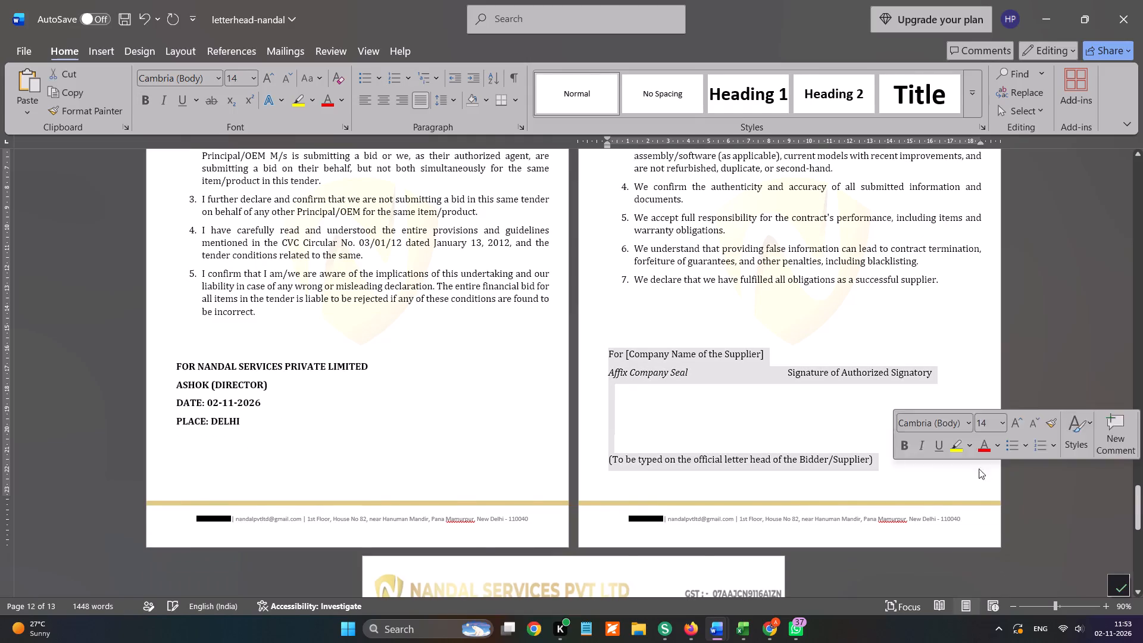
key(BackSpace)
drag(180, 363, 288, 419)
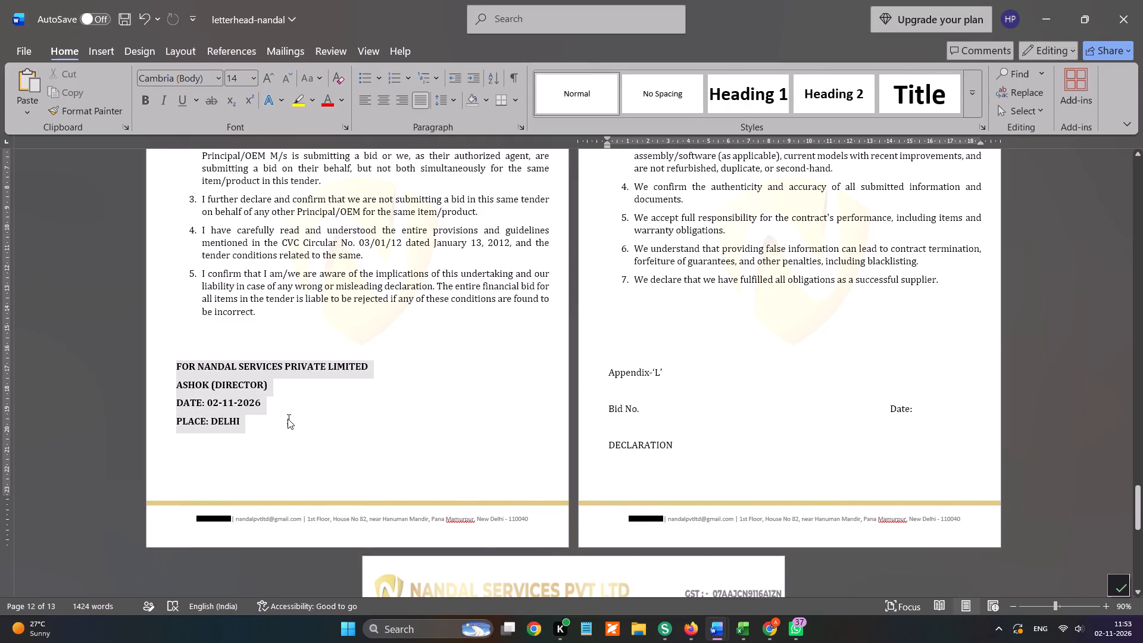
key(ctrl+c)
key(ctrl+c)
click(605, 338)
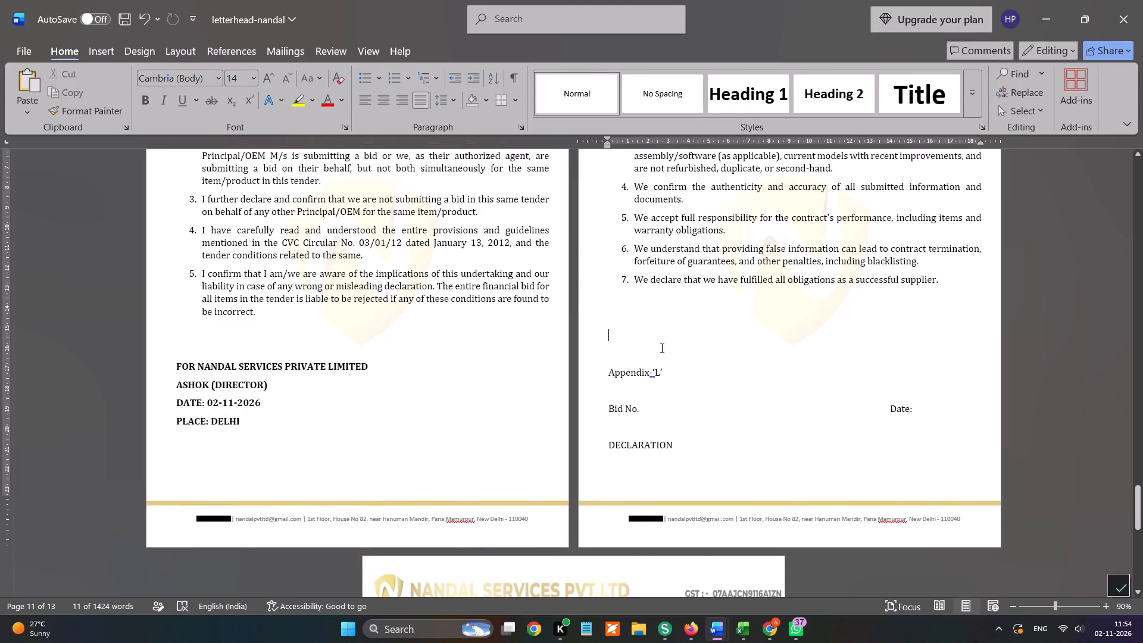
key(ctrl+v)
Insert three line breaks after Appendix K's signature block to move Appendix L onto the following page.
scroll(672, 361, down, 3)
key(Return)
key(Return)
key(Return)
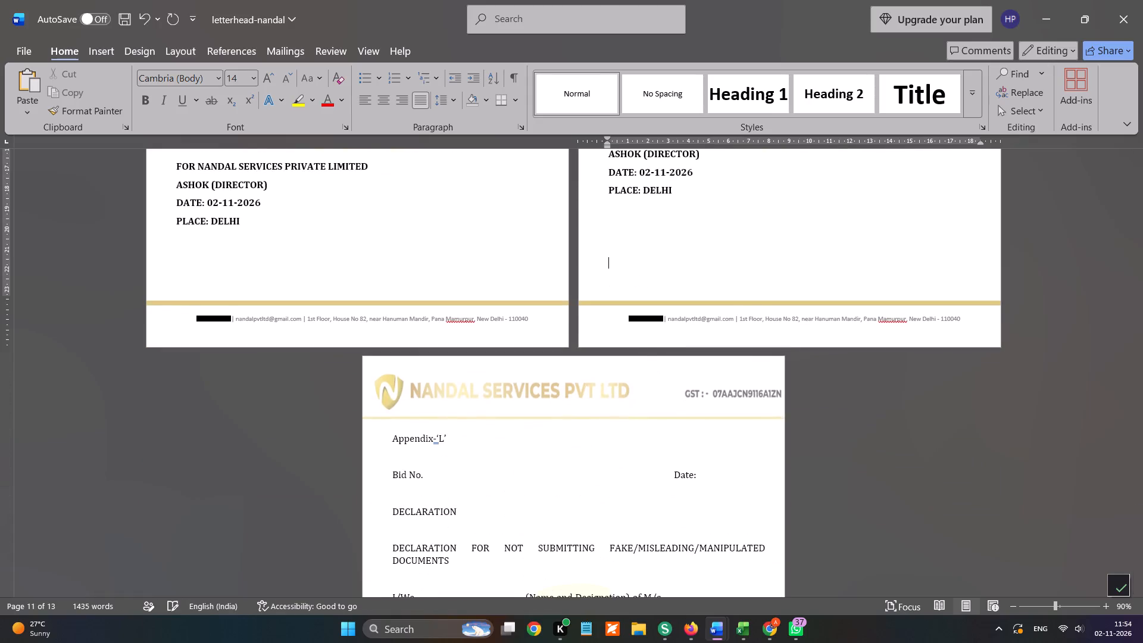
Format the Appendix-'L' heading as right-aligned, bold, underlined and uppercase.
scroll(652, 361, down, 2)
drag(455, 304, 396, 305)
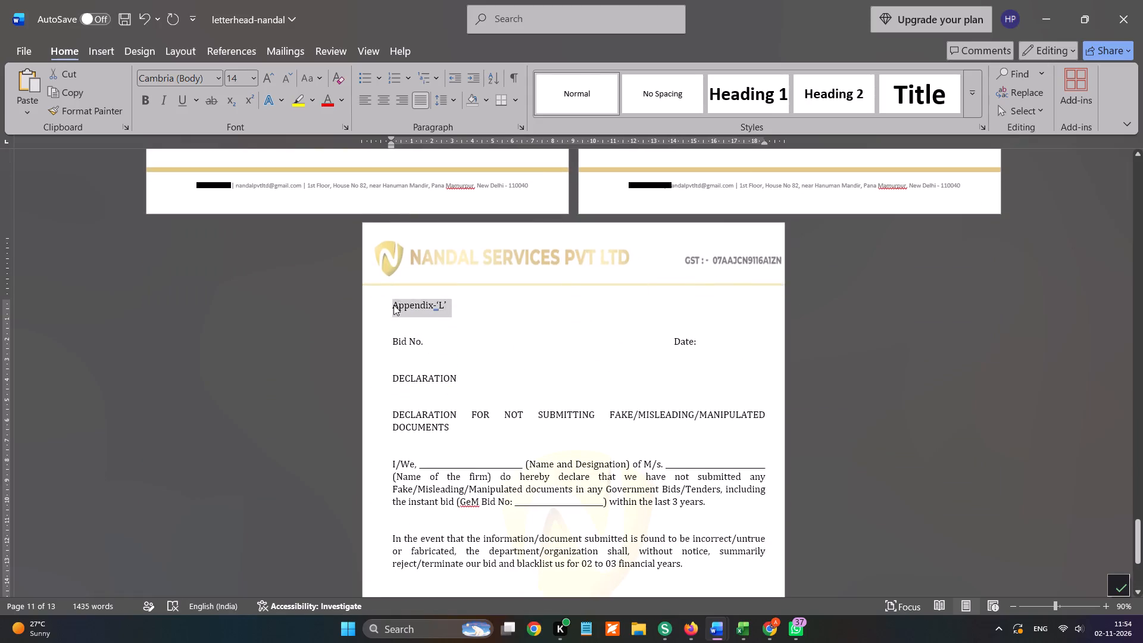
key(ctrl+r)
key(ctrl+b)
key(ctrl+u)
key(alt+h)
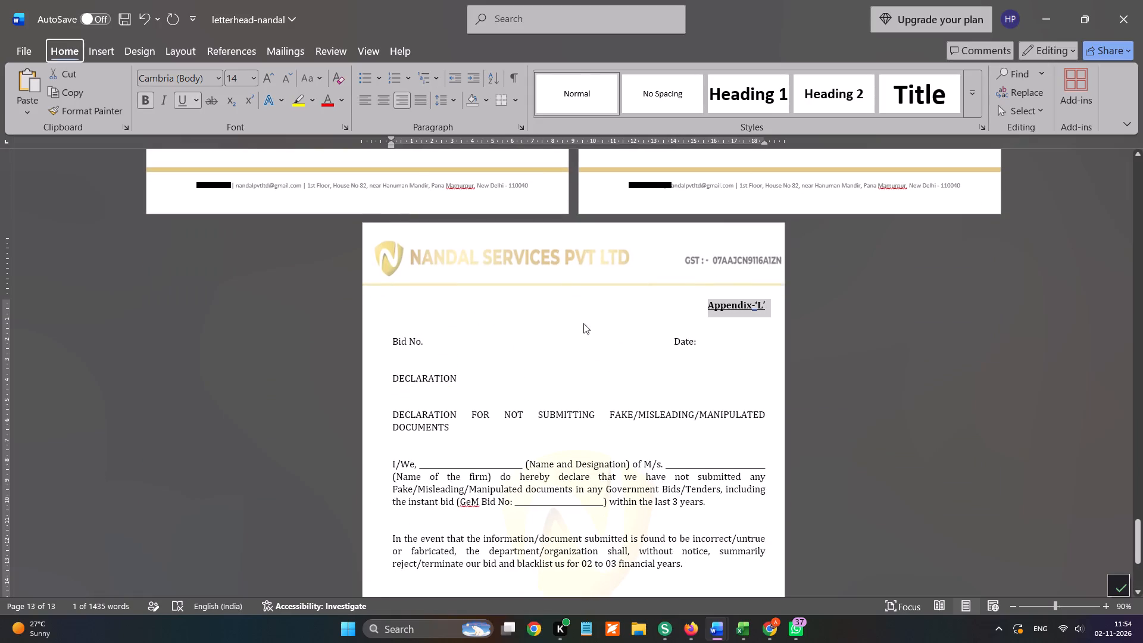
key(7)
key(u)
Delete the "Bid No." and "Date:" line with its surrounding blank lines from Appendix L.
click(637, 327)
drag(408, 330, 692, 364)
key(BackSpace)
Make Appendix L's DECLARATION title centred, bold and underlined.
drag(398, 320, 489, 327)
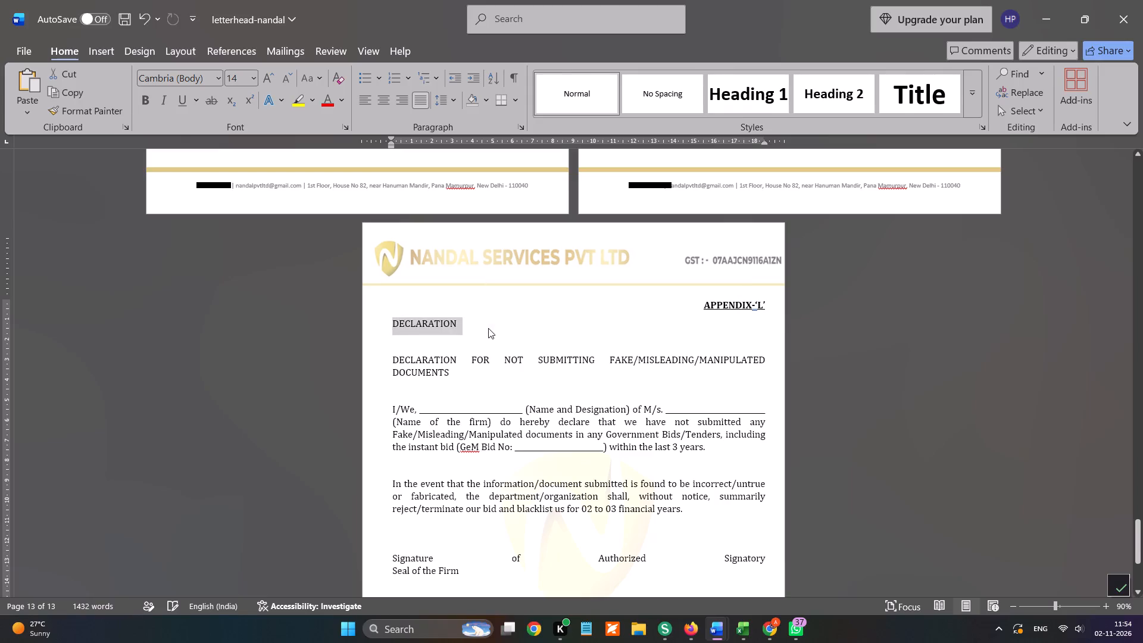
key(ctrl+e)
key(ctrl+b)
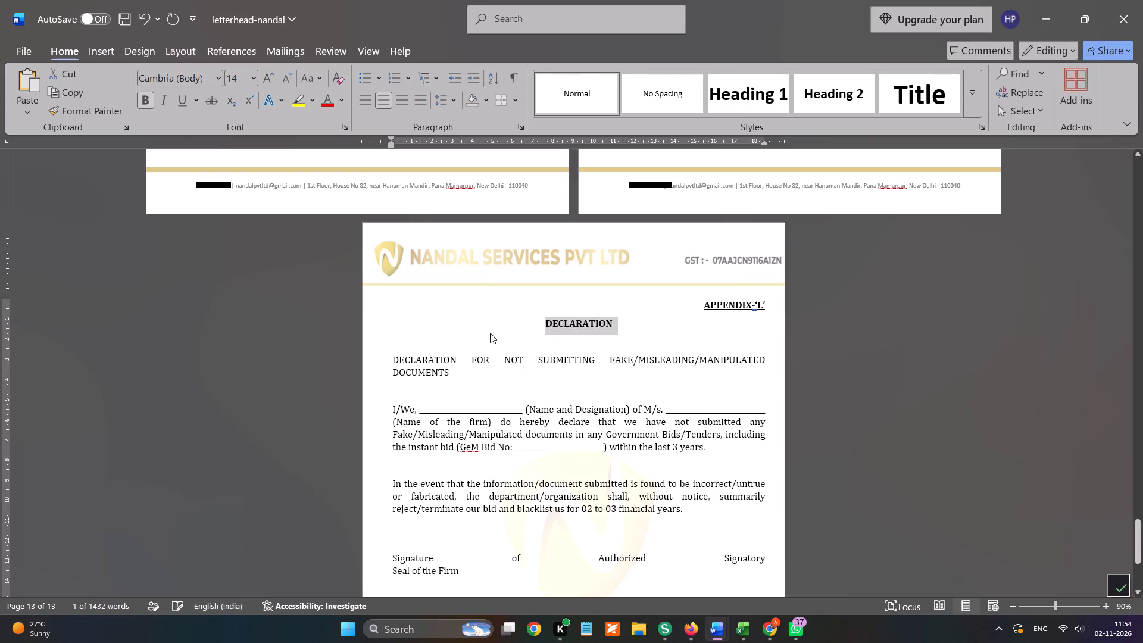
key(ctrl+u)
Delete the "DECLARATION FOR NOT SUBMITTING FAKE/MISLEADING/MANIPULATED DOCUMENTS" subtitle and the adjacent blank line from Appendix L.
click(594, 348)
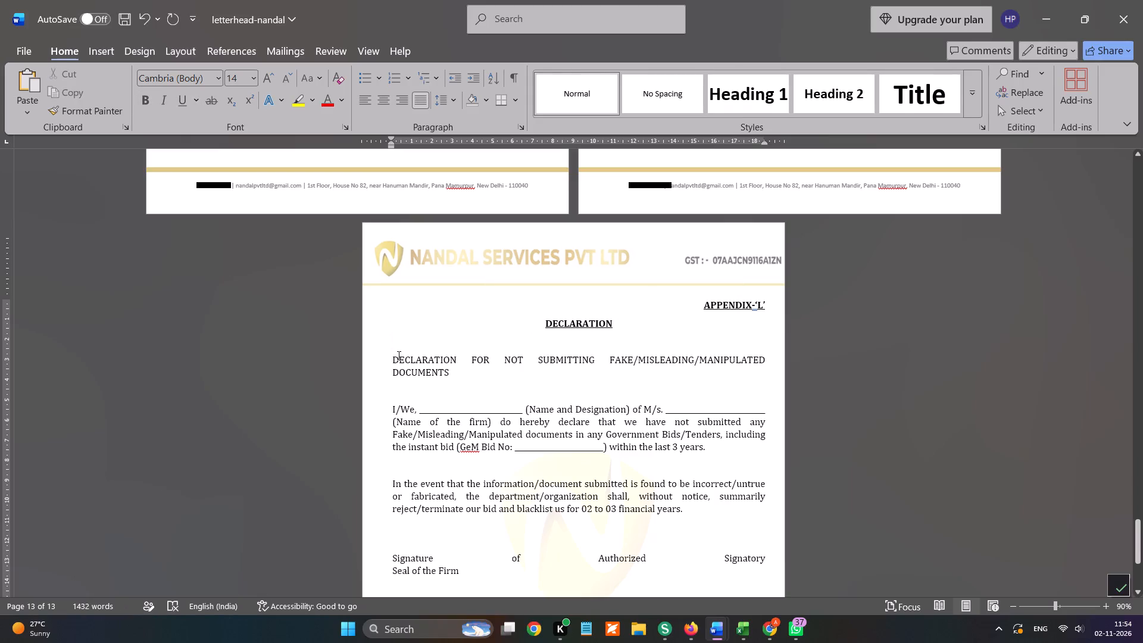
drag(398, 355, 492, 385)
key(BackSpace)
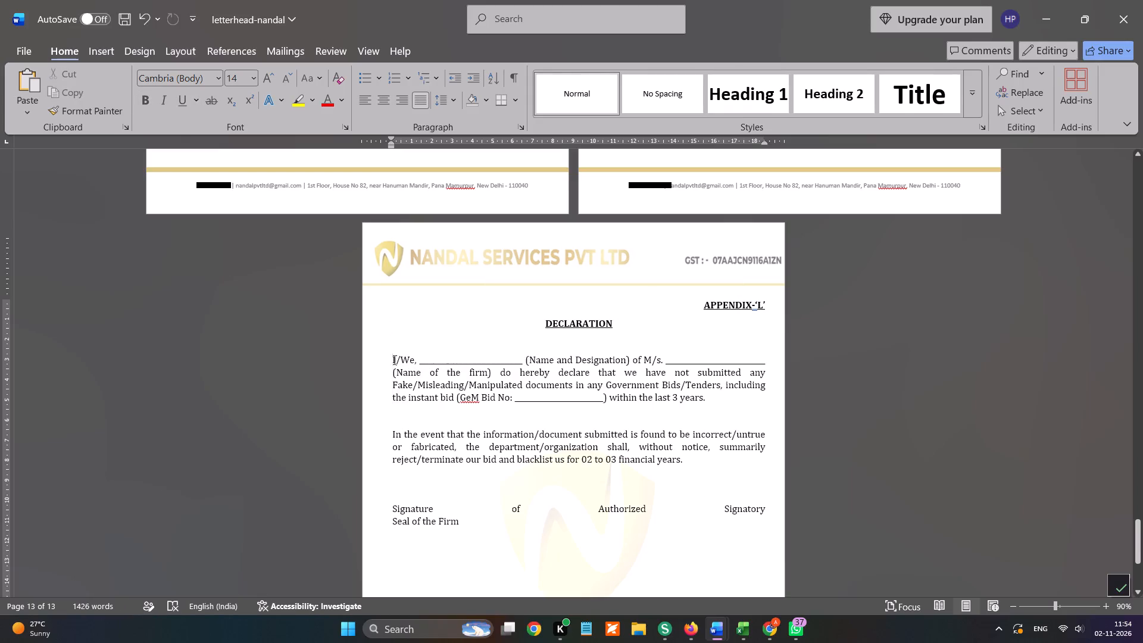
Replace "/We" and the name and designation blank in Appendix L with the director's name and "(DIRECTOR)" in bold.
drag(404, 358, 607, 358)
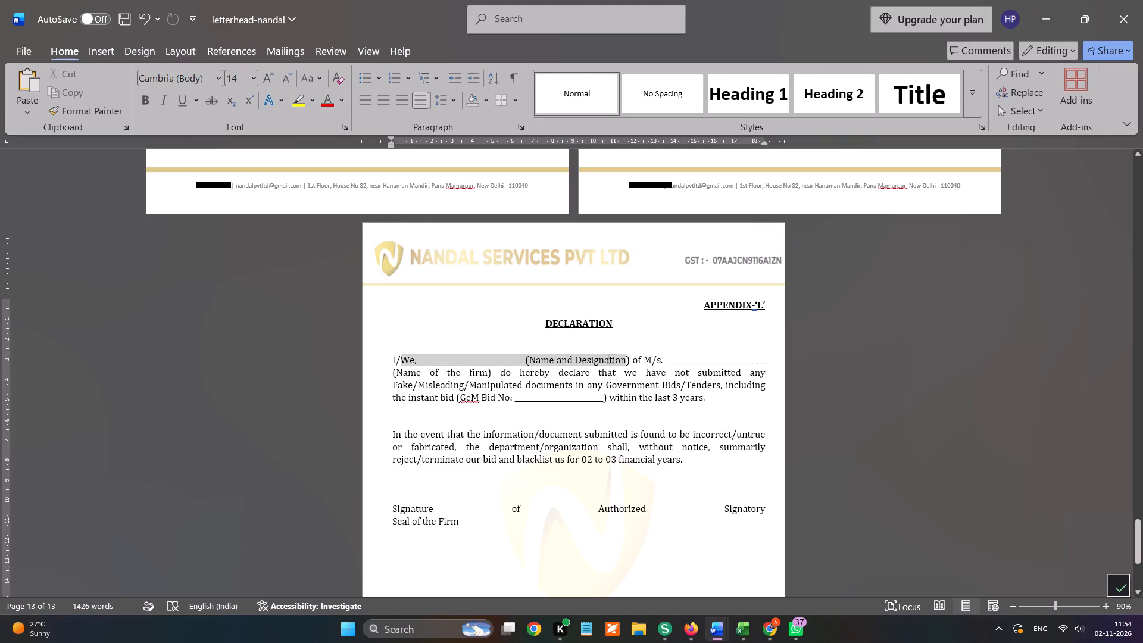
drag(607, 358, 633, 358)
key(BackSpace)
key(BackSpace)
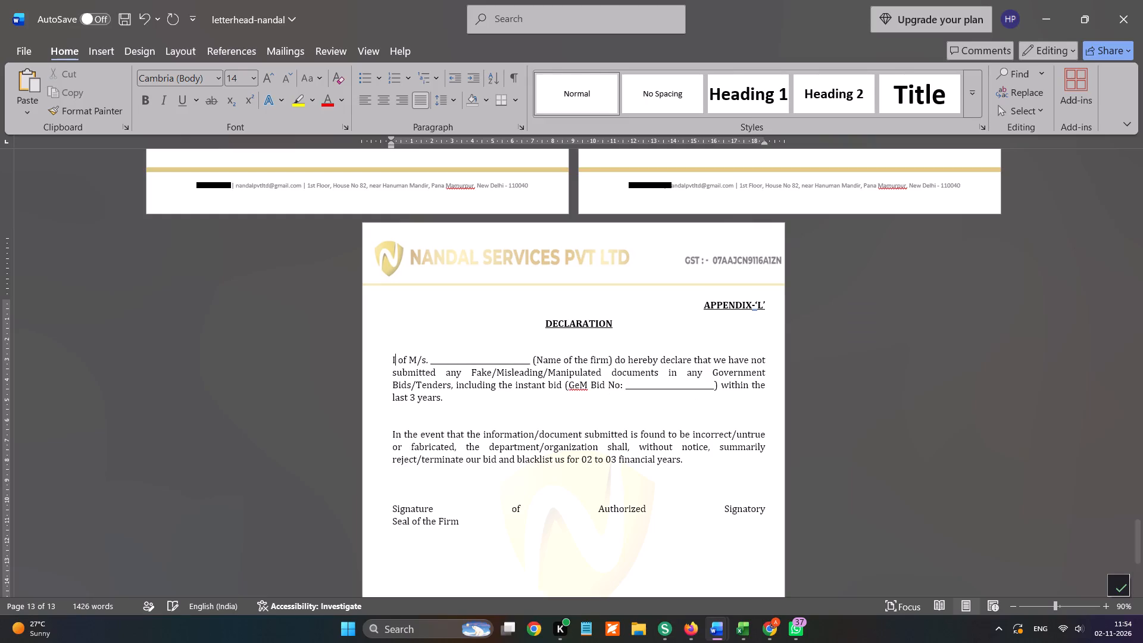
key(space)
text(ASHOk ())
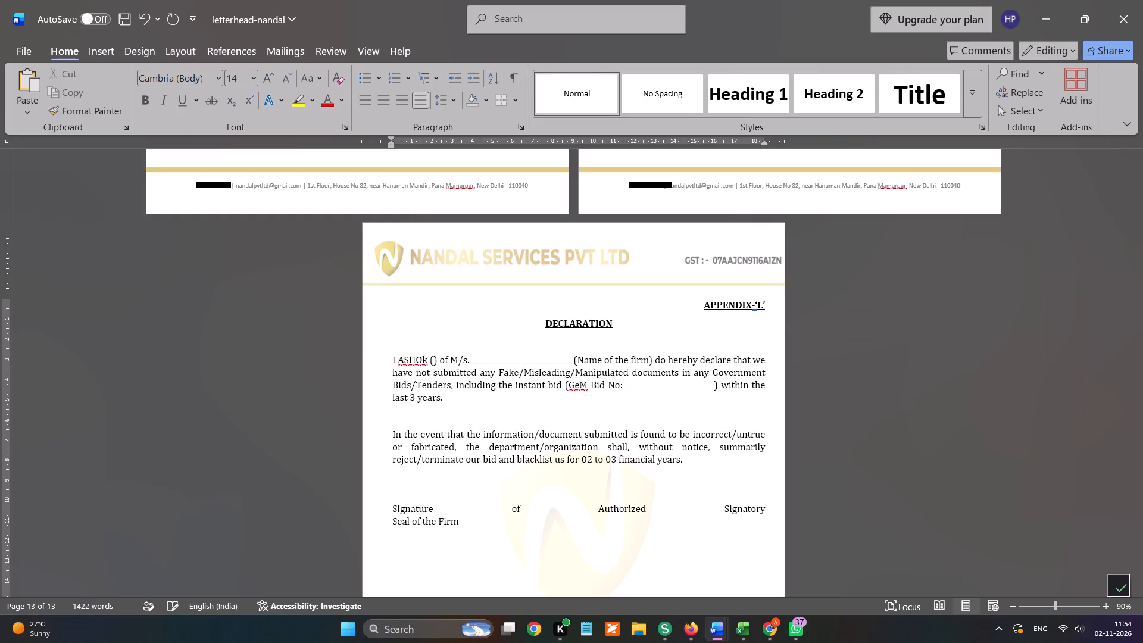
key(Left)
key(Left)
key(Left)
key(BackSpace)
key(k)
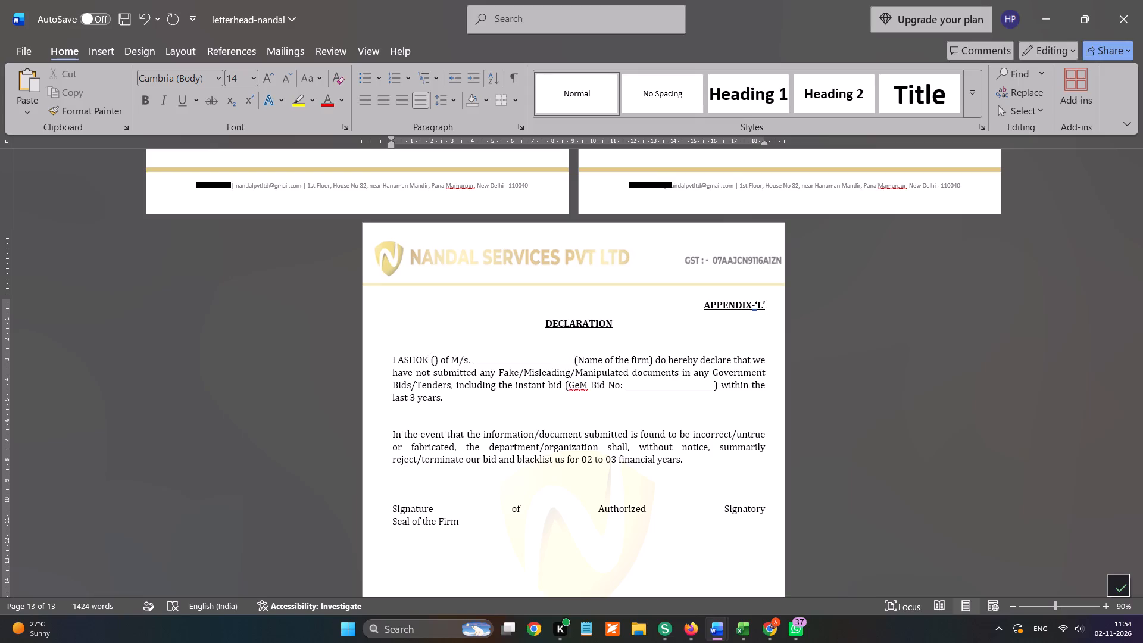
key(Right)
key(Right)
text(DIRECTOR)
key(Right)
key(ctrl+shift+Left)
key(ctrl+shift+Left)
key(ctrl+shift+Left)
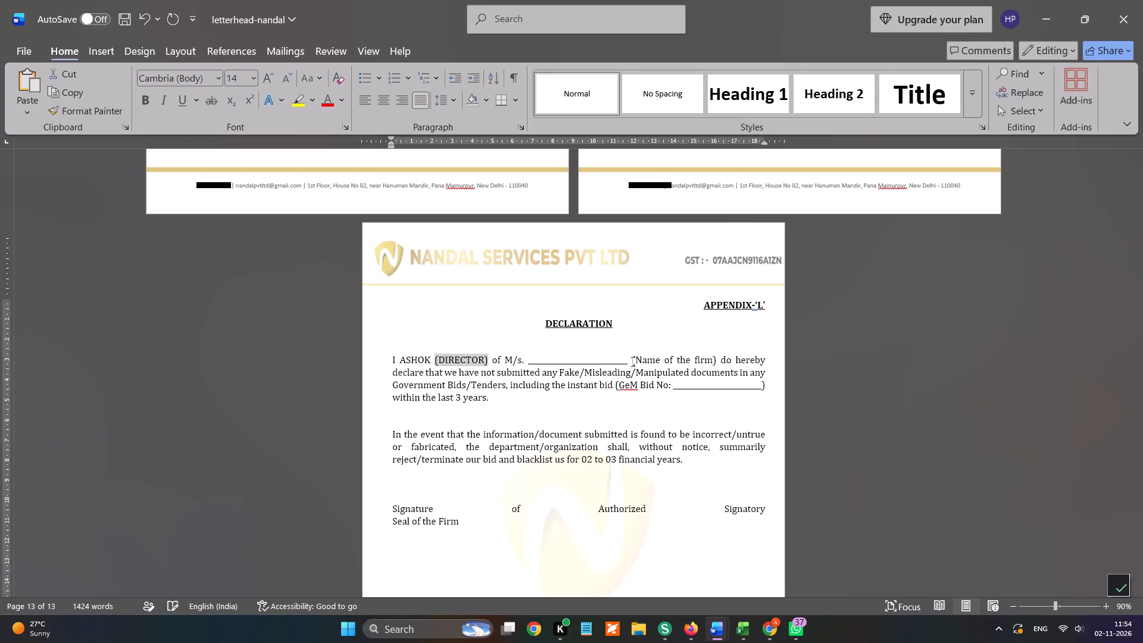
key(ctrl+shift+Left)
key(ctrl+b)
Replace the firm name blank and its "(Name of the firm)" note in Appendix L with NANDAL SERVICES PRIVATE LIMITED in bold.
double_click(610, 360)
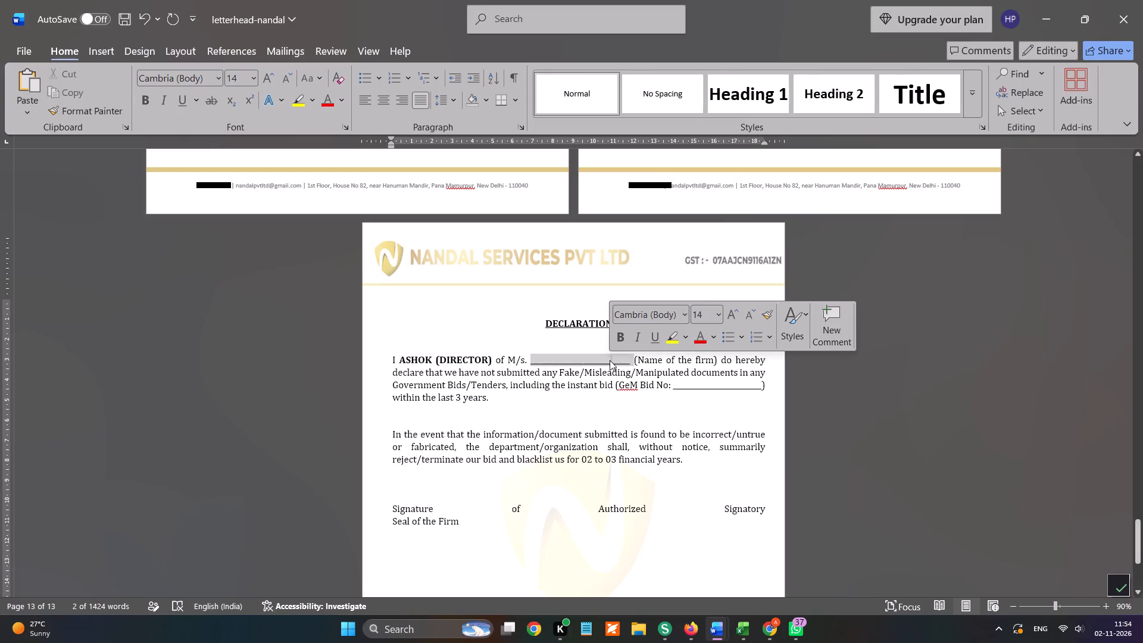
key(BackSpace)
key(Delete)
key(Delete)
key(Delete)
key(Delete)
key(Delete)
key(Delete)
key(Delete)
key(Delete)
key(Delete)
key(Delete)
key(Delete)
key(Delete)
key(Delete)
key(Delete)
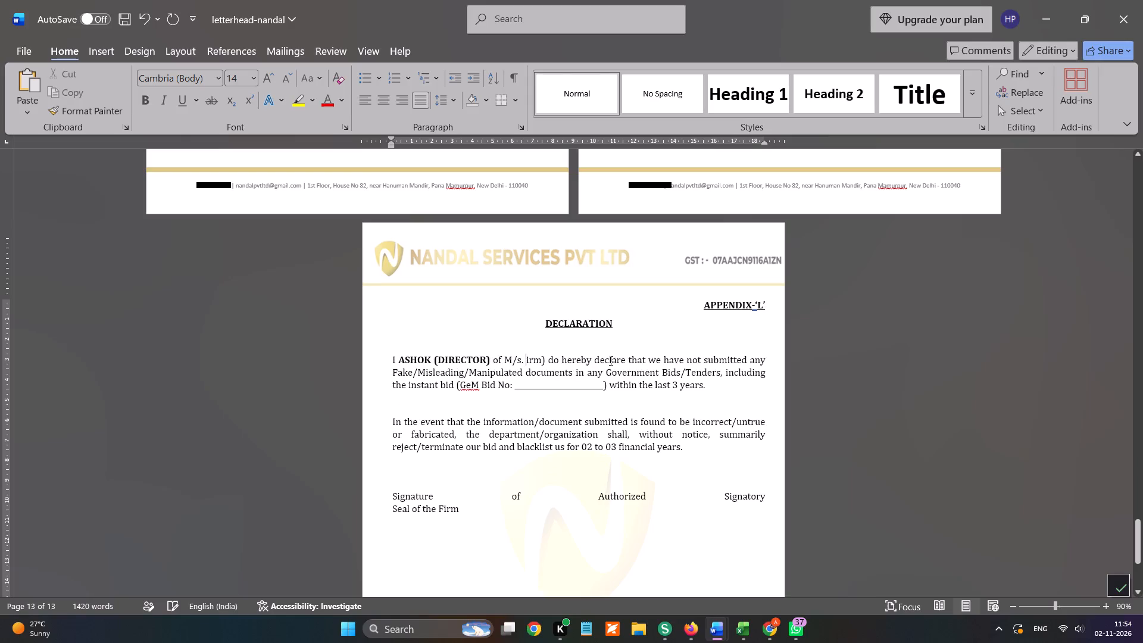
key(Delete)
key(Delete)
key(Delete)
key(Delete)
key(Delete)
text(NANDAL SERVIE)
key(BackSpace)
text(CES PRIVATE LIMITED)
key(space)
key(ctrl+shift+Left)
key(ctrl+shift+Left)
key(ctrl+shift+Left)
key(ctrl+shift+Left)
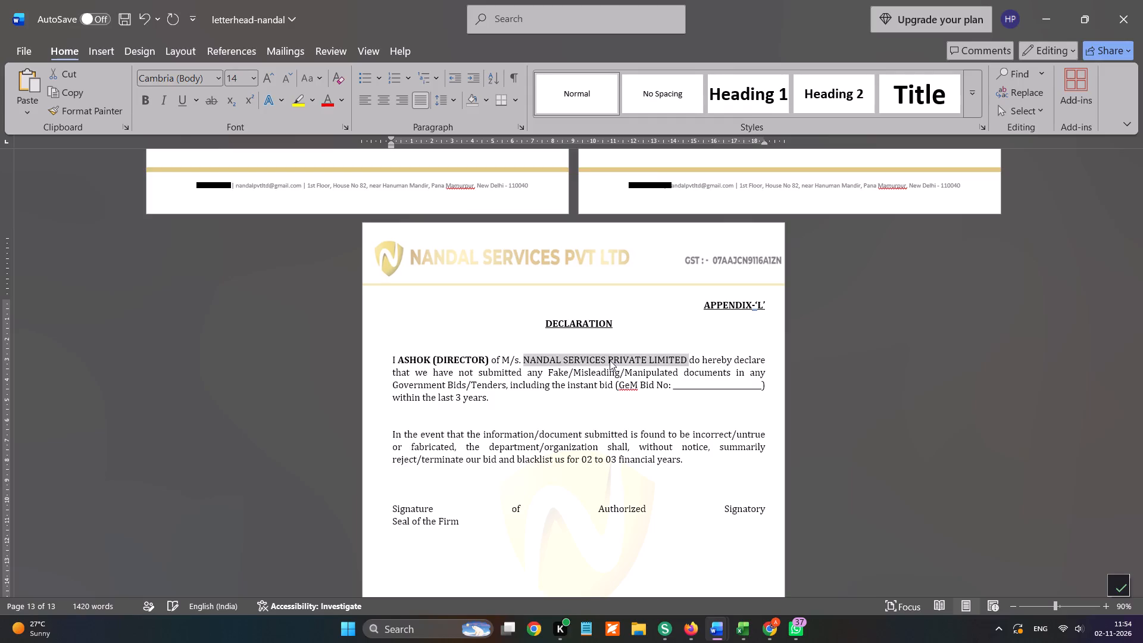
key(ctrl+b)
Replace Appendix L's GeM Bid No. blank with GEM/2026/B/8093479, copied from GeM-Bidding-9958206.pdf in Google Drive in Firefox.
double_click(683, 386)
key(BackSpace)
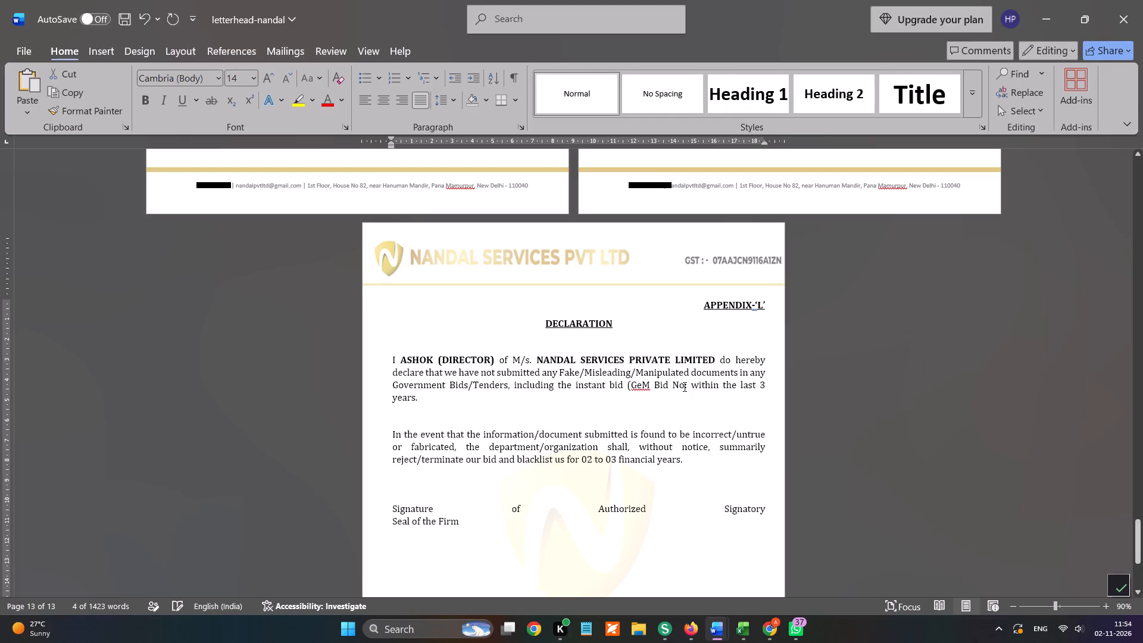
key(alt+Tab)
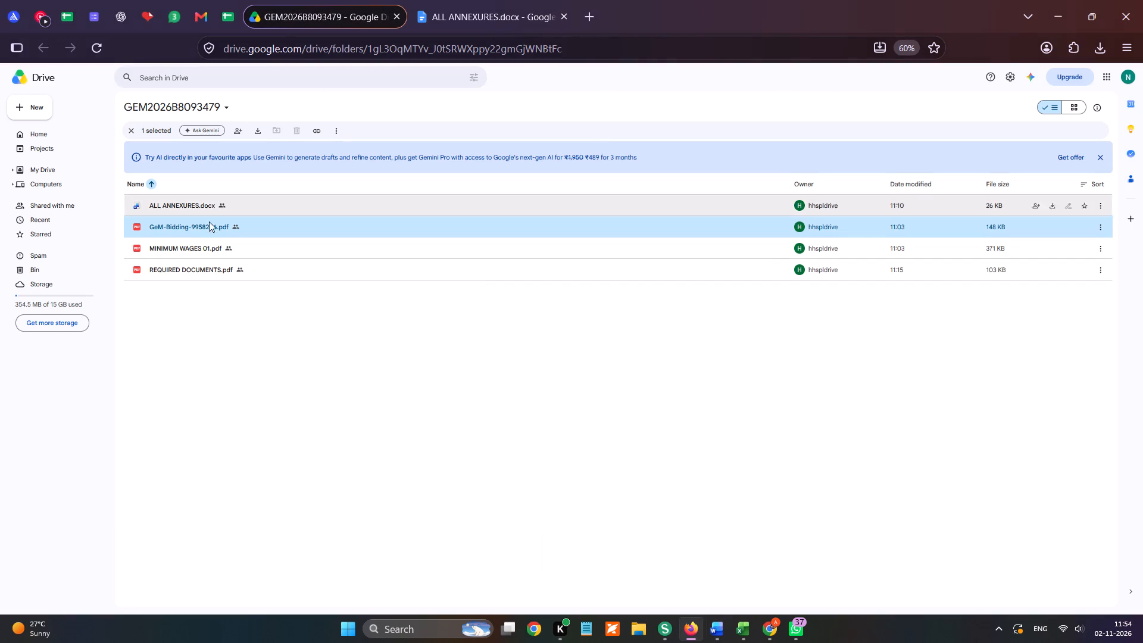
click(215, 207)
double_click(200, 230)
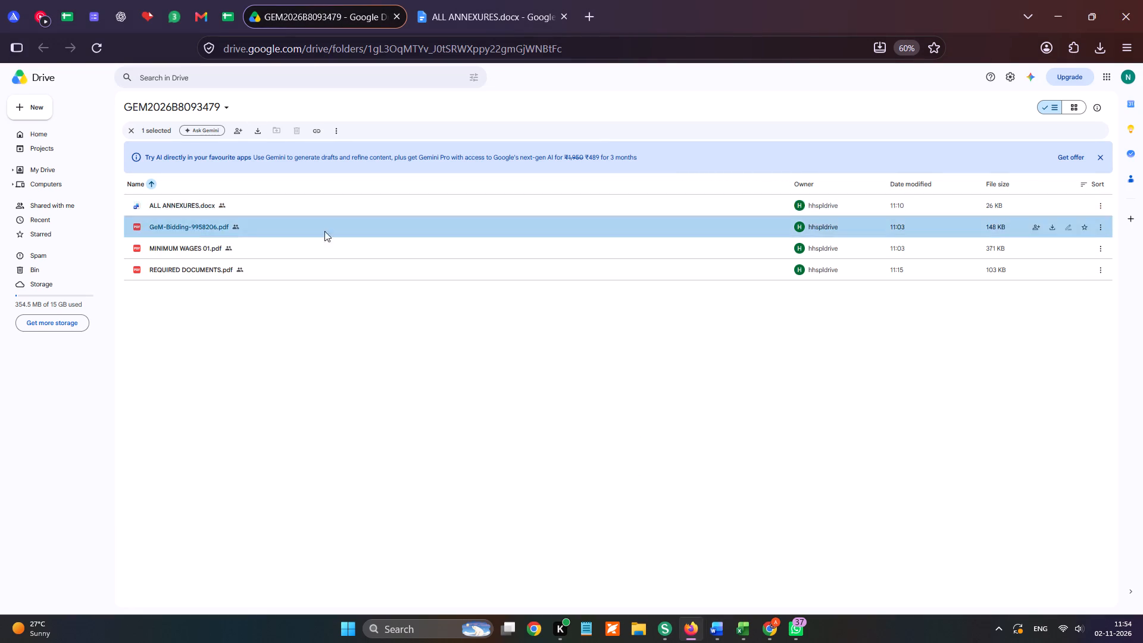
double_click(732, 166)
key(ctrl+c)
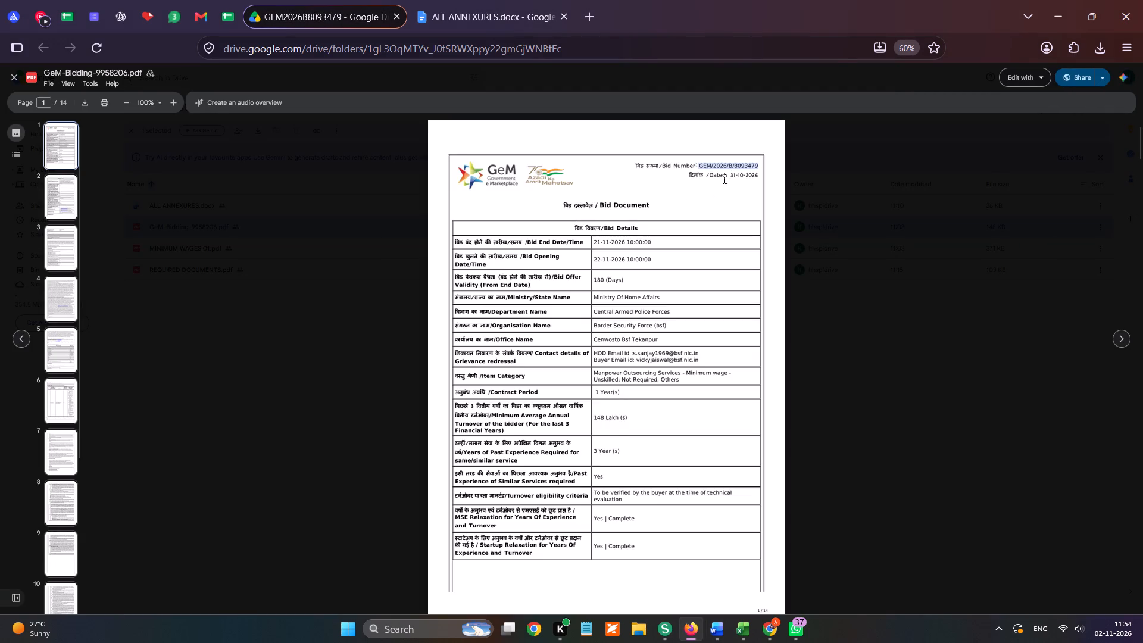
key(alt+Tab)
key(ctrl+v)
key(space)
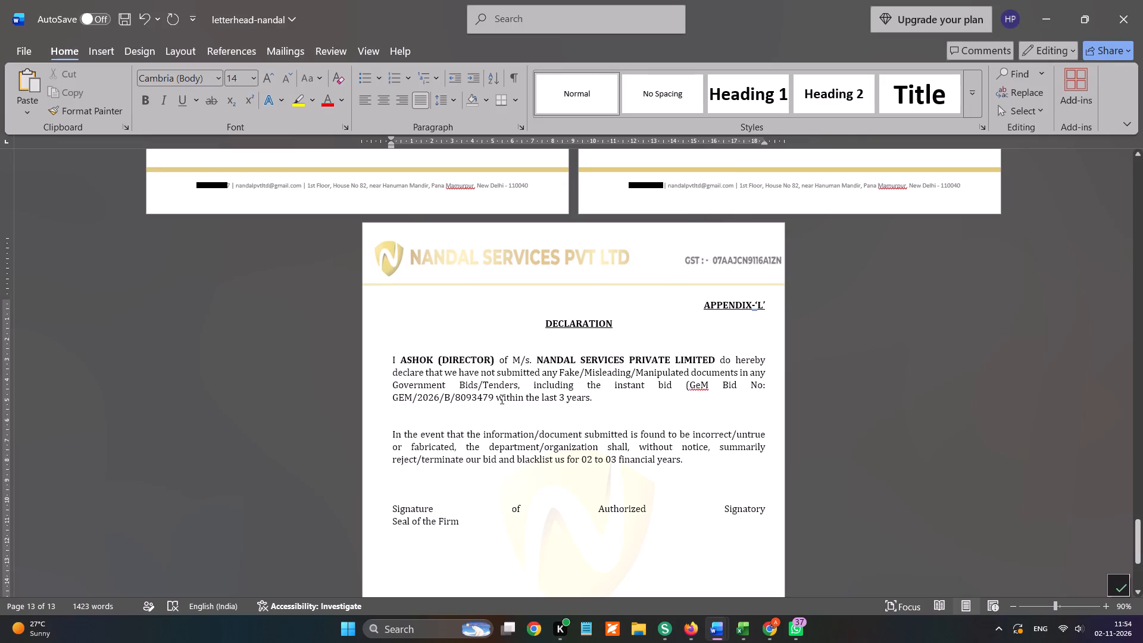
Replace Appendix L's signatory and seal lines with "FOR NANDAL SERVICES PRIVATE LIMITED" and a line with the director's name and "(DIRECTOR)".
scroll(682, 391, down, 1)
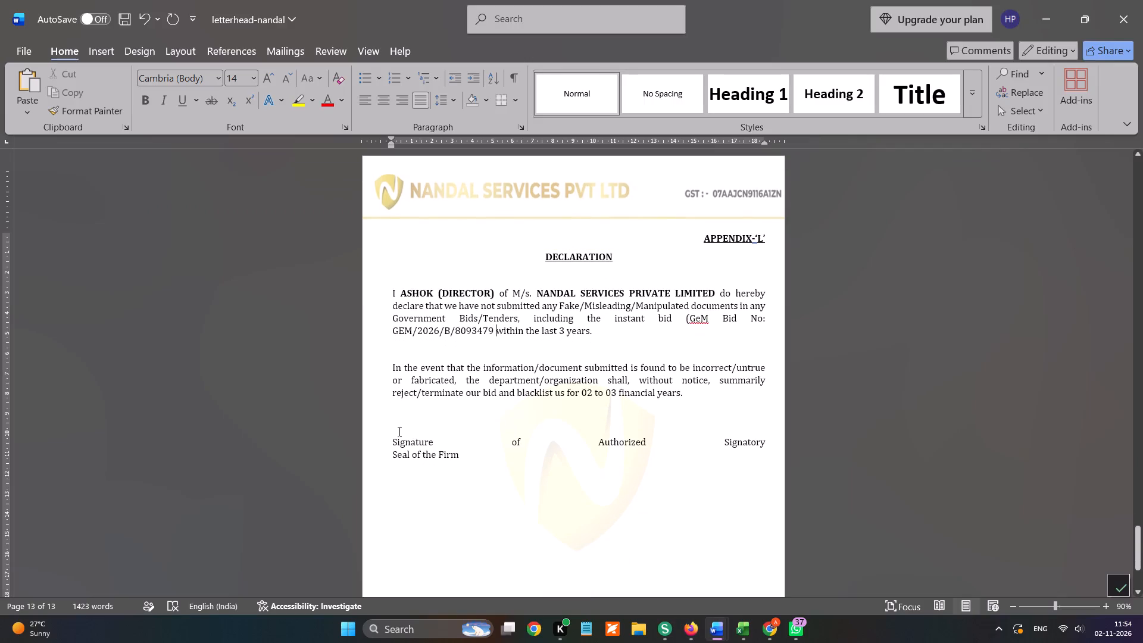
drag(399, 439, 738, 516)
key(BackSpace)
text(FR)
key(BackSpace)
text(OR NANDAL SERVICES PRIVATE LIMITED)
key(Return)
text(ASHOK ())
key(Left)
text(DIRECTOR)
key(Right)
Add the lines "DATE: 02-11-2026" and "PLACE: DELHI" below the director line in Appendix L.
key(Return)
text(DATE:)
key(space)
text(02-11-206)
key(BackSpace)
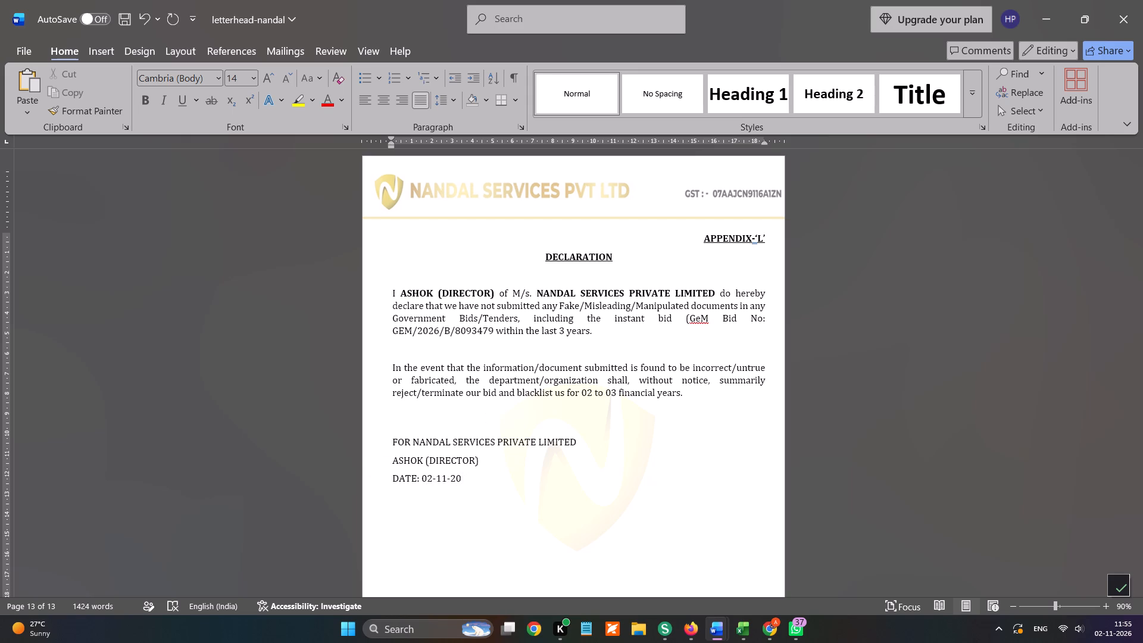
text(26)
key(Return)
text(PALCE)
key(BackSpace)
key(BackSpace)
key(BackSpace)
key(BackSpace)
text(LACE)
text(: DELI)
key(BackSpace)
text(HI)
Make Appendix L's closing block bold, from "FOR NANDAL SERVICES PRIVATE LIMITED" through "PLACE: DELHI".
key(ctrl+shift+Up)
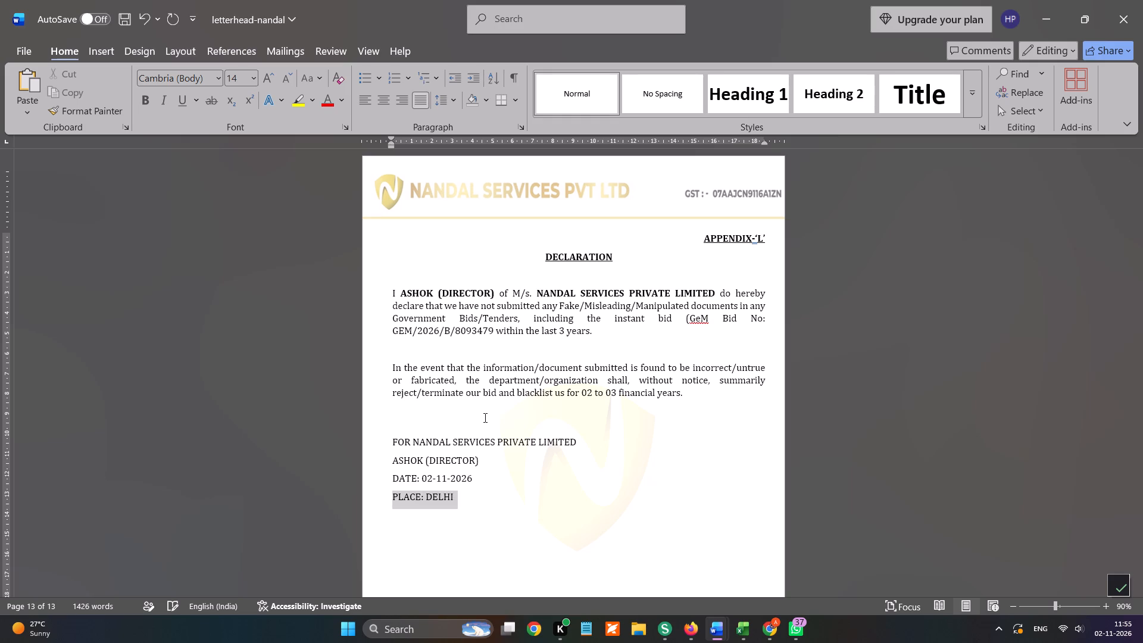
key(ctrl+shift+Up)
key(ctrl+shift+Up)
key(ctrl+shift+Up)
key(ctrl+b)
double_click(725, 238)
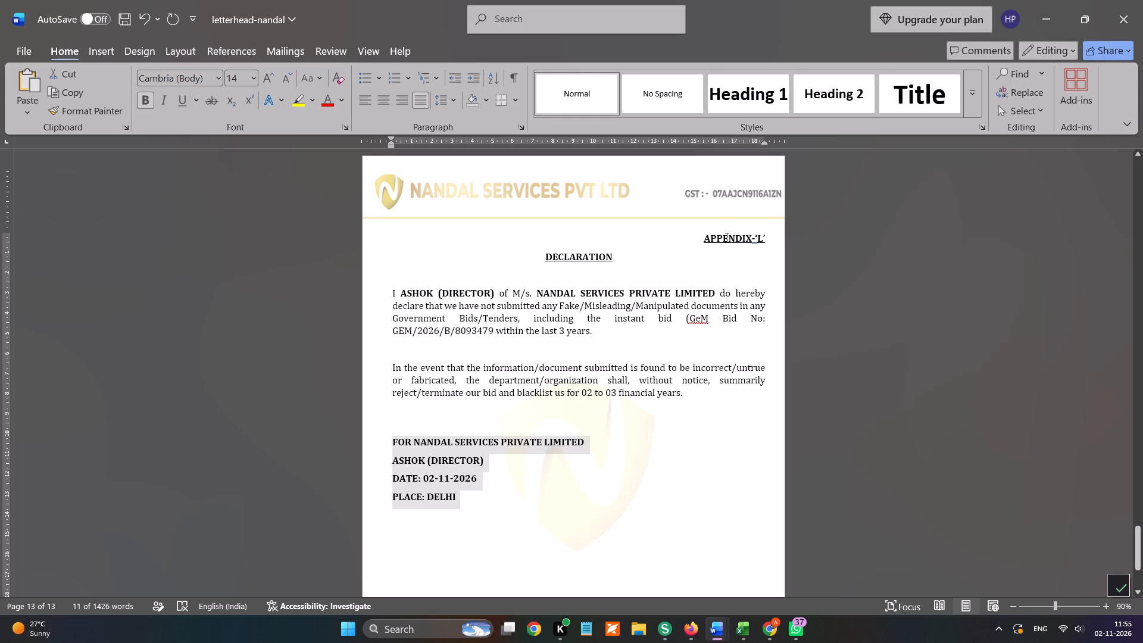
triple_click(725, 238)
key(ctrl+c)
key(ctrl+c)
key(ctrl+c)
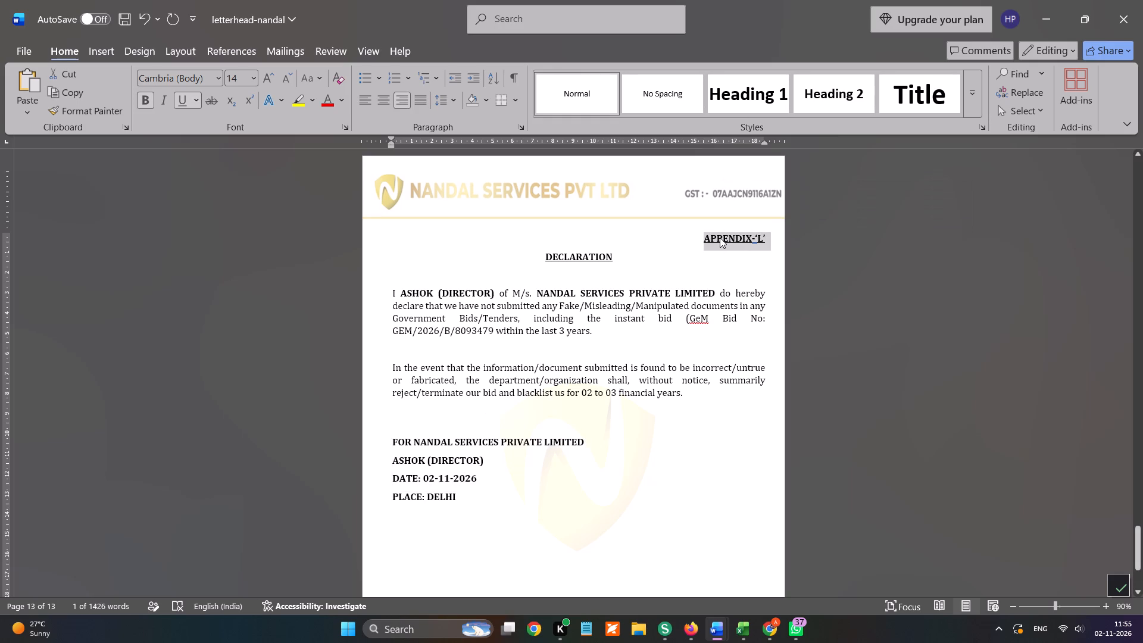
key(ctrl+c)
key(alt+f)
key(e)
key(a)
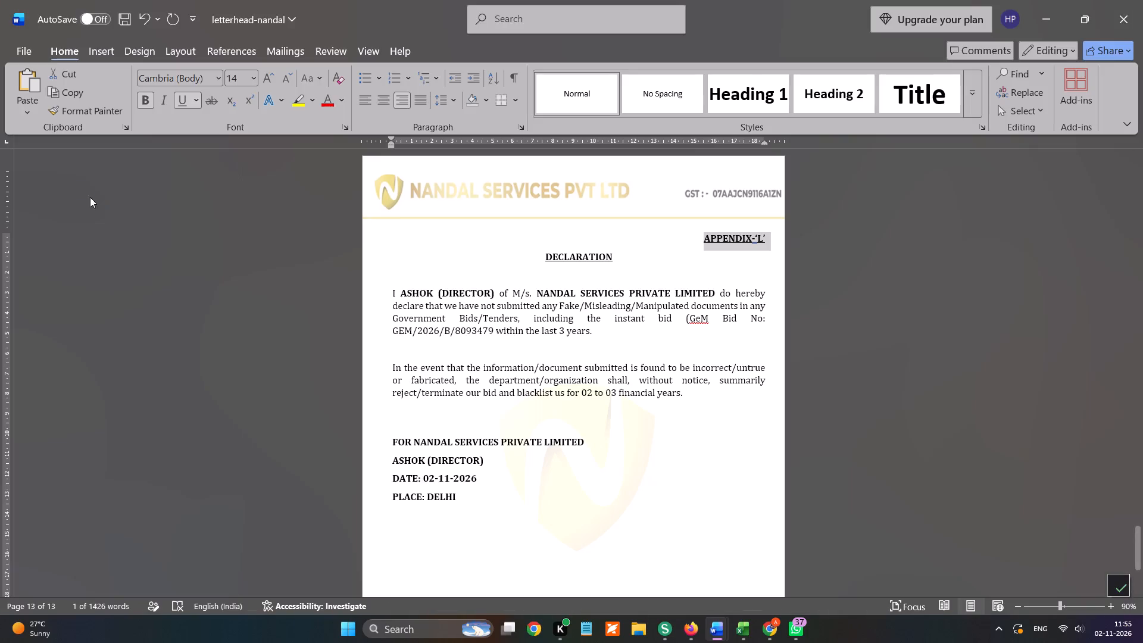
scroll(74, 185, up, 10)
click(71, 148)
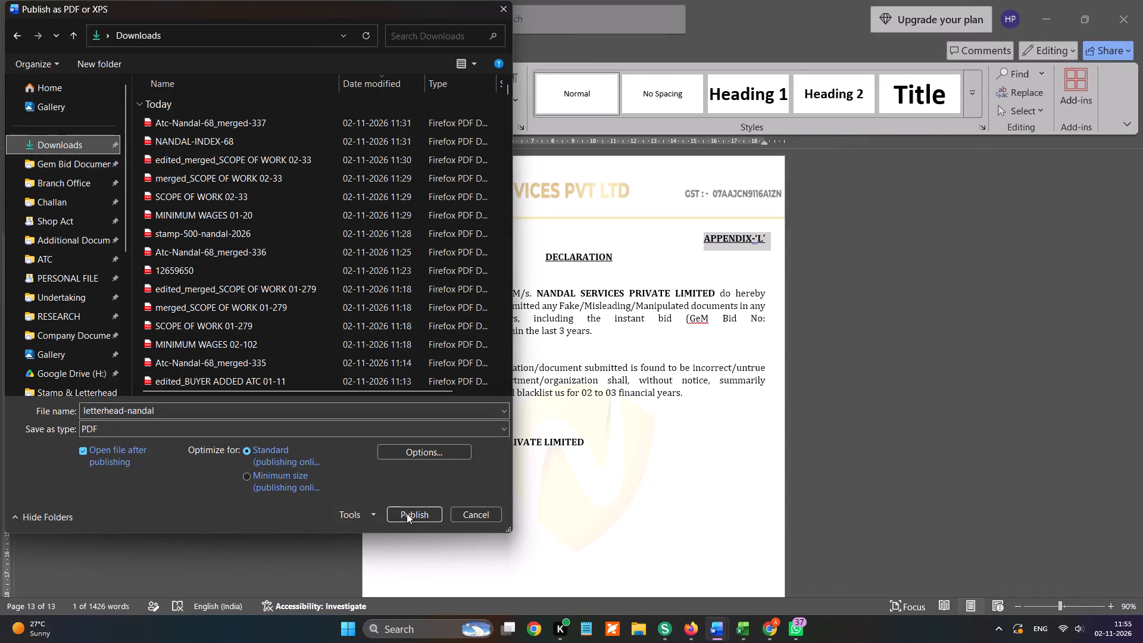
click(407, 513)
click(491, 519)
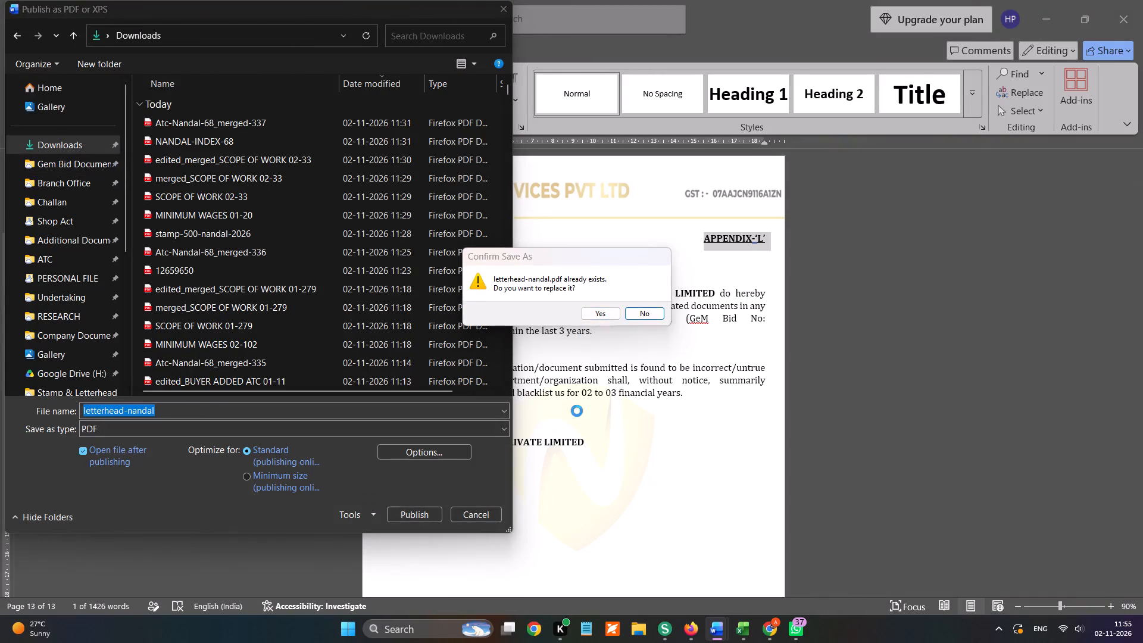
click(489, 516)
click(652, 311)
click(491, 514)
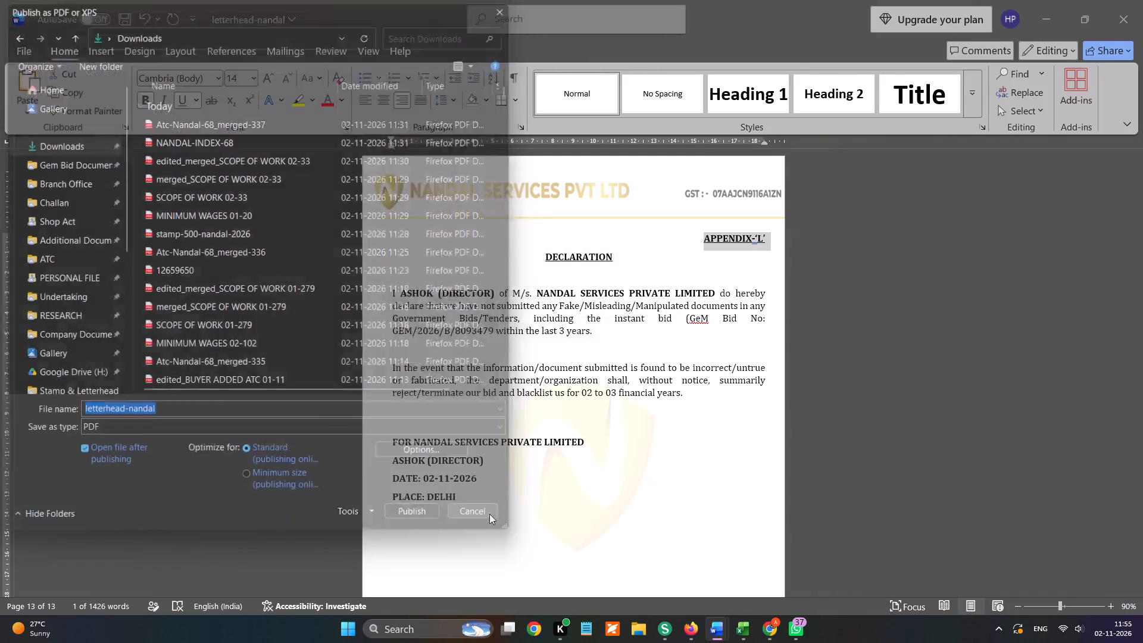
Publish the letterhead document as the PDF letterhead-nandal in Downloads, replacing the existing file, and skim the exported pages.
scroll(567, 413, down, 14)
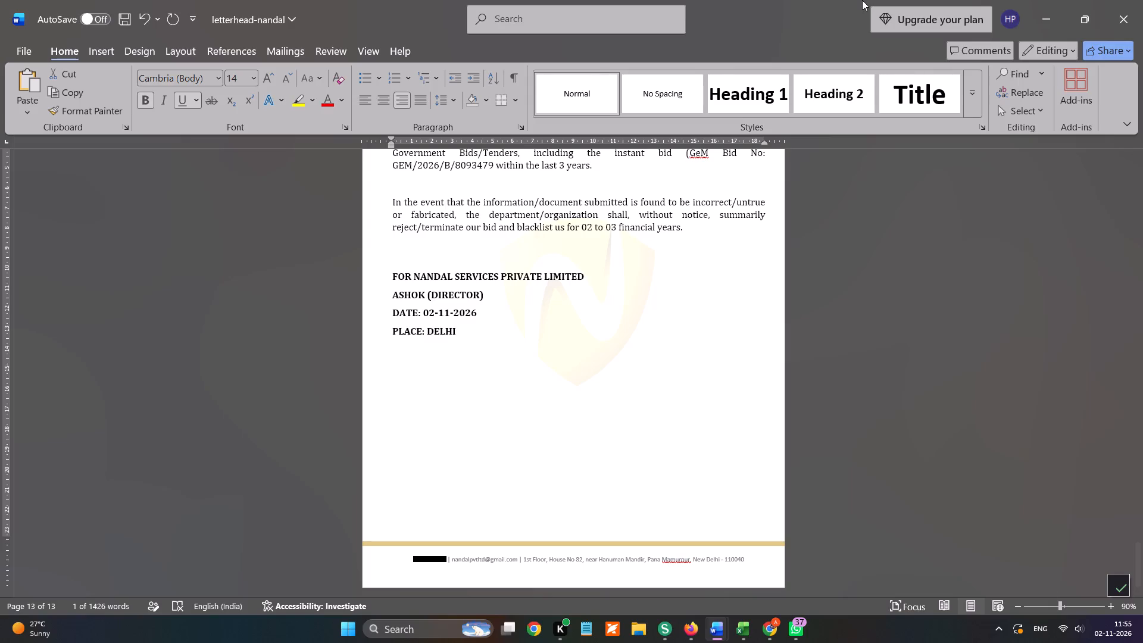
key(alt+f)
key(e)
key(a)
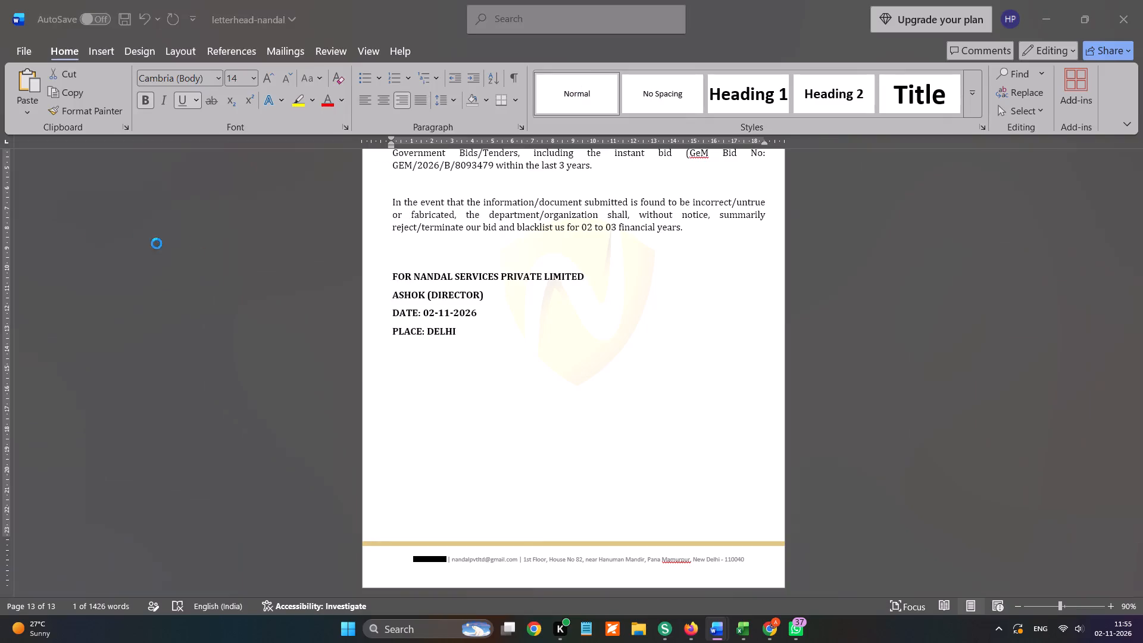
scroll(22, 219, up, 6)
click(87, 146)
click(231, 420)
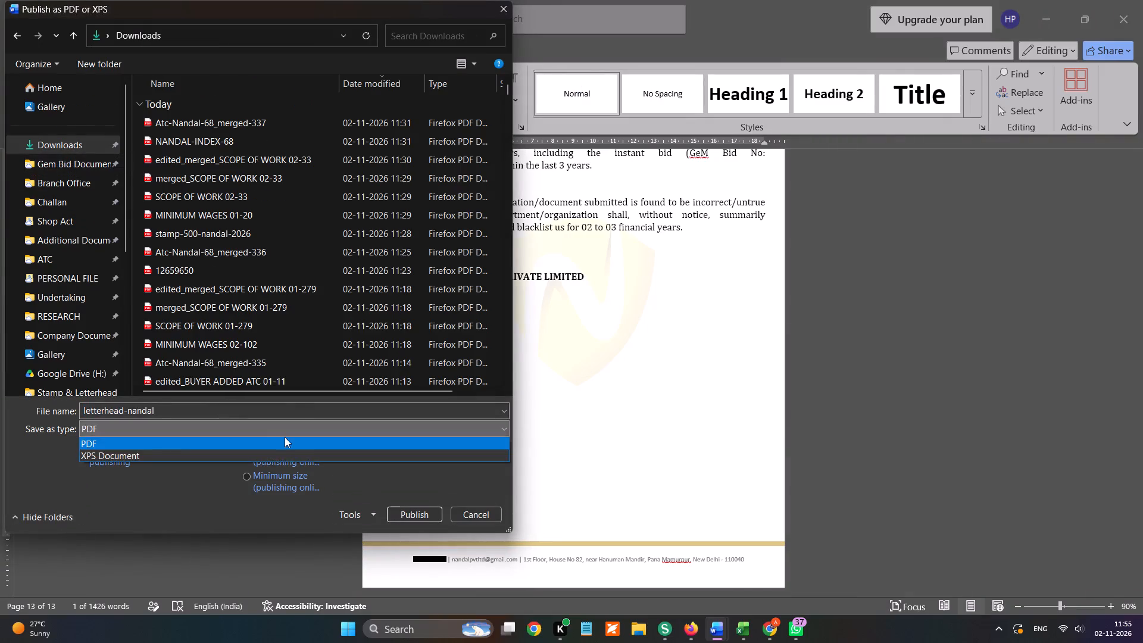
click(407, 515)
click(407, 512)
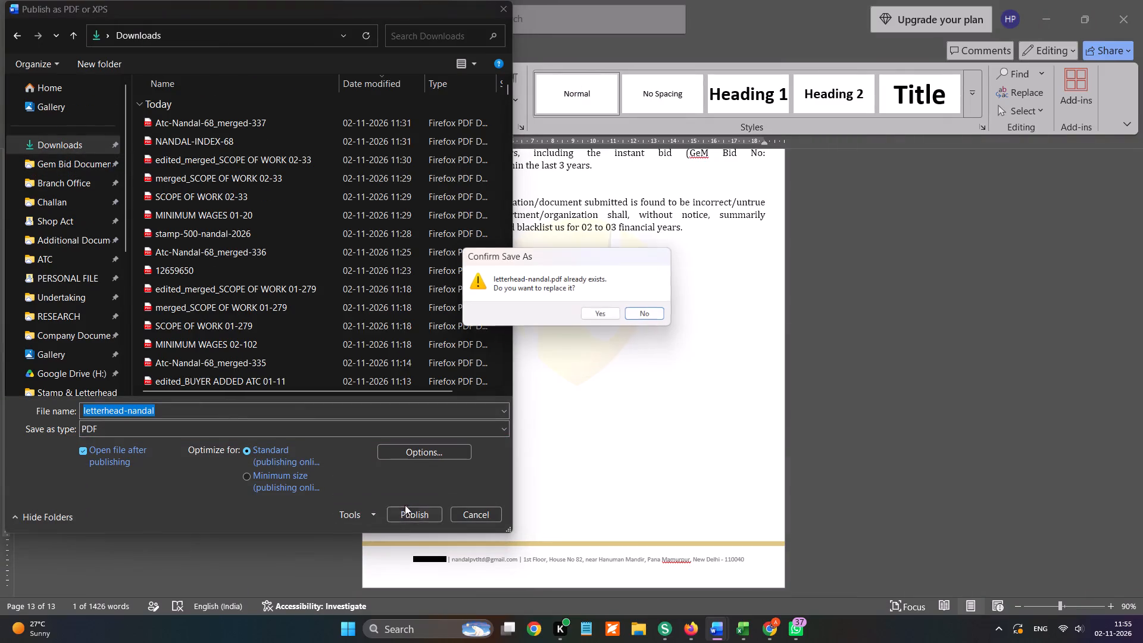
click(603, 320)
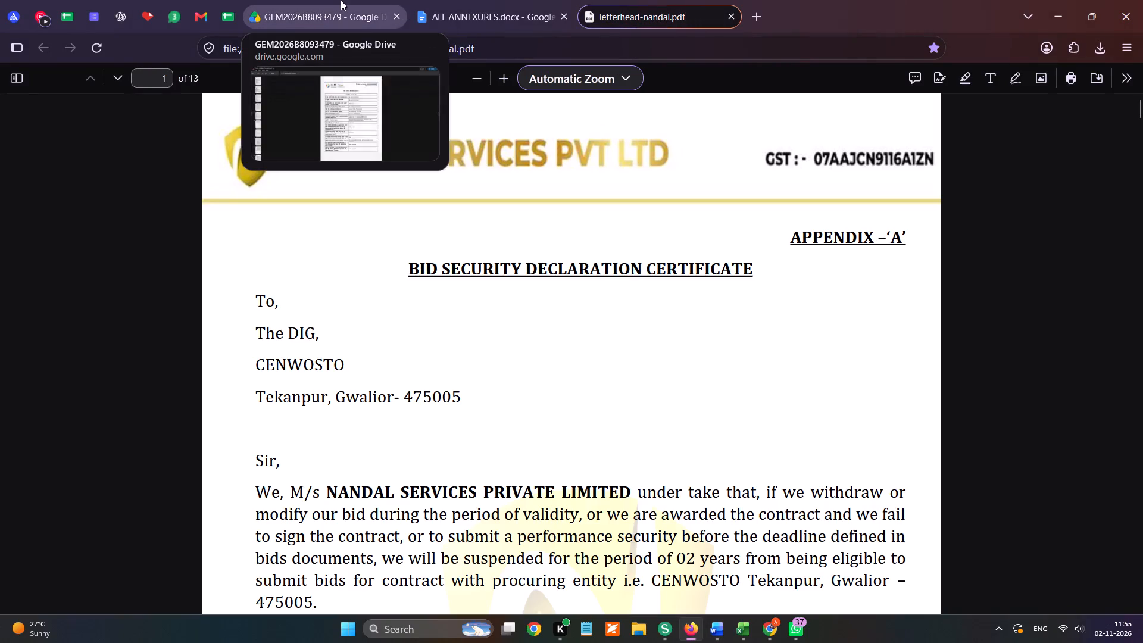
scroll(752, 186, down, 7)
scroll(751, 193, down, 17)
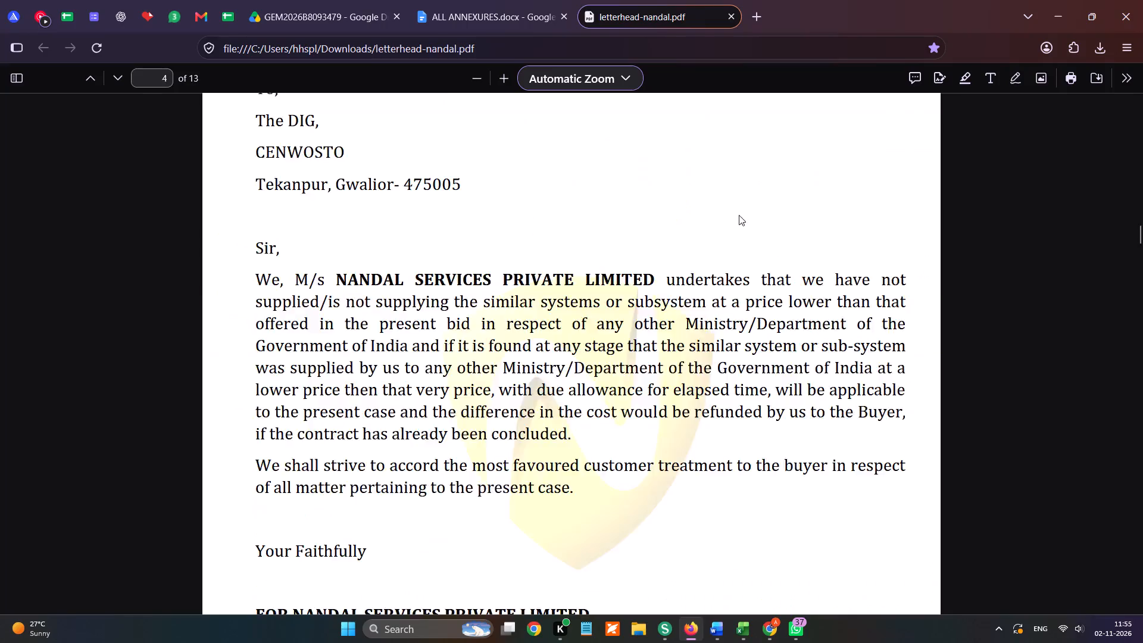
scroll(739, 215, down, 20)
scroll(739, 215, down, 18)
Download MINIMUM WAGES 01.pdf from the GEM2026B8093479 folder in Google Drive.
click(324, 5)
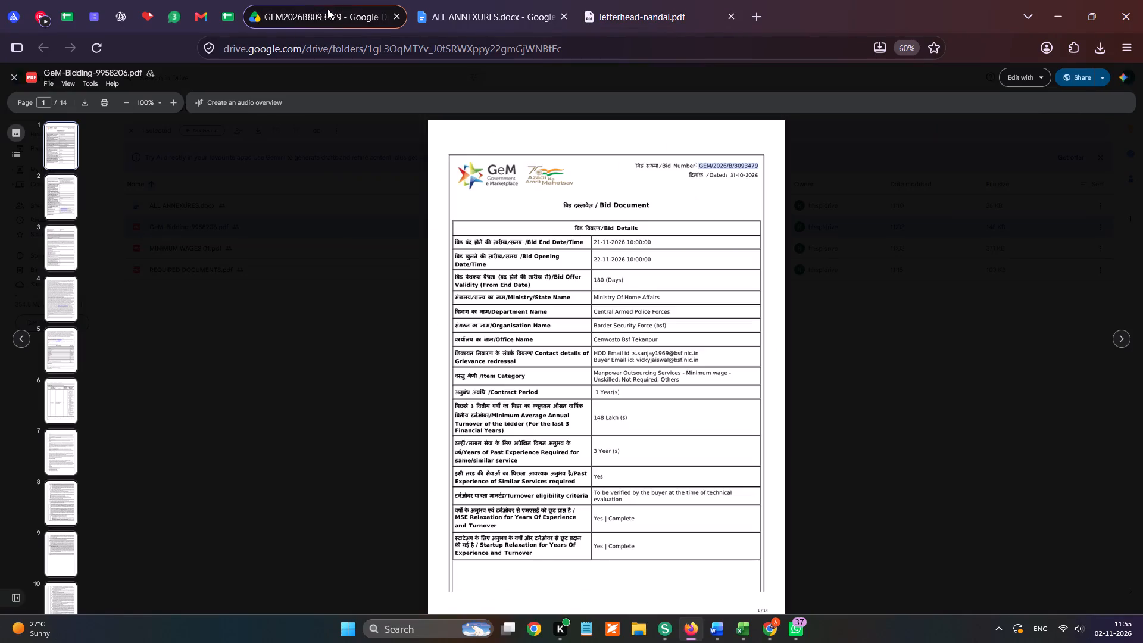
click(318, 266)
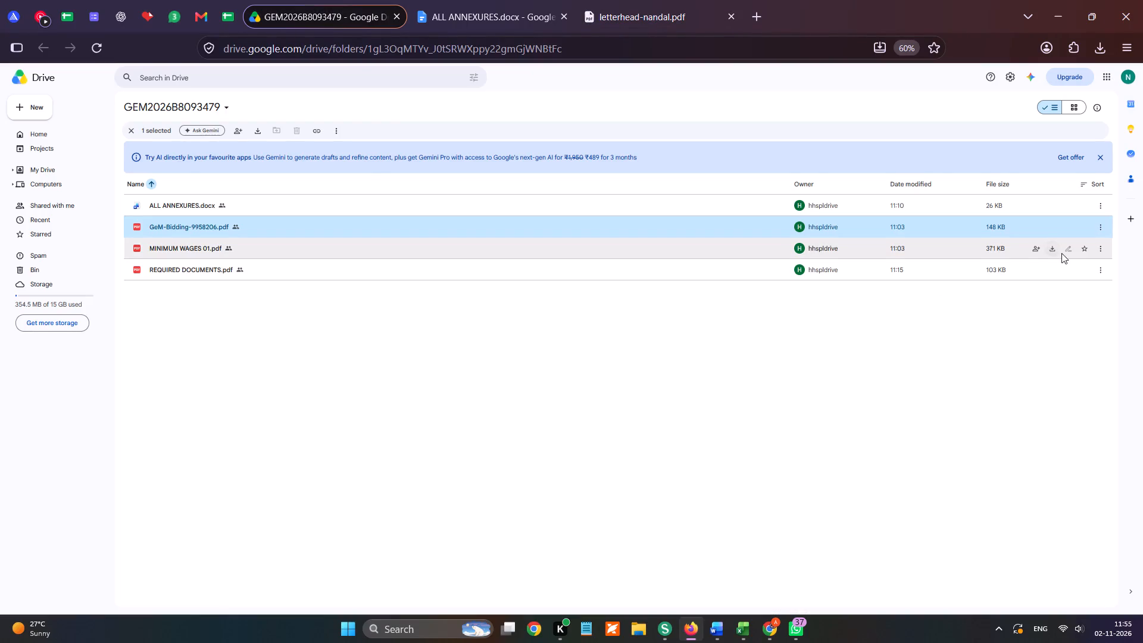
click(1052, 251)
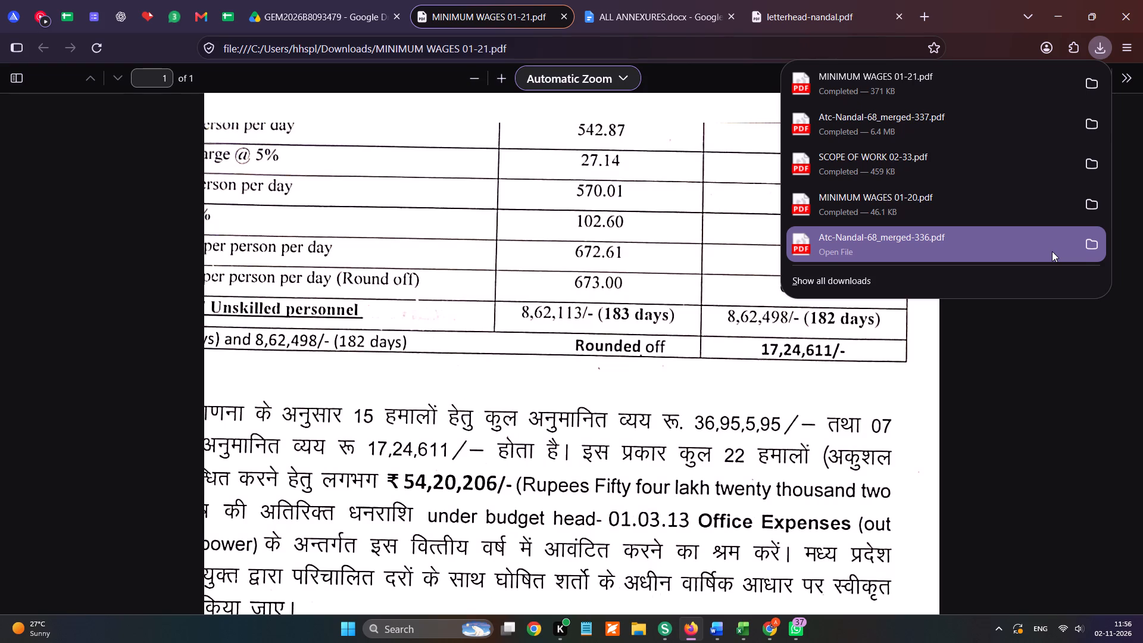
Read through the bid's document checklist in REQUIRED DOCUMENTS.pdf in the GEM2026B8093479 Drive folder.
click(305, 13)
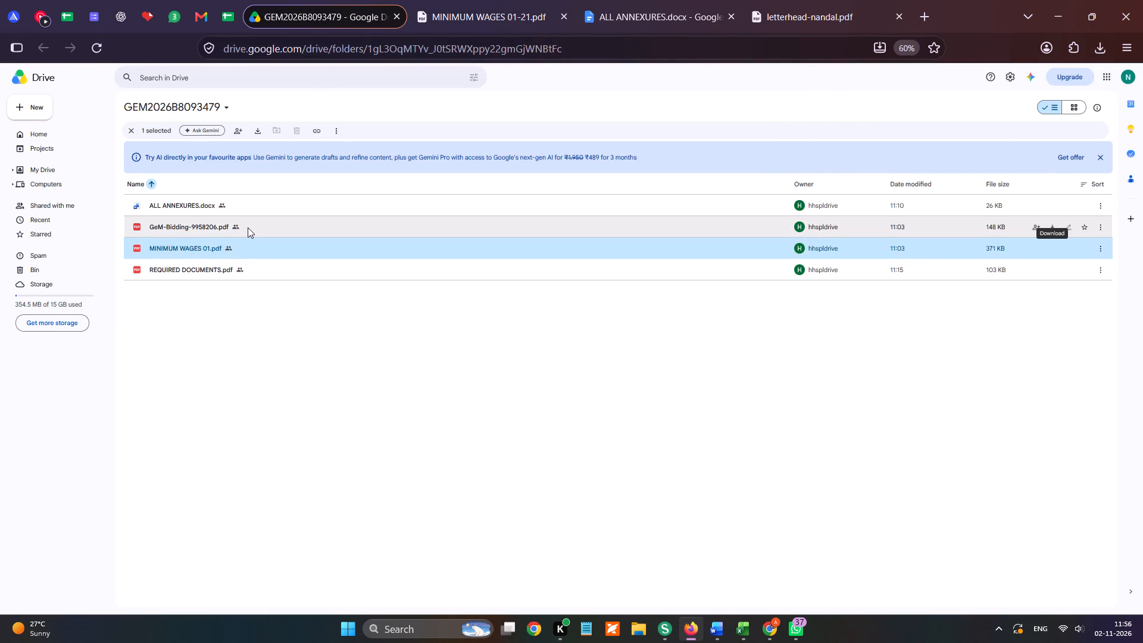
click(248, 227)
double_click(221, 264)
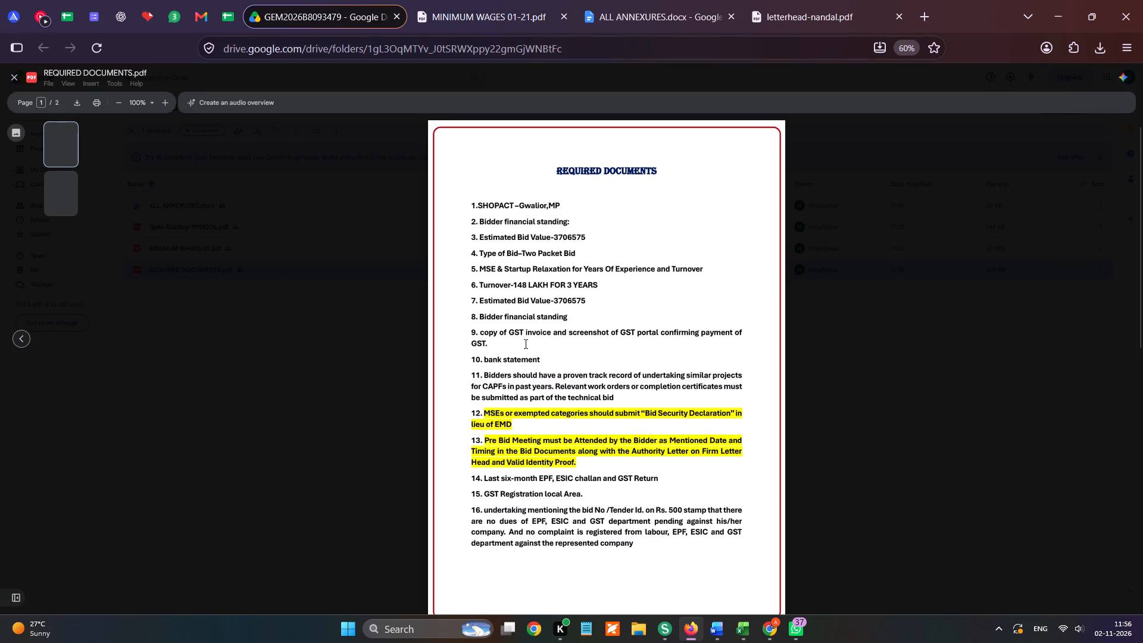
scroll(526, 343, down, 1)
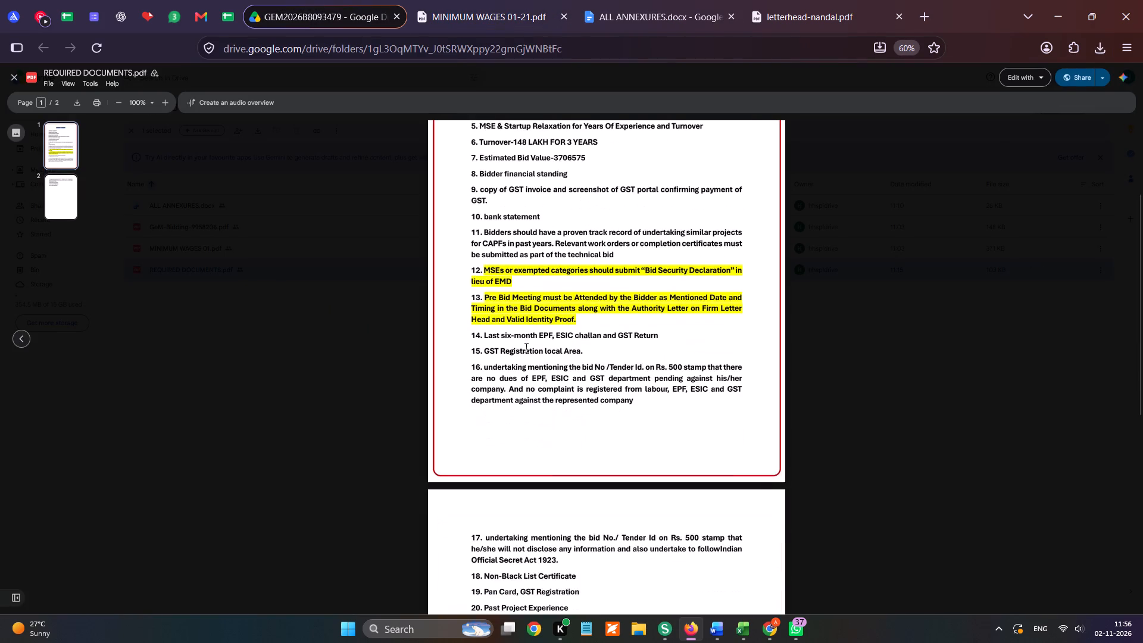
scroll(525, 348, down, 2)
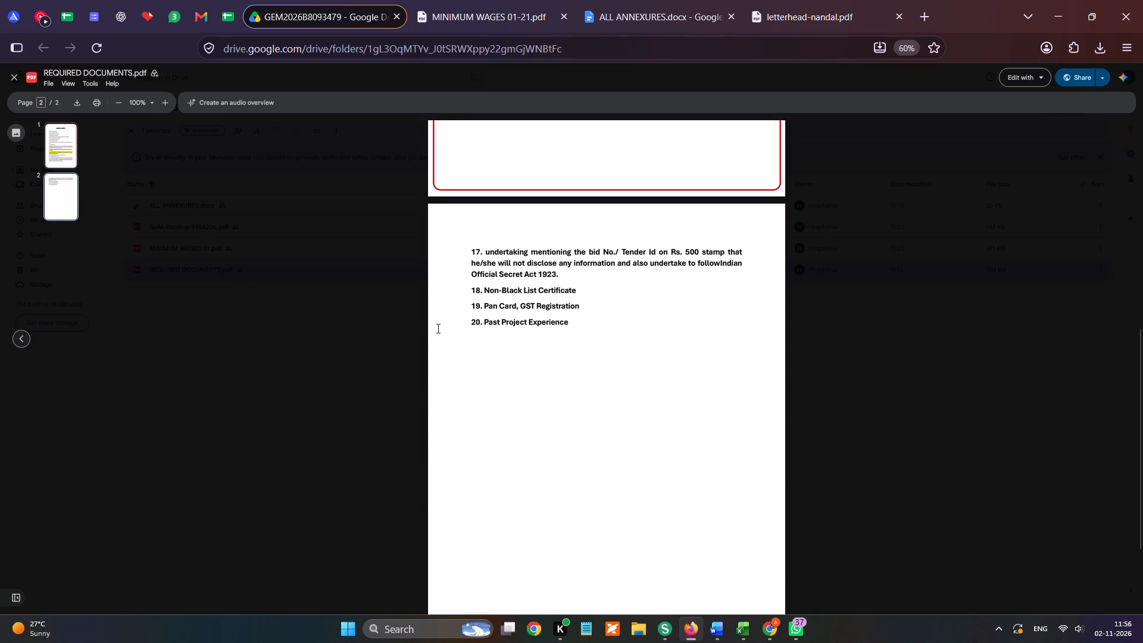
click(391, 307)
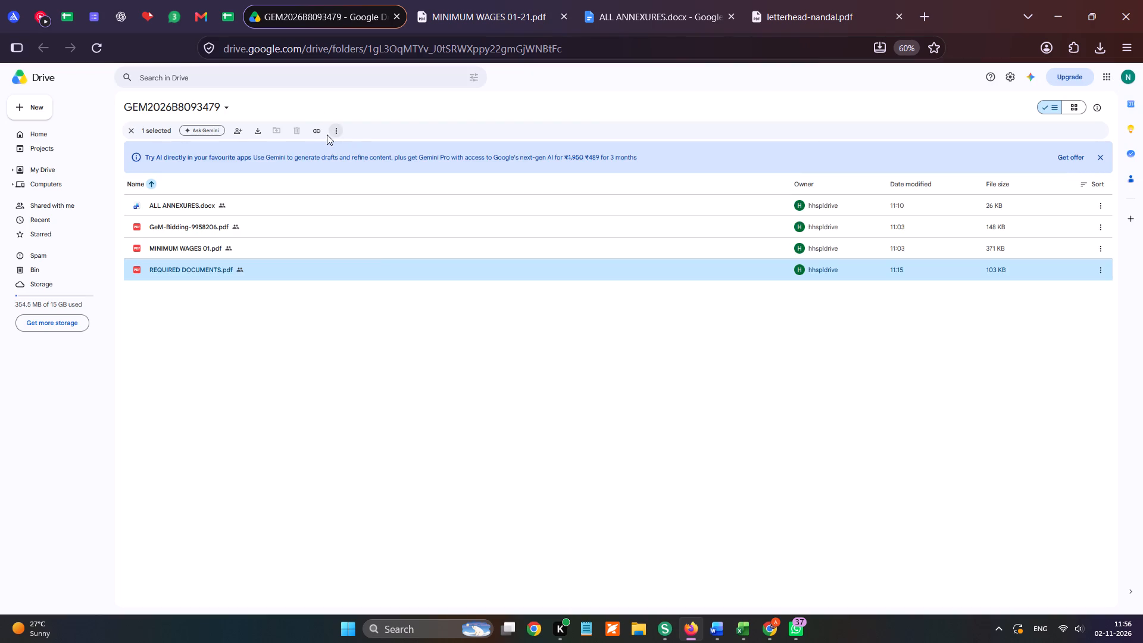
Switch to Sejda PDF Desktop and open MINIMUM WAGES 01-21.pdf from Downloads in the PDF Editor.
click(659, 630)
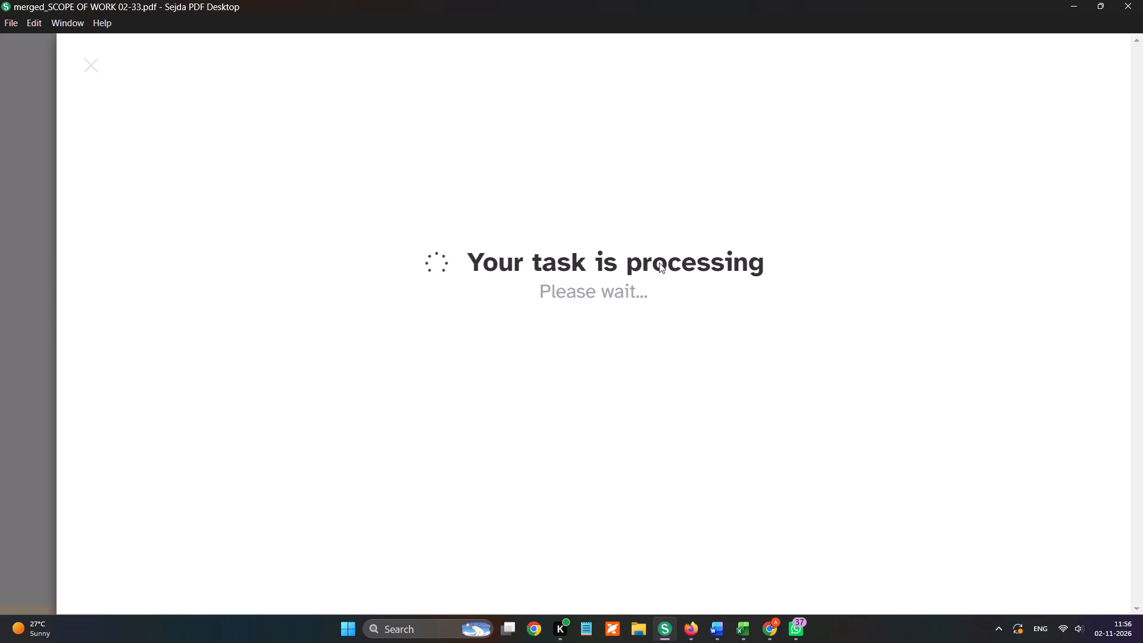
click(697, 177)
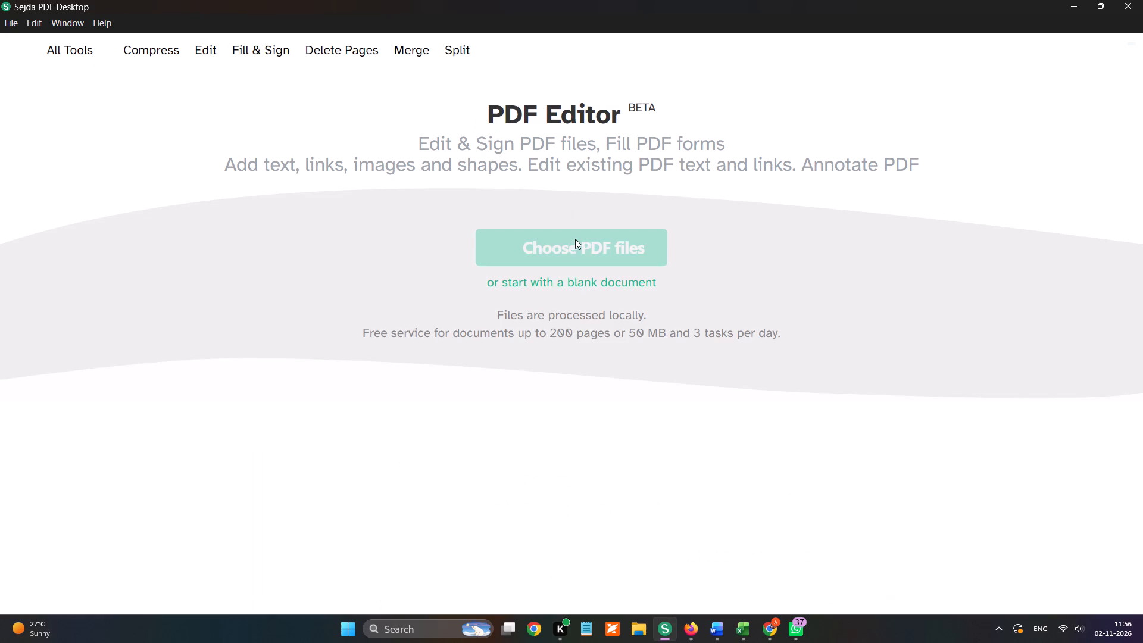
click(573, 240)
scroll(64, 186, up, 5)
click(84, 153)
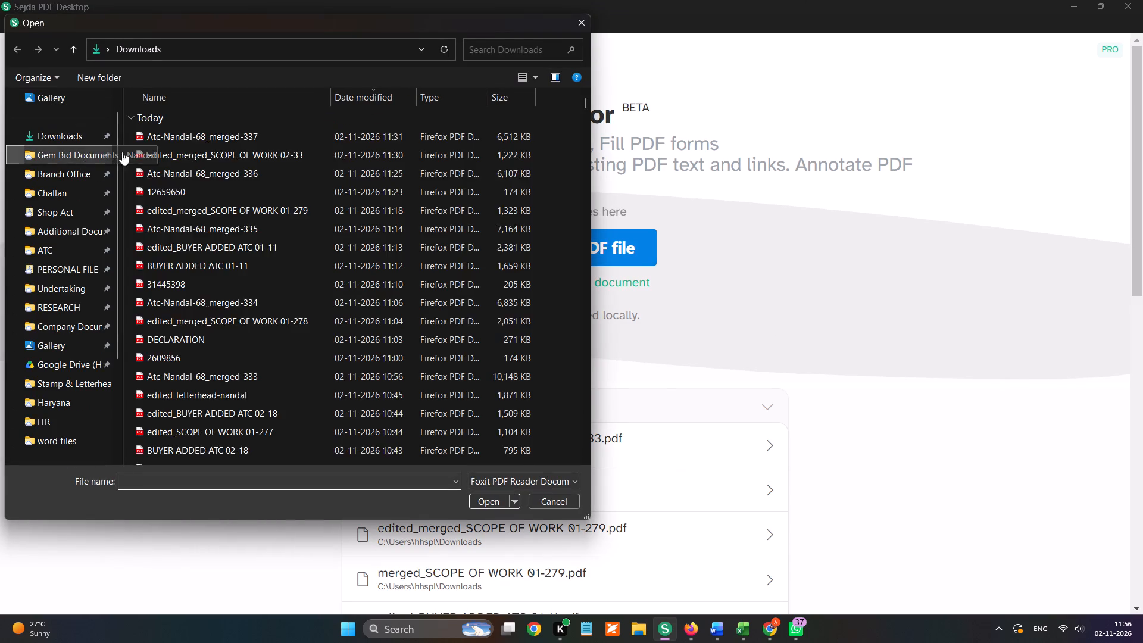
click(89, 142)
scroll(104, 189, up, 5)
double_click(207, 137)
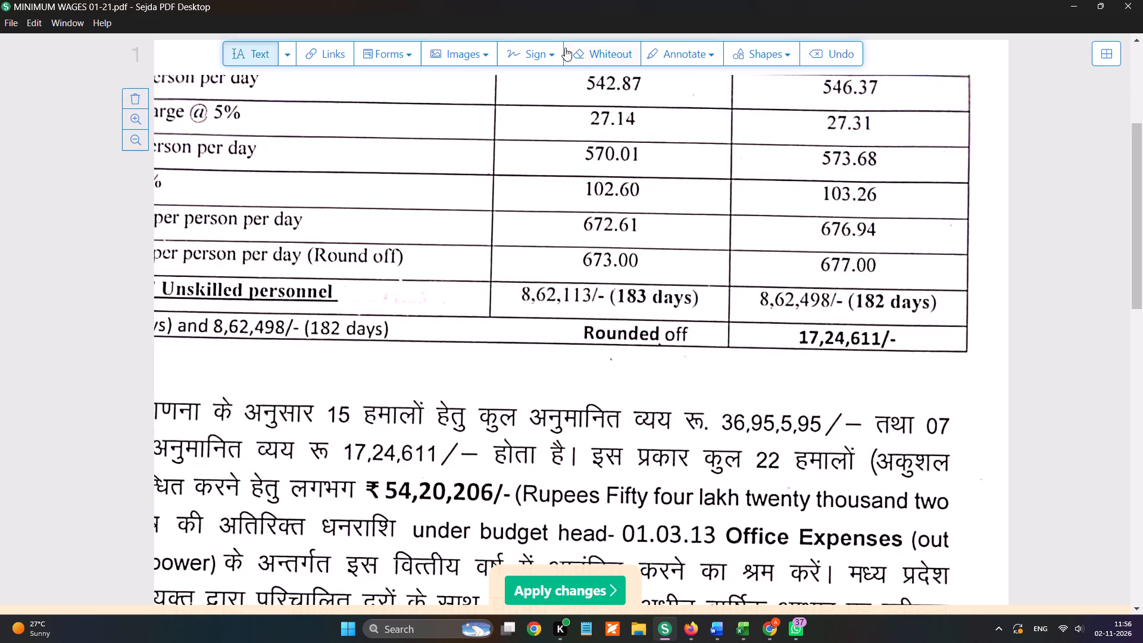
Place the Nandal Services director signature stamp and the round Delhi company seal side by side in the blank area at the page's bottom.
click(564, 47)
click(534, 46)
click(589, 183)
scroll(608, 216, down, 4)
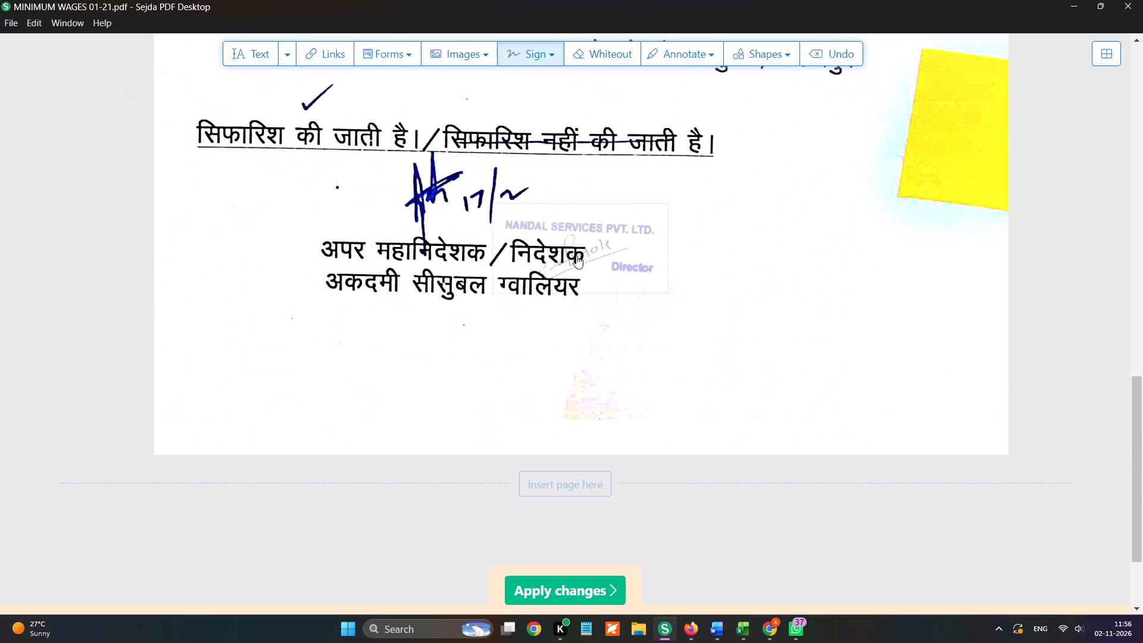
click(685, 355)
click(564, 59)
click(542, 51)
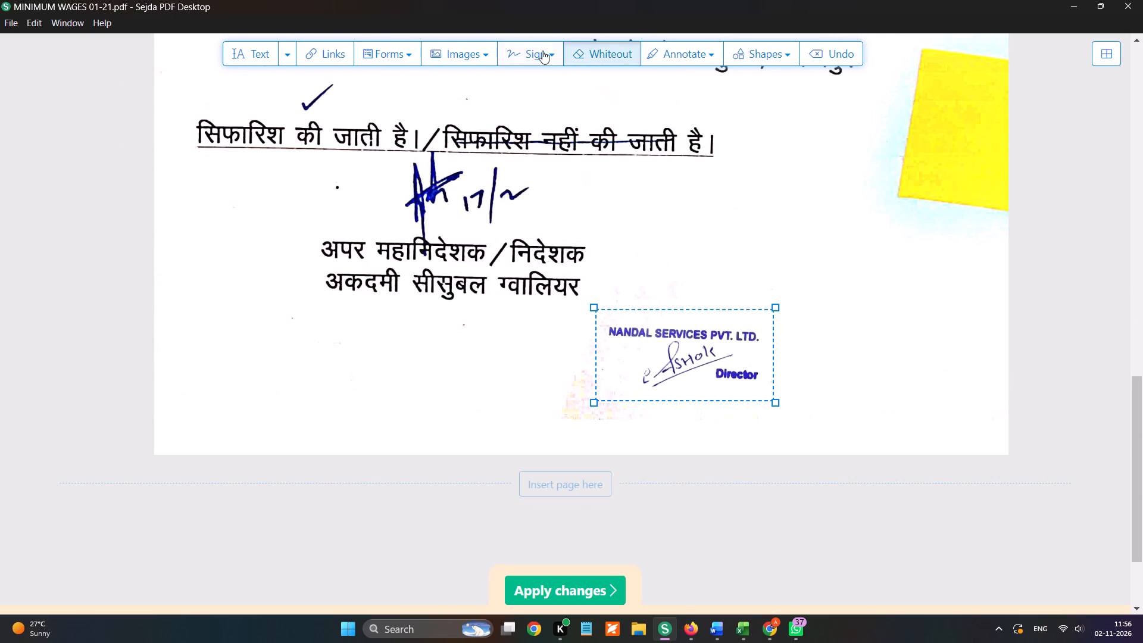
click(566, 95)
click(856, 358)
Apply the changes and save the signed file as edited_MINIMUM WAGES 01-21 in Downloads.
click(575, 591)
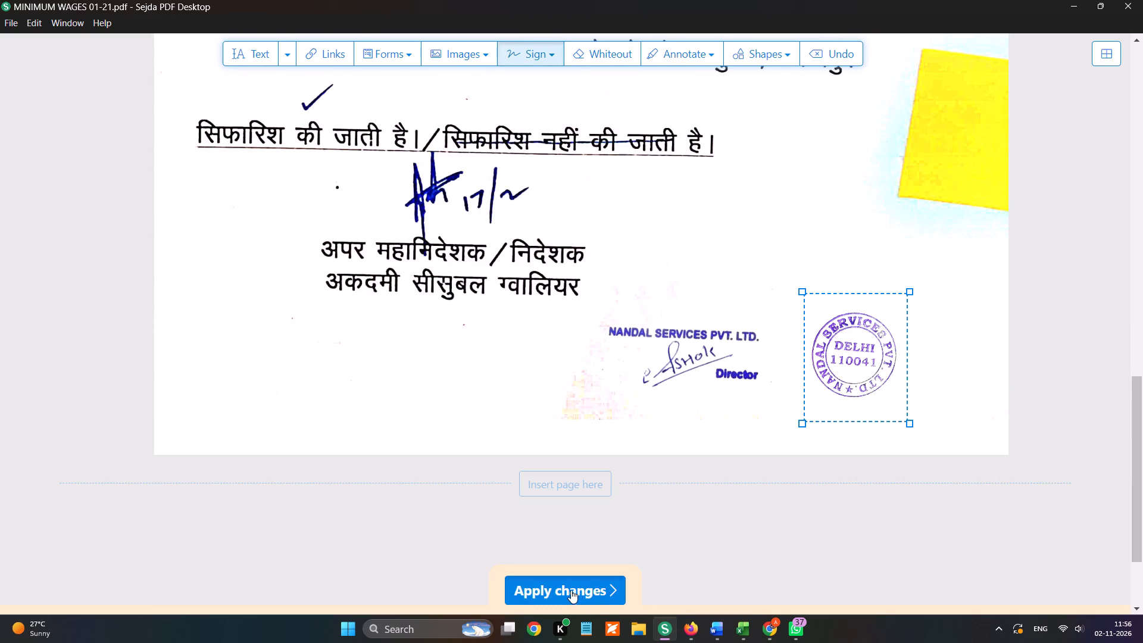
scroll(124, 320, up, 4)
click(89, 157)
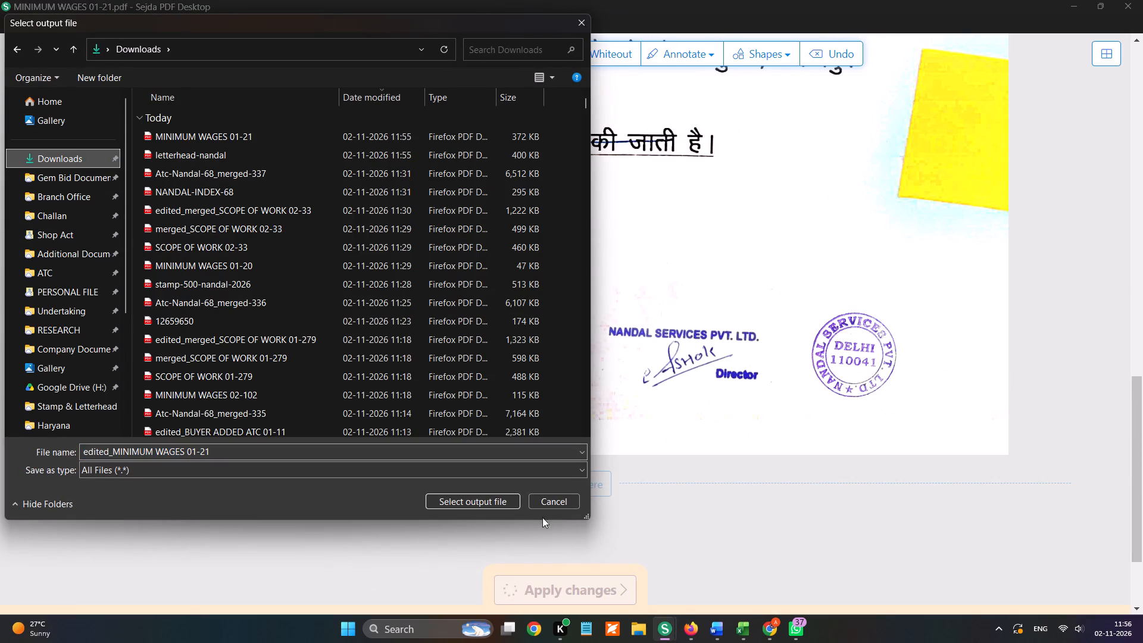
click(511, 503)
Switch to Firefox and open the Merge PDF tool on the iLovePDF site.
click(683, 623)
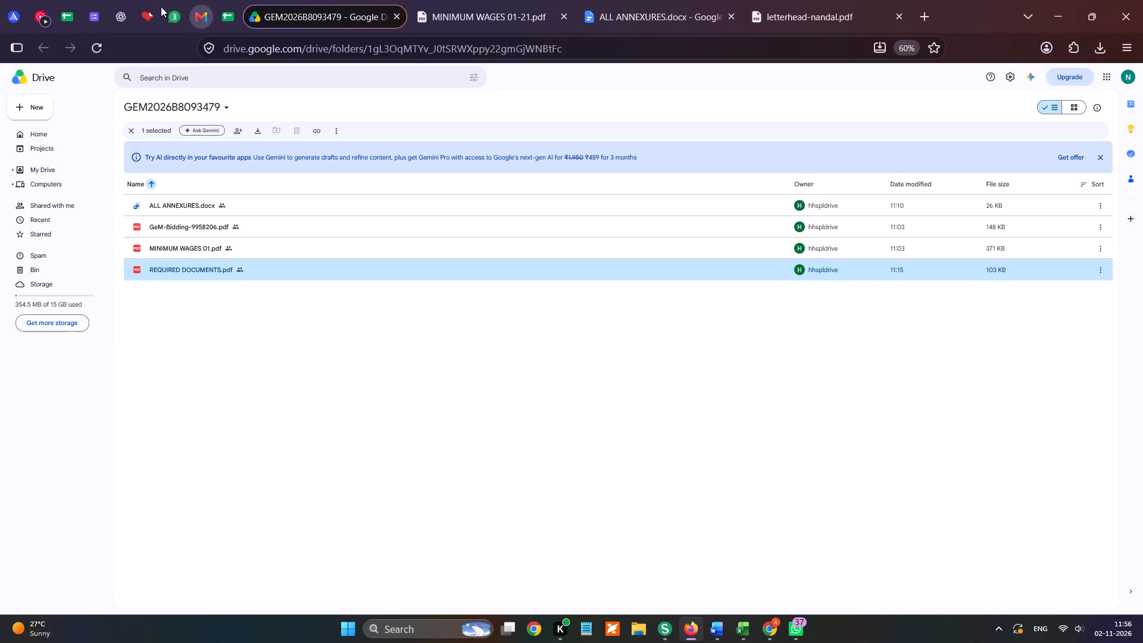
click(133, 3)
click(146, 15)
click(146, 84)
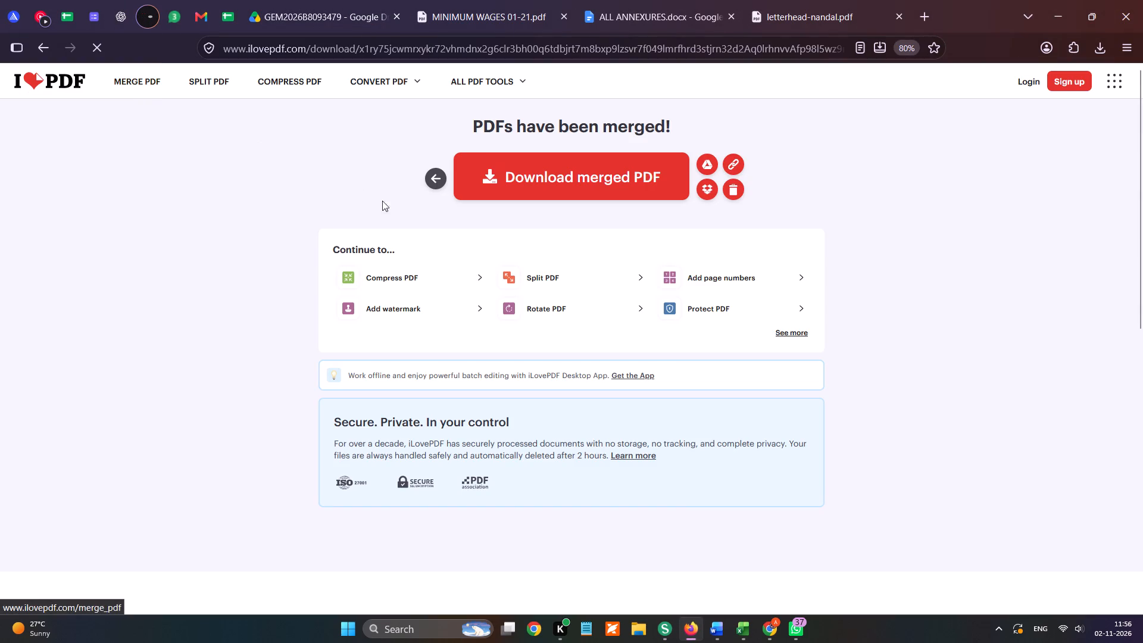
Return to Sejda PDF Desktop and open letterhead-nandal.pdf from Downloads in the PDF Editor.
click(663, 628)
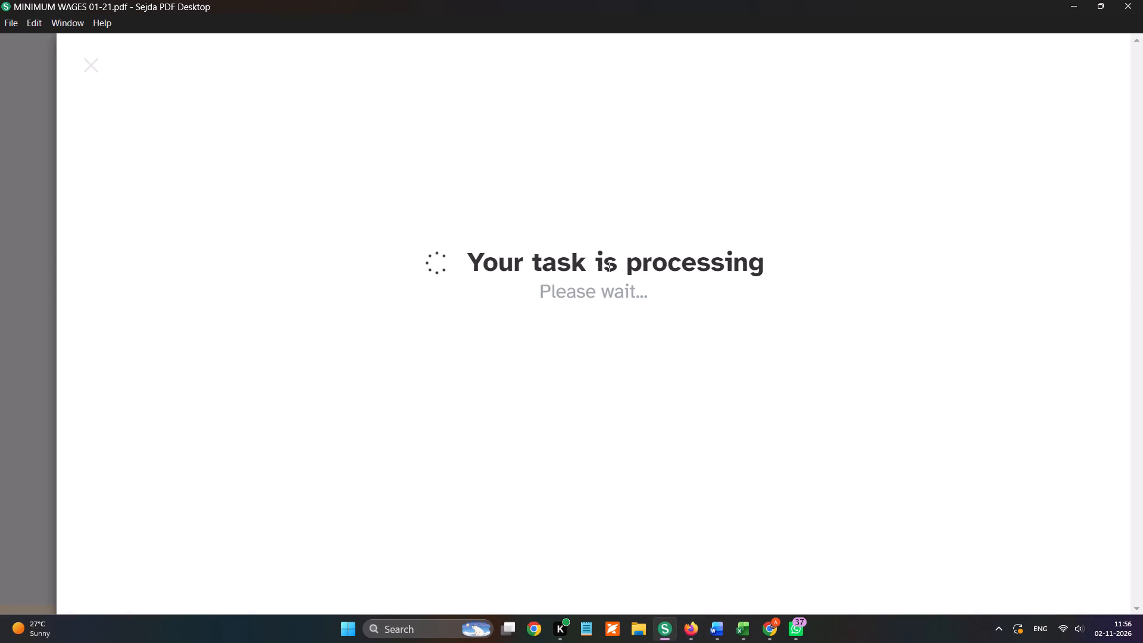
click(655, 197)
click(566, 259)
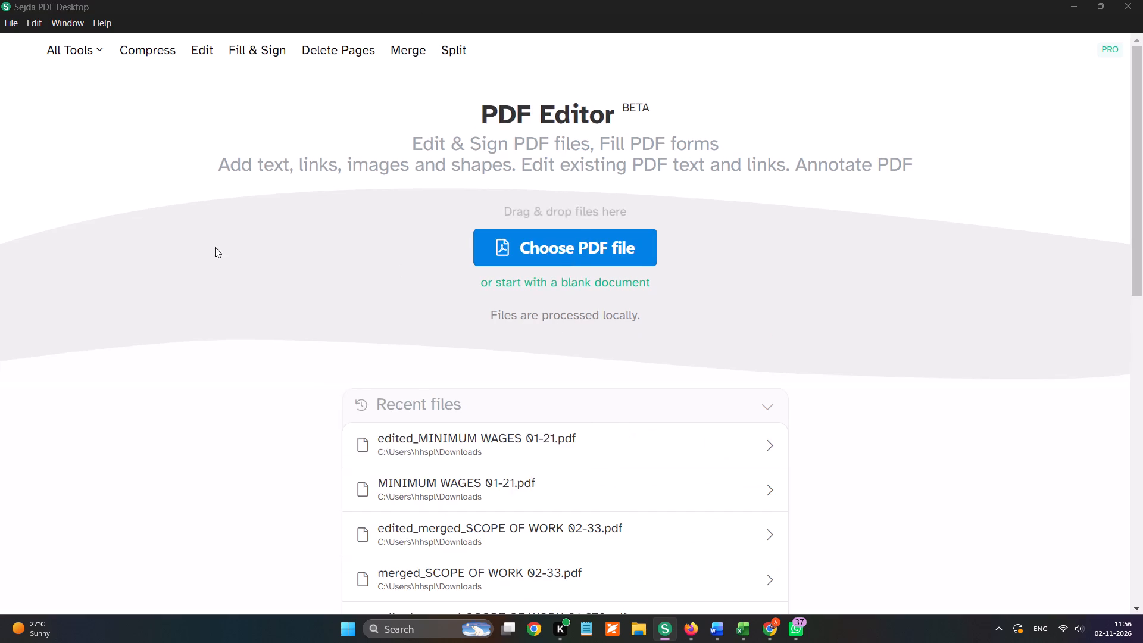
scroll(72, 188, up, 4)
click(88, 157)
double_click(189, 174)
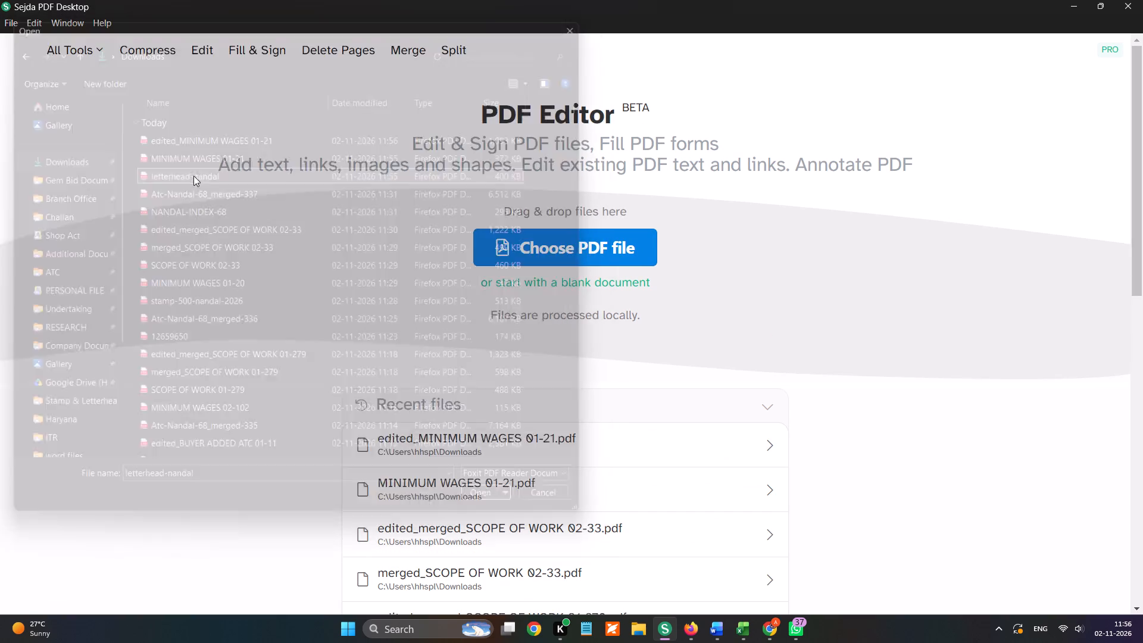
Place the Nandal Services director signature stamp and the round Delhi company seal beside the PLACE: DELHI line on page 1.
click(527, 51)
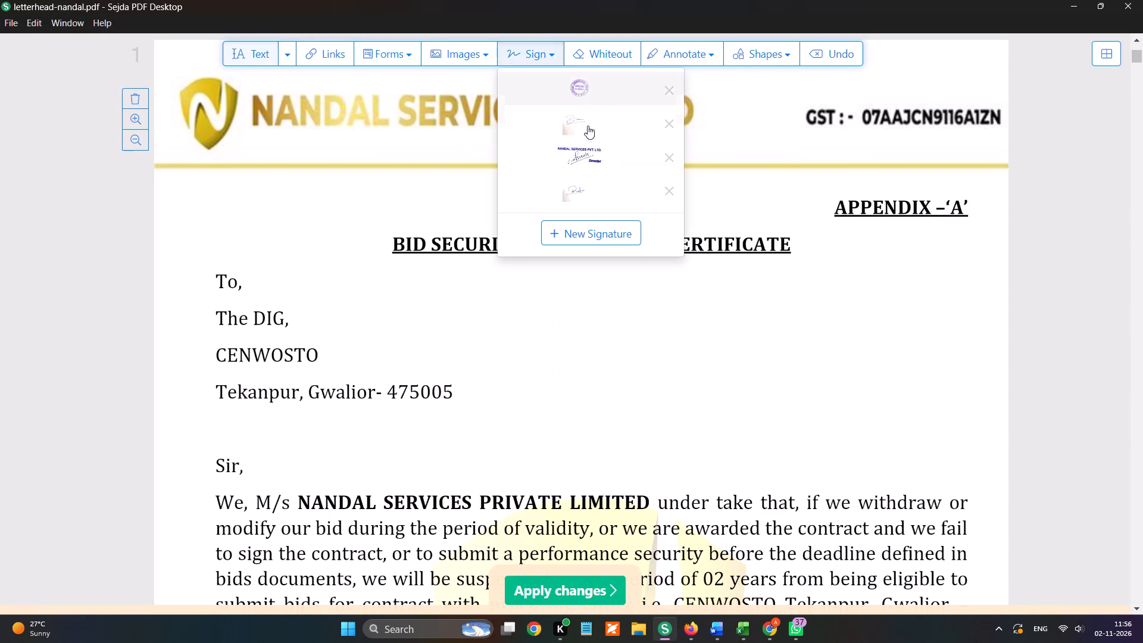
click(581, 161)
scroll(618, 249, down, 3)
click(446, 347)
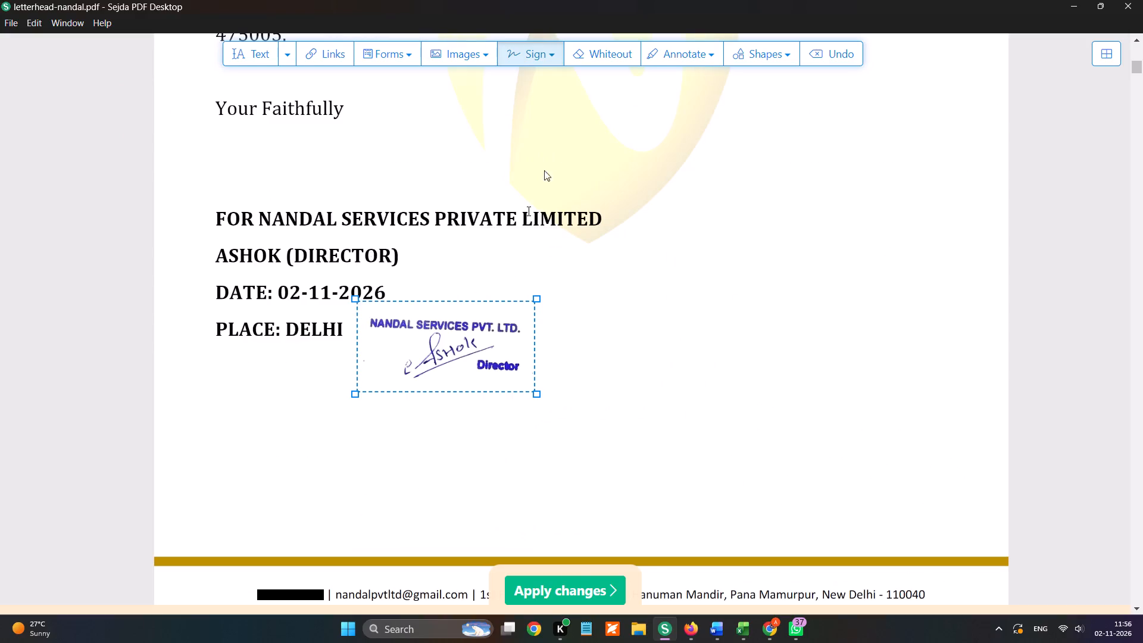
click(539, 58)
click(583, 98)
click(596, 353)
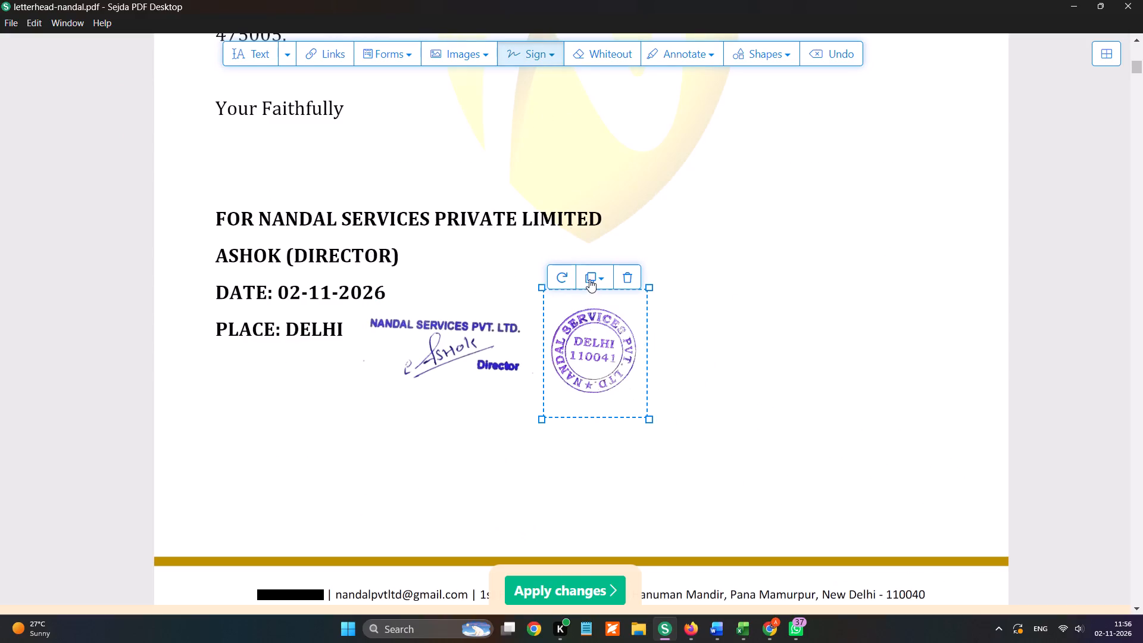
Repeat both the round seal and the director signature stamp on all pages of the letterhead PDF.
click(589, 279)
click(597, 305)
click(591, 313)
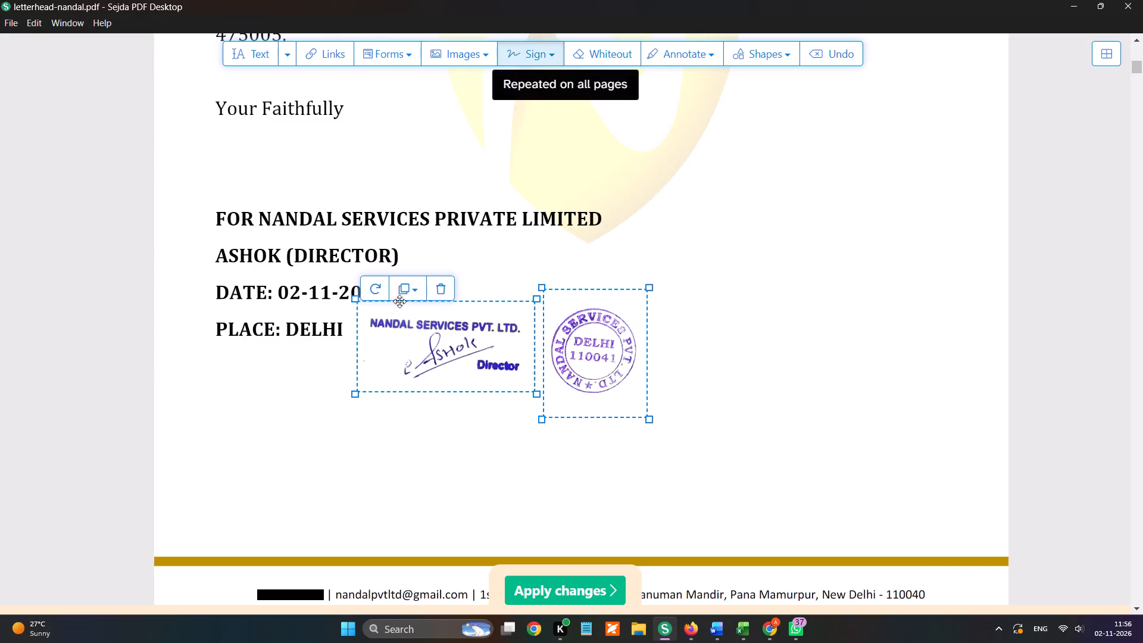
click(401, 296)
click(403, 321)
Nudge the director signature stamp slightly upward on page 4, the Appendix D fall clause undertaking.
scroll(495, 334, down, 6)
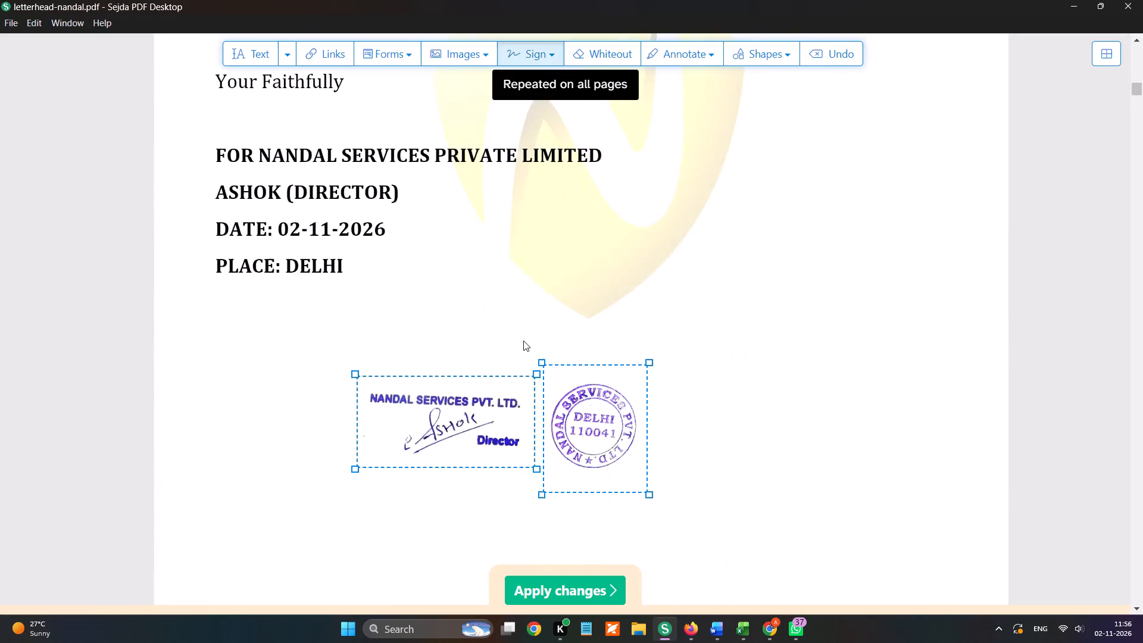
scroll(523, 341, down, 11)
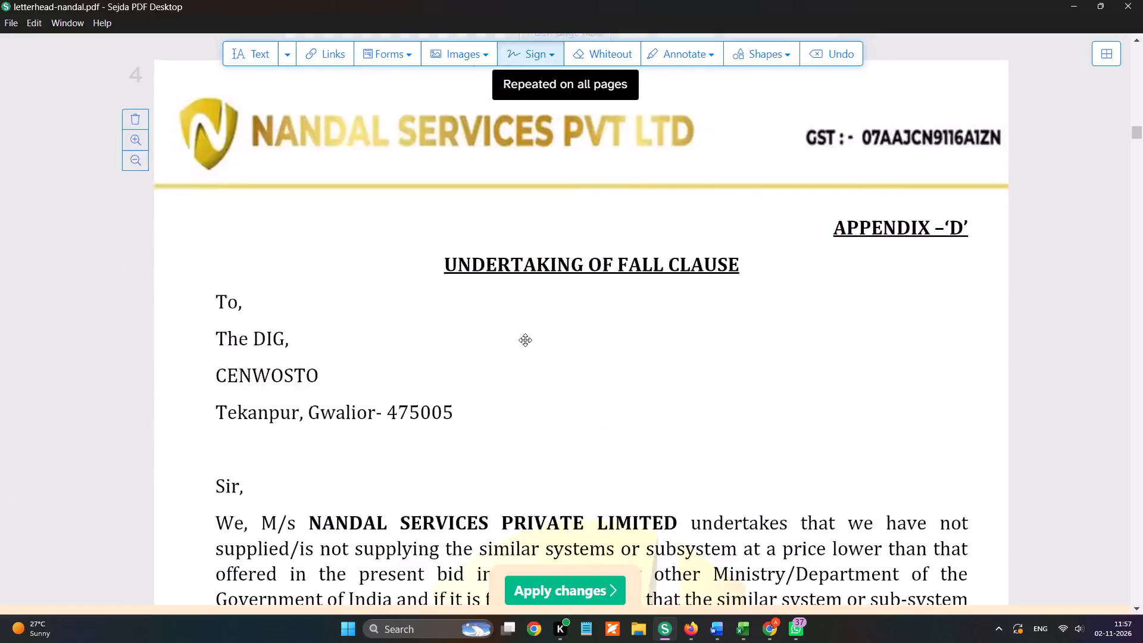
scroll(525, 340, down, 4)
scroll(535, 339, up, 2)
drag(484, 385, 489, 377)
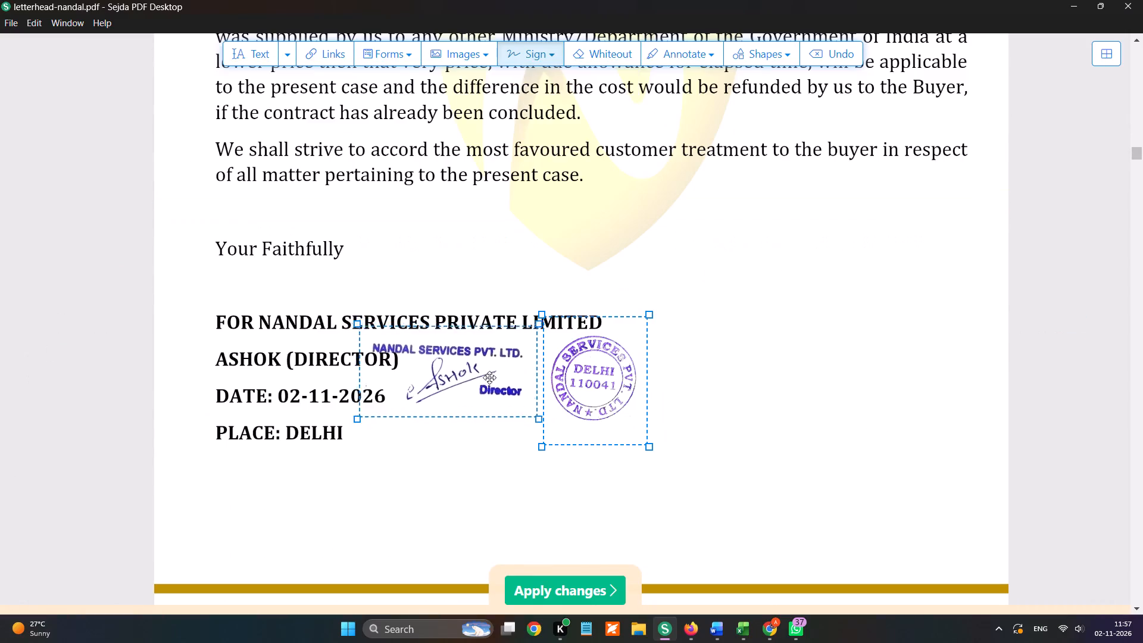
drag(489, 377, 491, 376)
Move the director signature stamp slightly lower in the signatory block on page 7.
scroll(582, 373, down, 10)
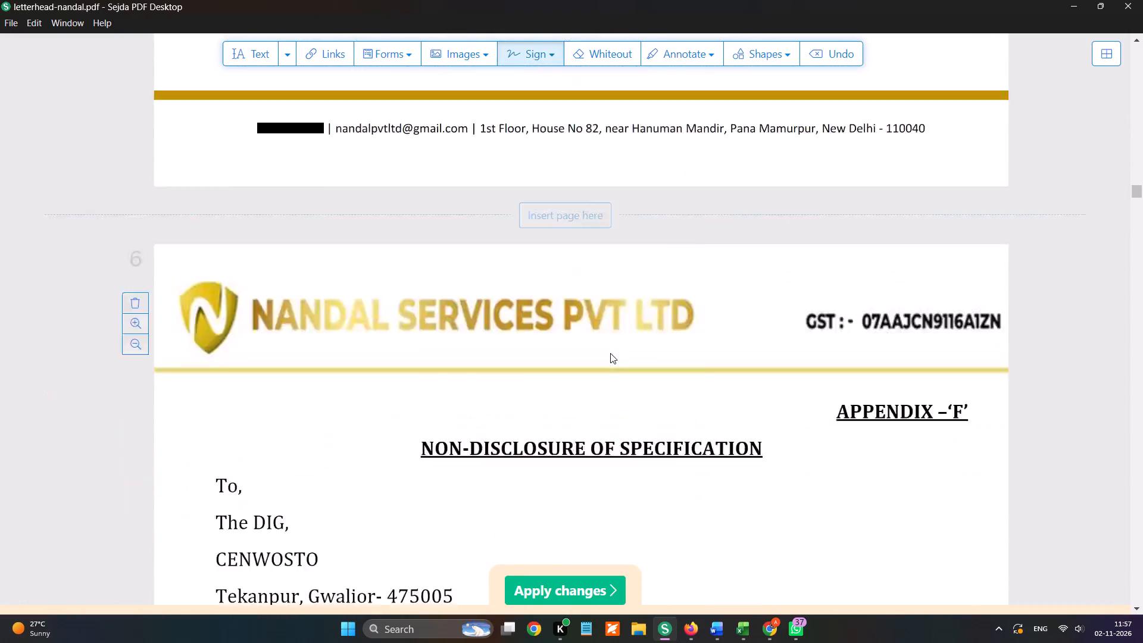
scroll(610, 353, down, 10)
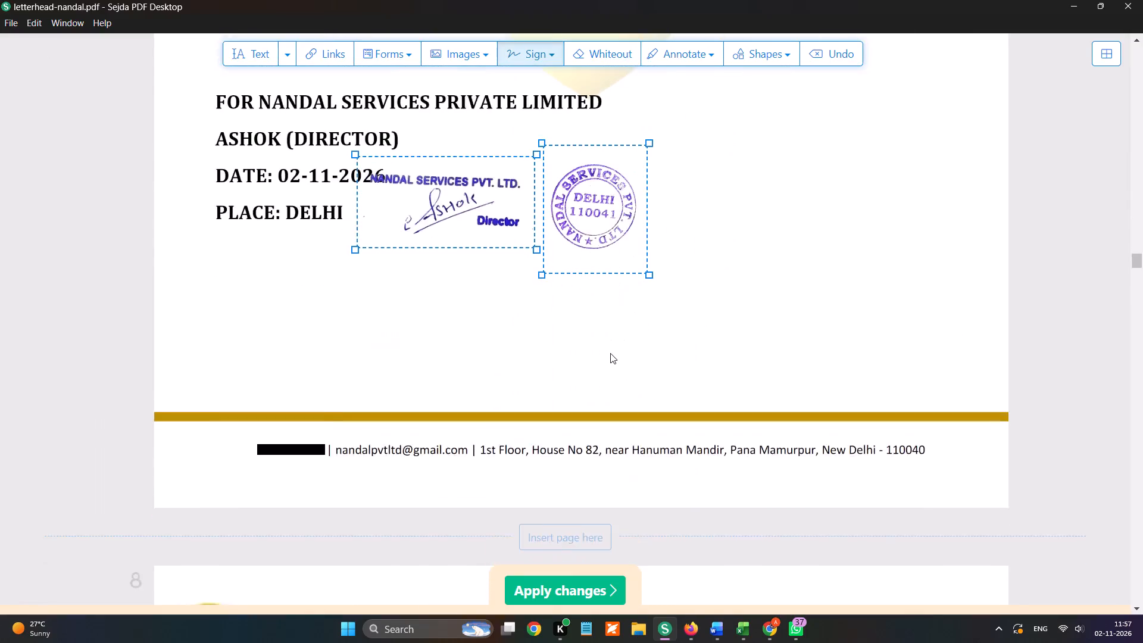
scroll(610, 353, down, 4)
scroll(610, 353, up, 3)
scroll(469, 339, up, 2)
drag(436, 364, 435, 374)
click(439, 389)
Move the signature stamp and seal off the paragraph 03 text to the foot of the page with the owner details table.
scroll(721, 377, down, 5)
scroll(628, 332, down, 2)
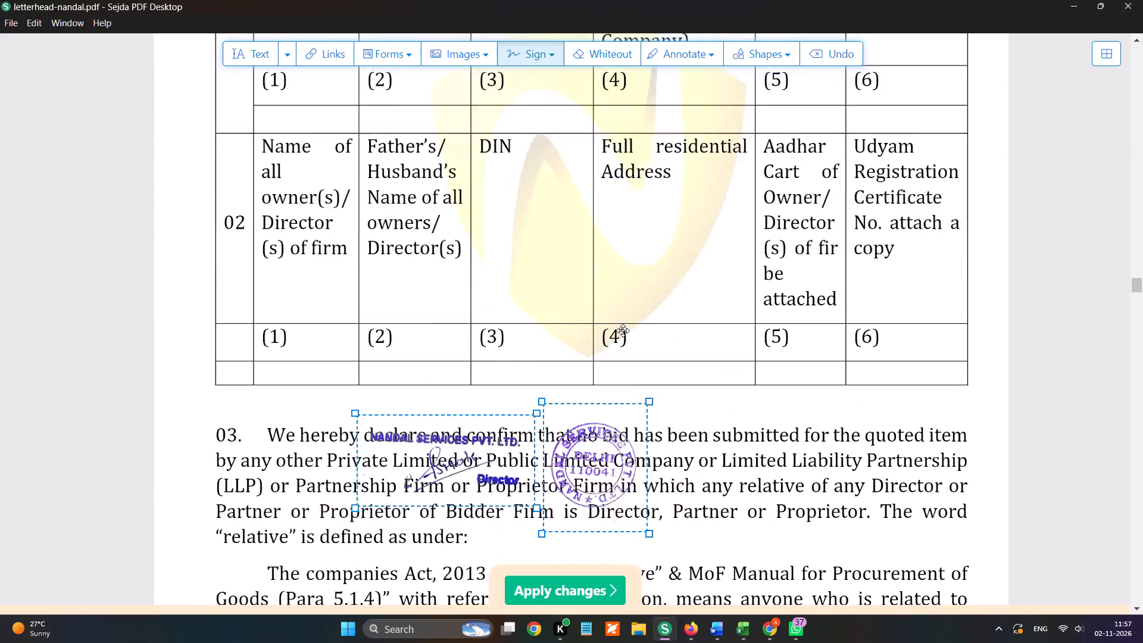
drag(454, 299, 433, 494)
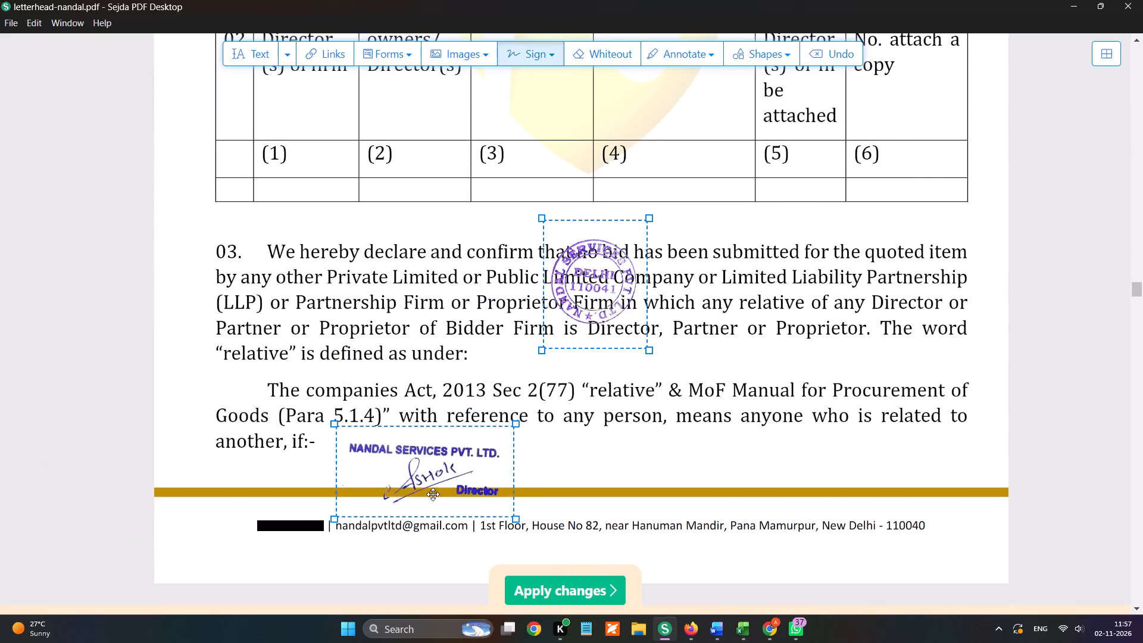
drag(433, 494, 442, 481)
drag(602, 308, 597, 480)
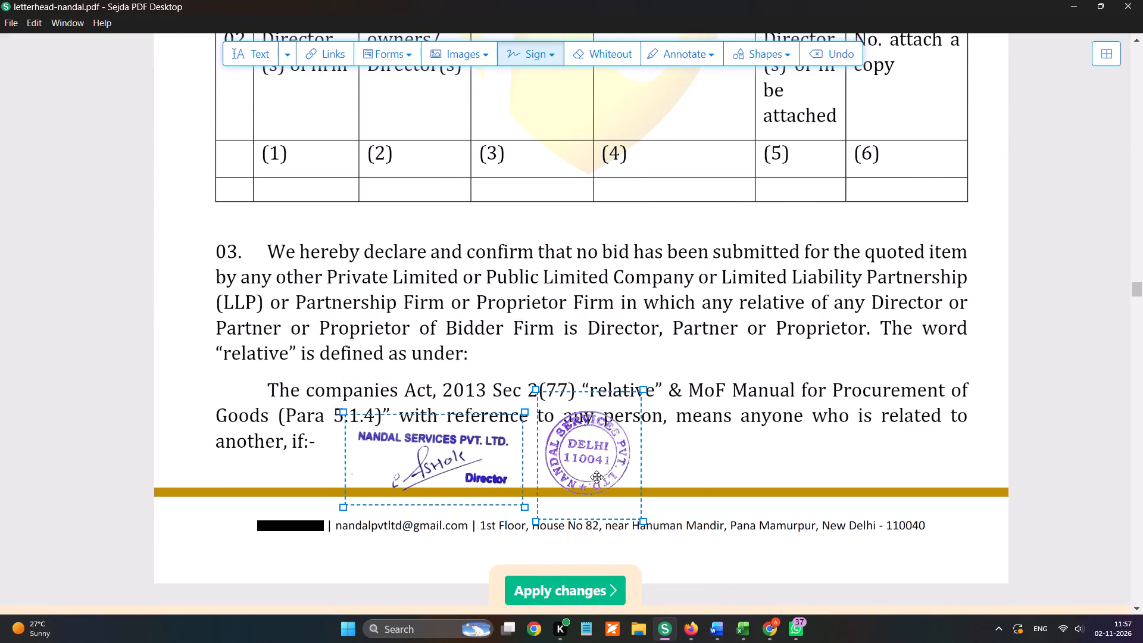
Lower the director signature stamp on page 11 so it clears the ASHOK (DIRECTOR) line.
scroll(602, 470, down, 6)
scroll(602, 414, down, 4)
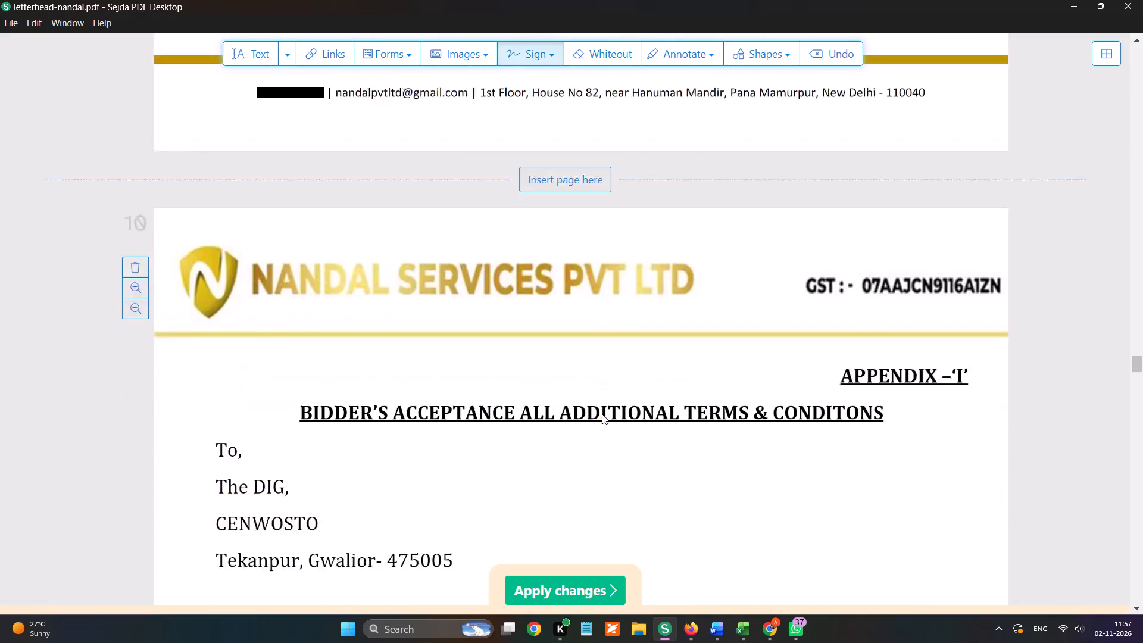
scroll(602, 414, down, 7)
scroll(549, 463, down, 3)
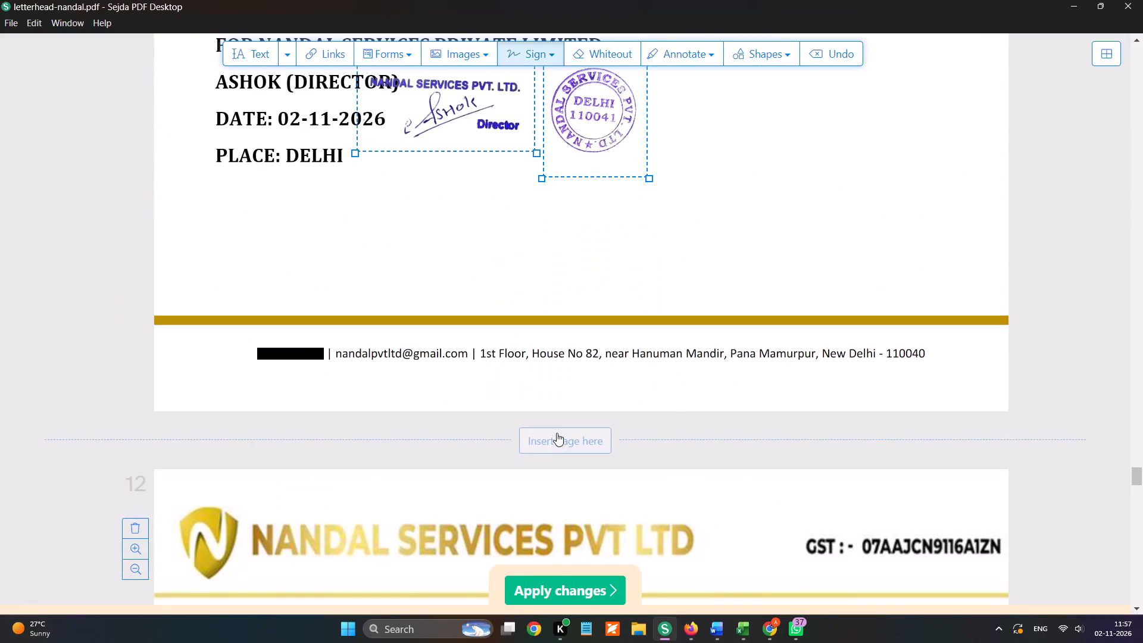
drag(424, 91, 426, 114)
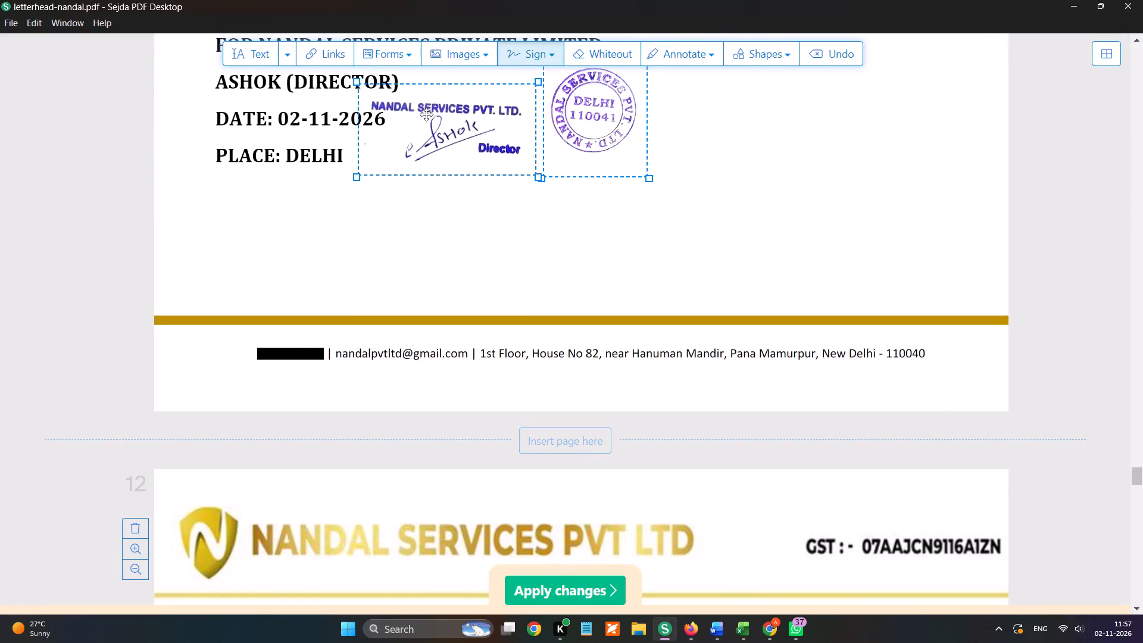
Apply the changes and save the signed file as edited_letterhead-nandal in Downloads, replacing the existing file.
scroll(442, 130, down, 3)
scroll(495, 192, down, 1)
scroll(494, 254, down, 12)
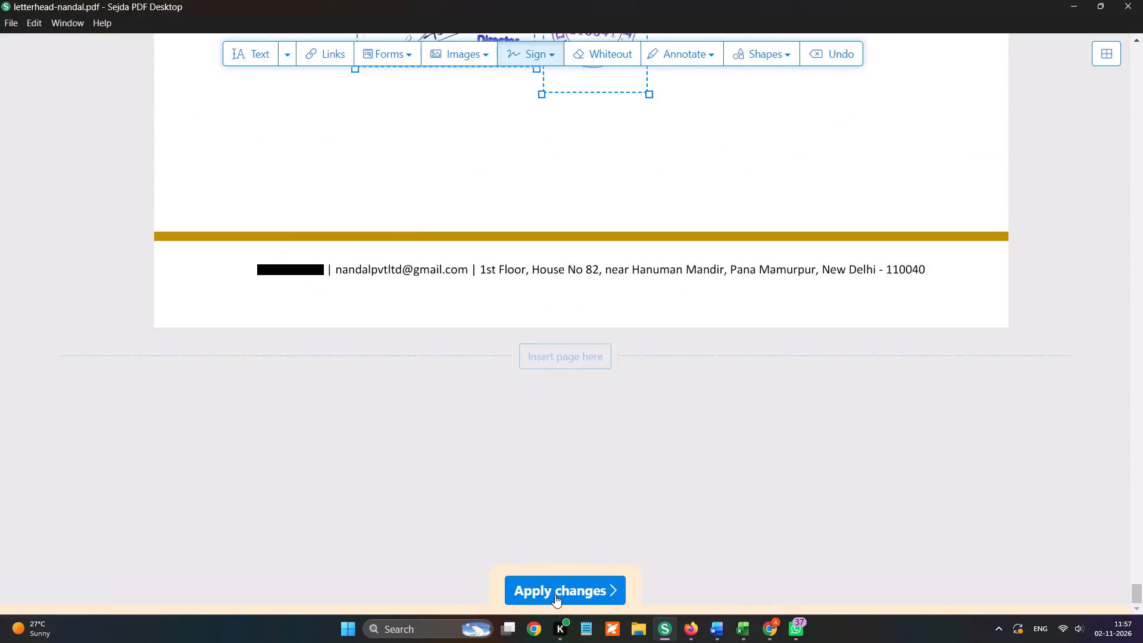
click(554, 595)
scroll(112, 180, up, 6)
click(81, 164)
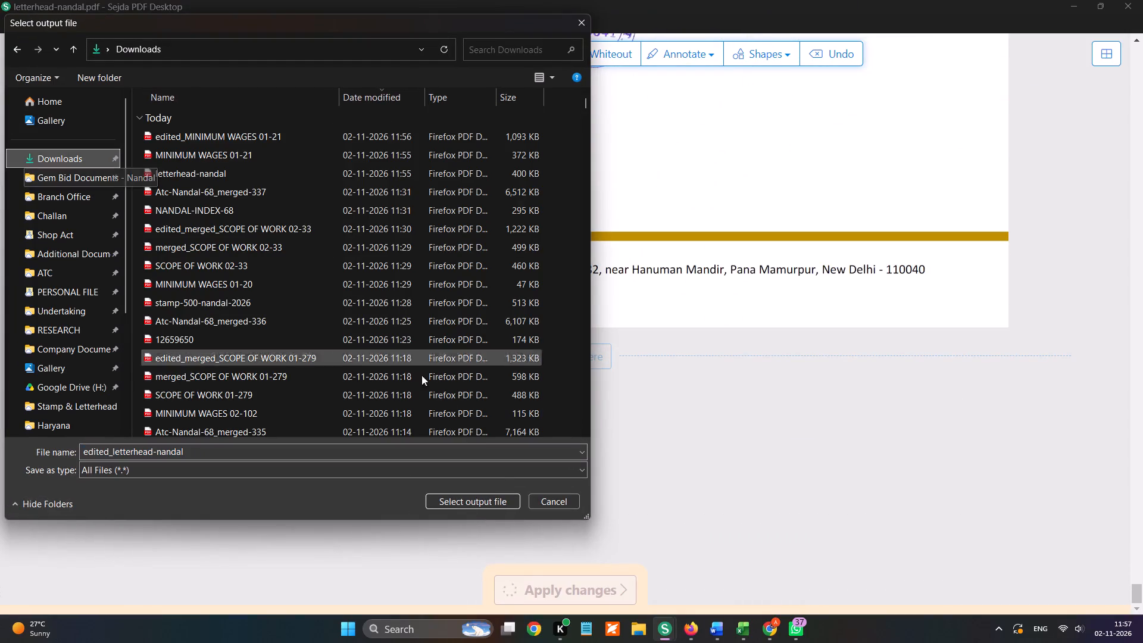
click(494, 503)
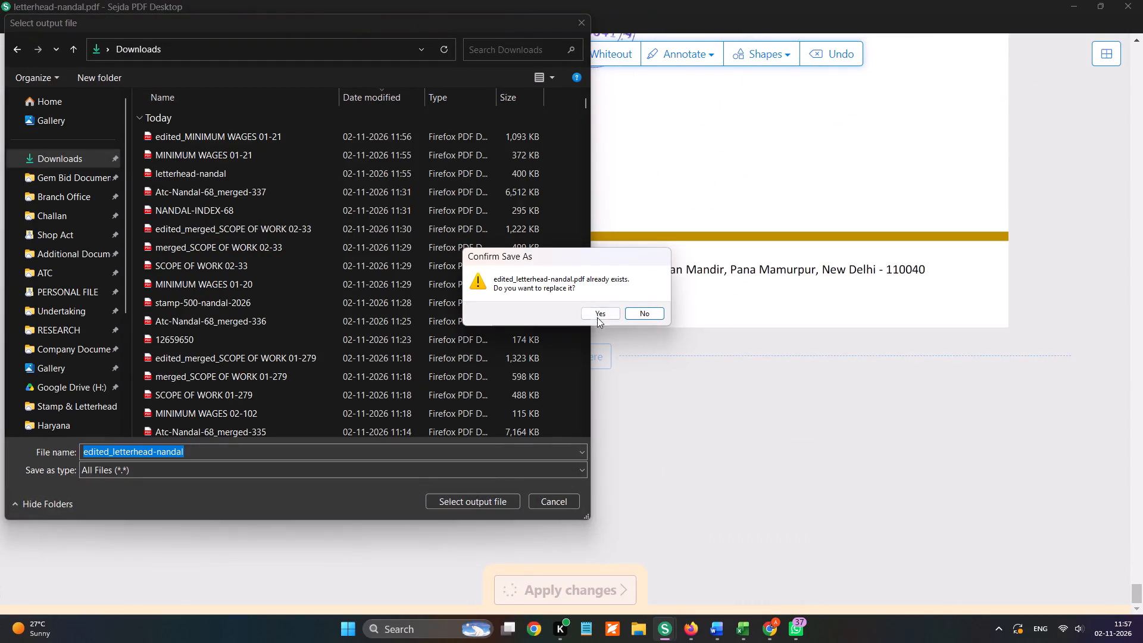
click(597, 317)
In Firefox's iLovePDF merge tool, add edited_letterhead-nandal and edited_MINIMUM WAGES 01-21 from Downloads, with the minimum wages file first.
click(694, 629)
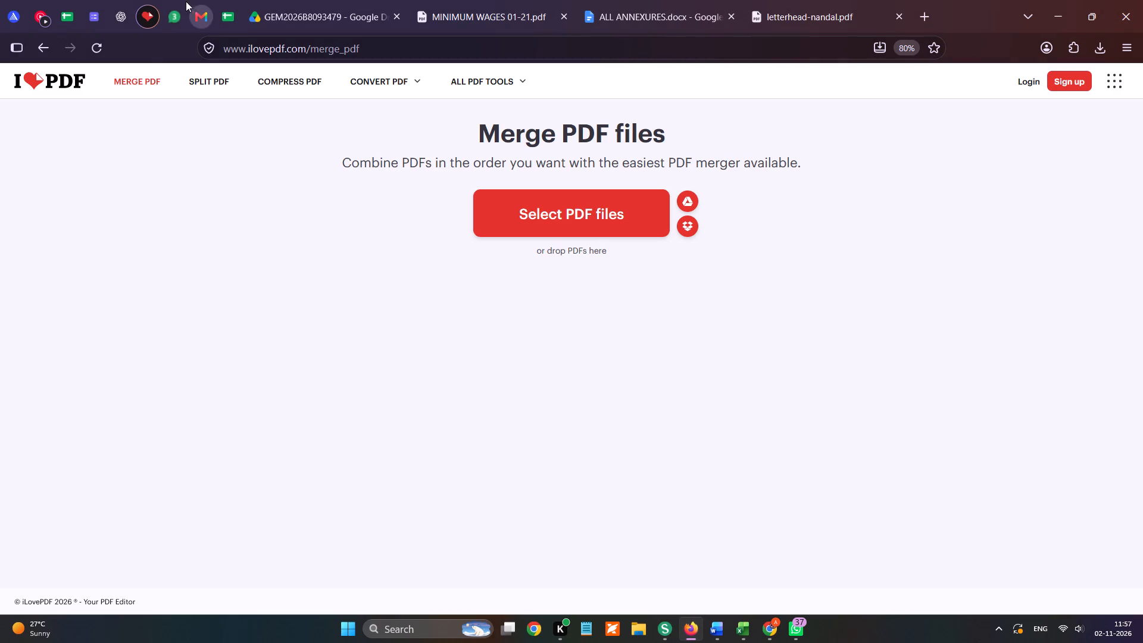
click(148, 80)
click(580, 214)
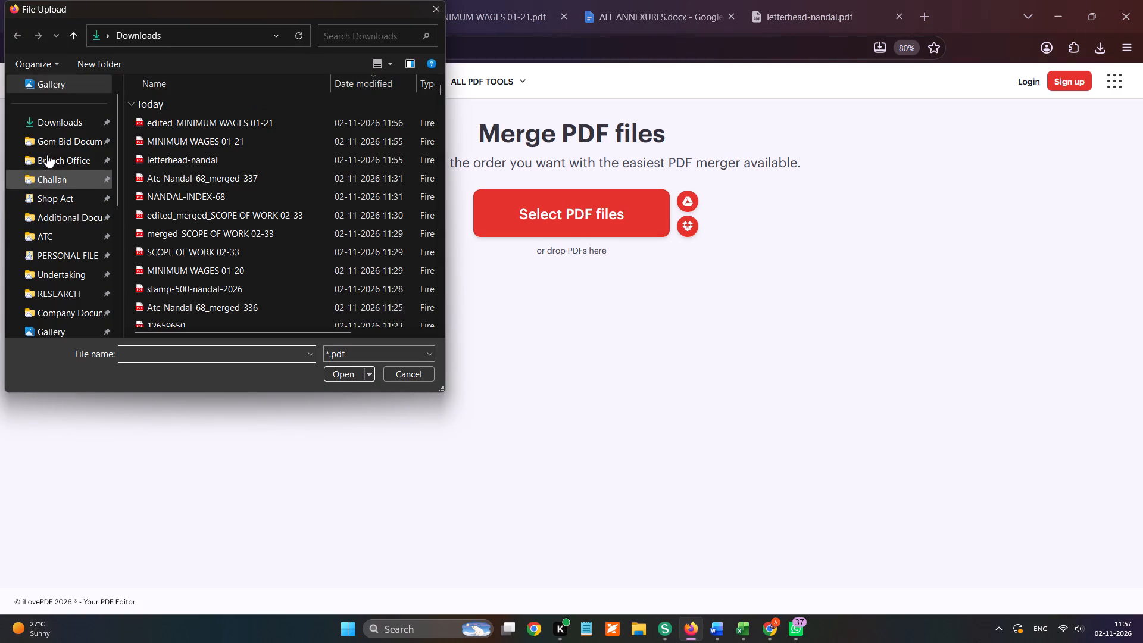
click(67, 131)
double_click(204, 126)
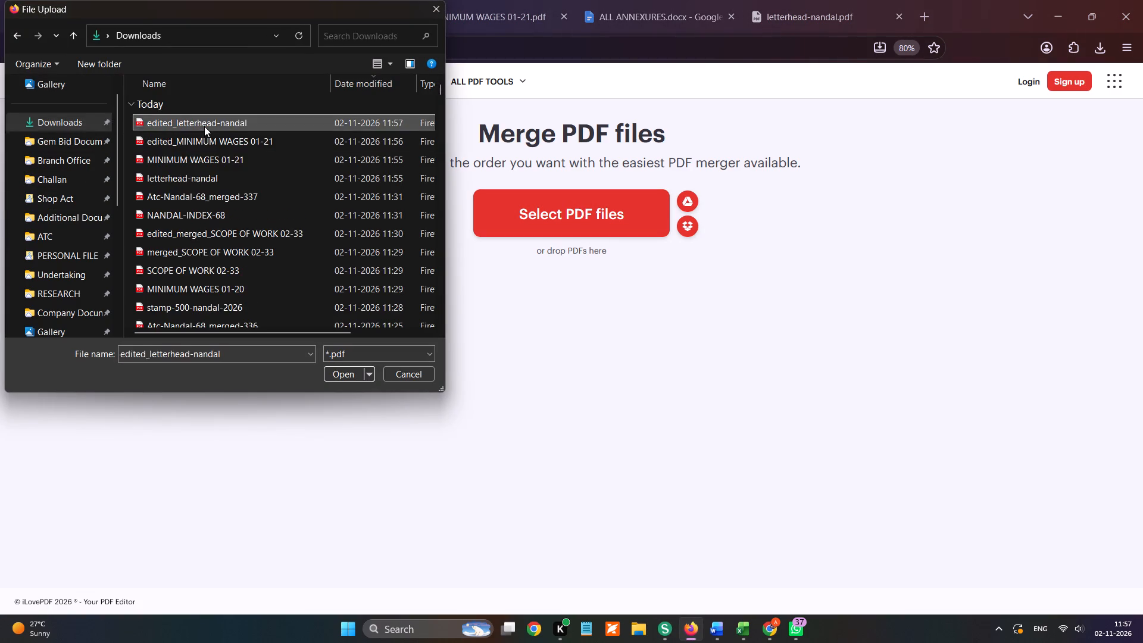
click(847, 148)
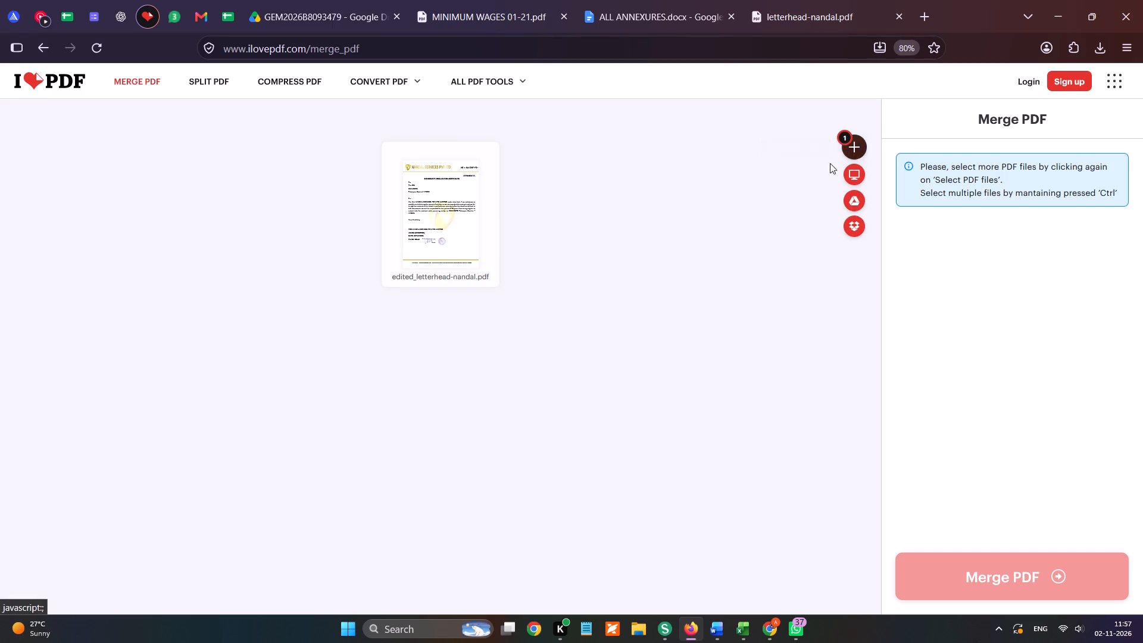
double_click(172, 141)
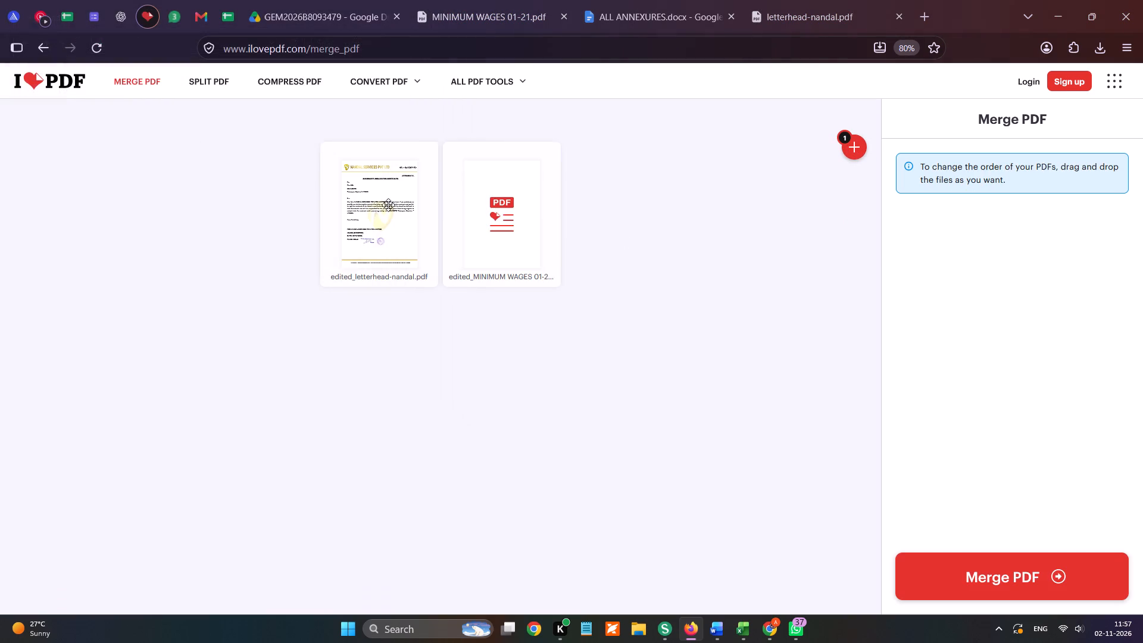
drag(516, 217, 370, 202)
Add Atc-Nandal-68 from the ATC folder of Gem Bid Documents to the merge list.
click(842, 154)
click(851, 149)
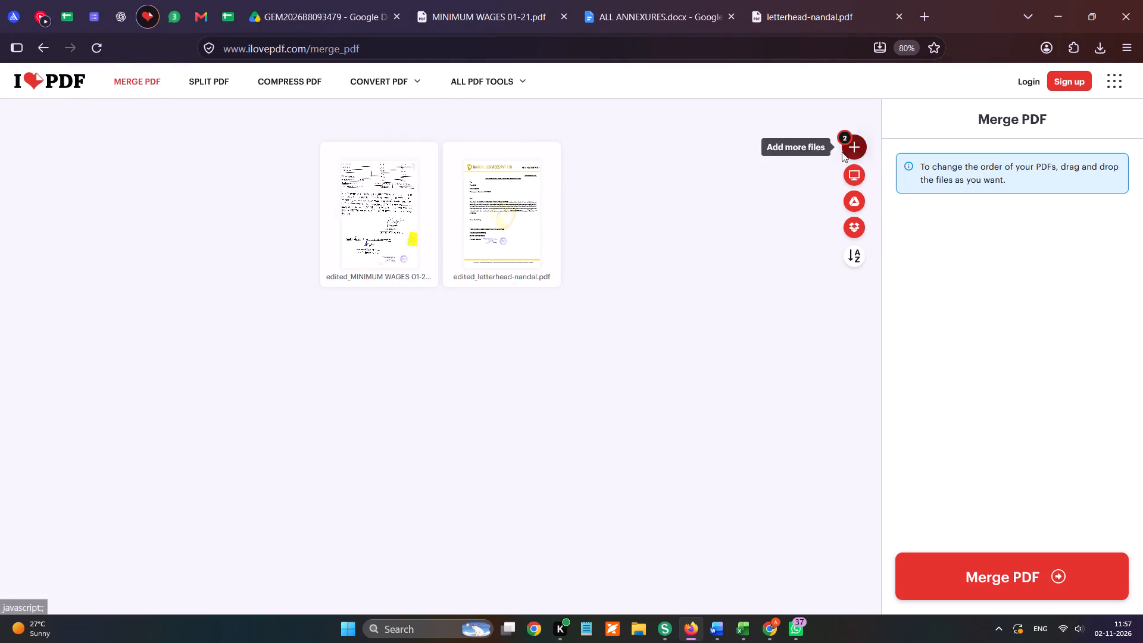
scroll(52, 207, up, 4)
click(96, 146)
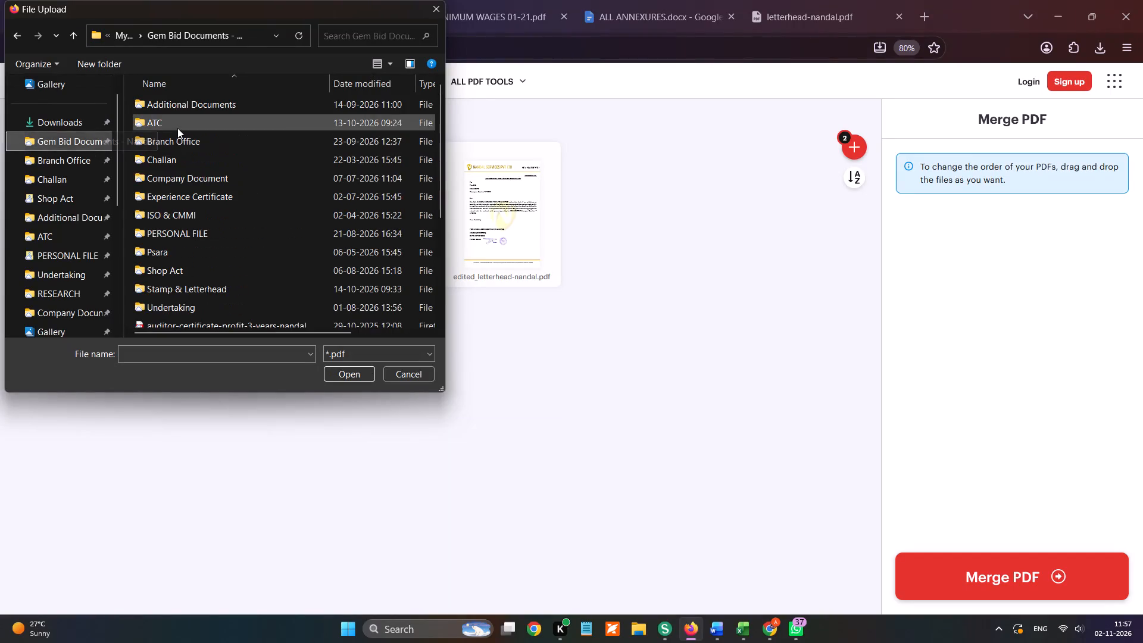
double_click(177, 128)
double_click(193, 198)
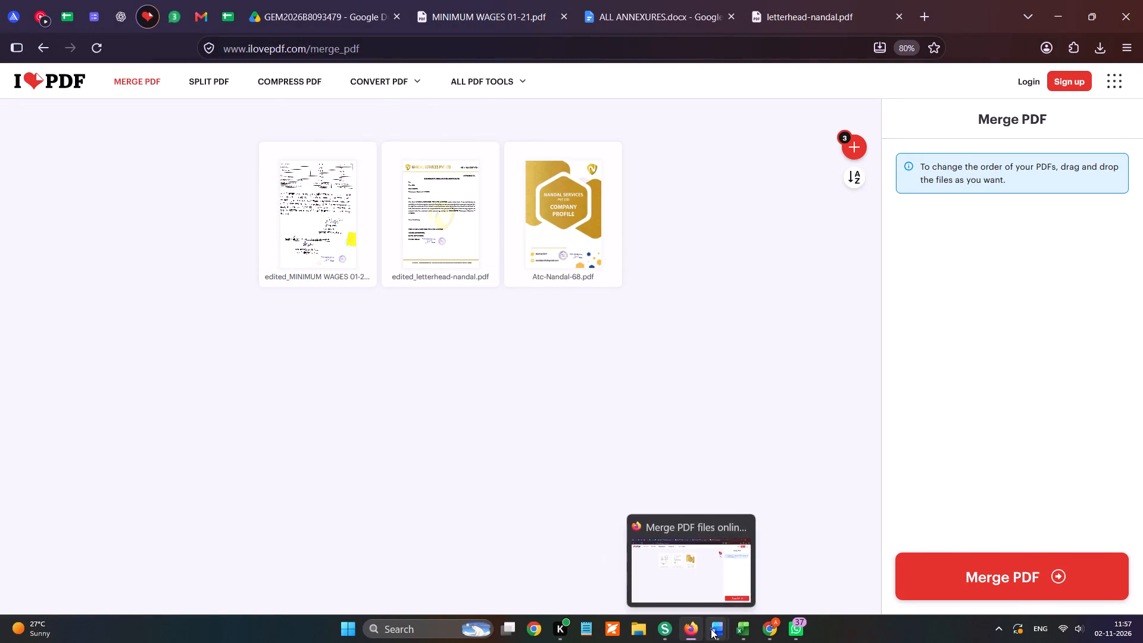
Switch to the NANDAL-INDEX-68 document in Word and replace SCOPE OF WORK with ALL ANNEXURE ON LETTERHEAD in the index.
click(486, 576)
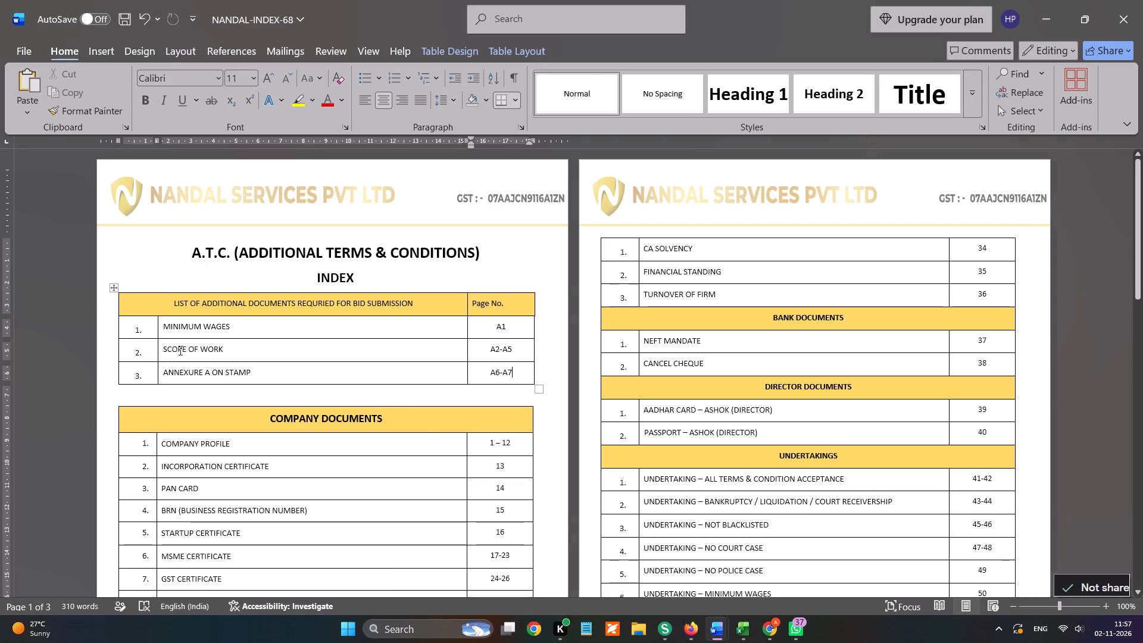
drag(179, 350, 265, 352)
key(BackSpace)
key(alt+Tab)
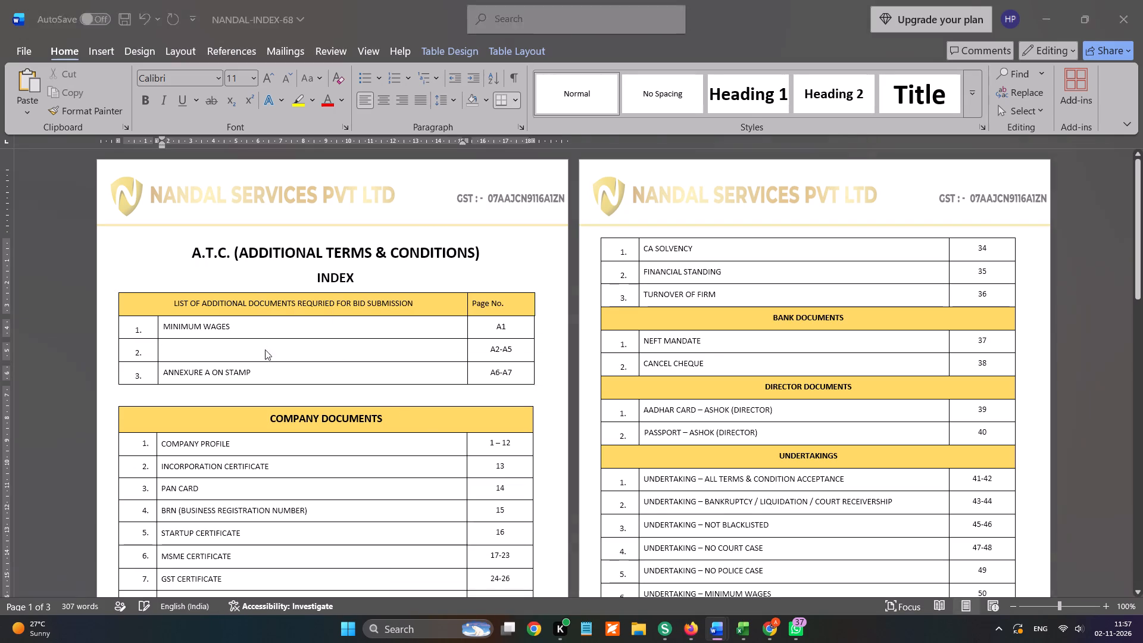
key(alt+Tab)
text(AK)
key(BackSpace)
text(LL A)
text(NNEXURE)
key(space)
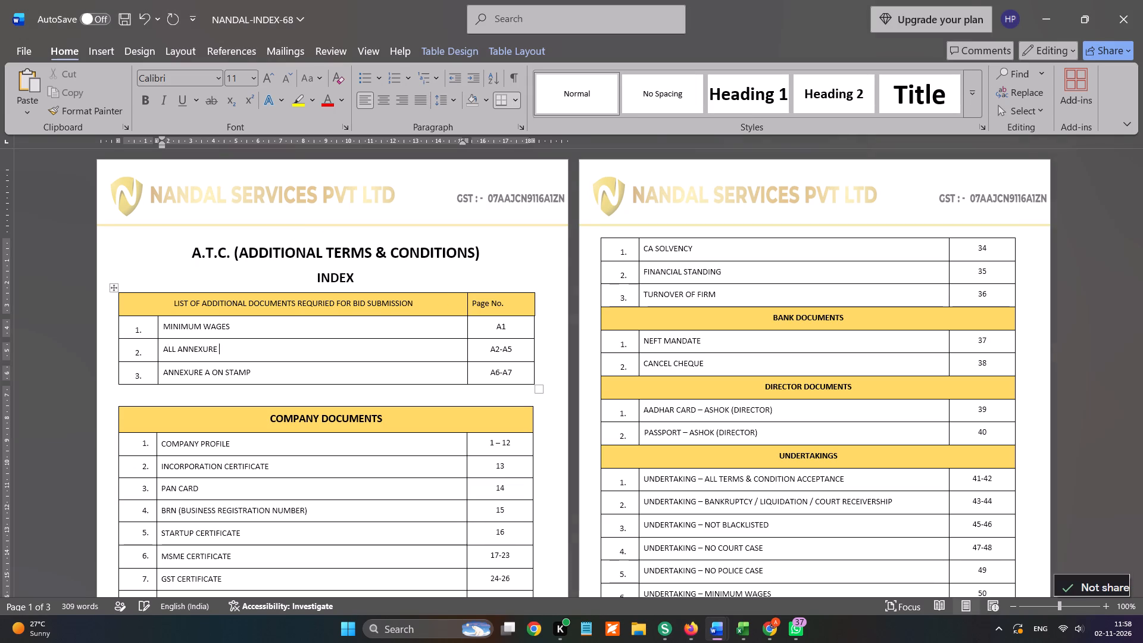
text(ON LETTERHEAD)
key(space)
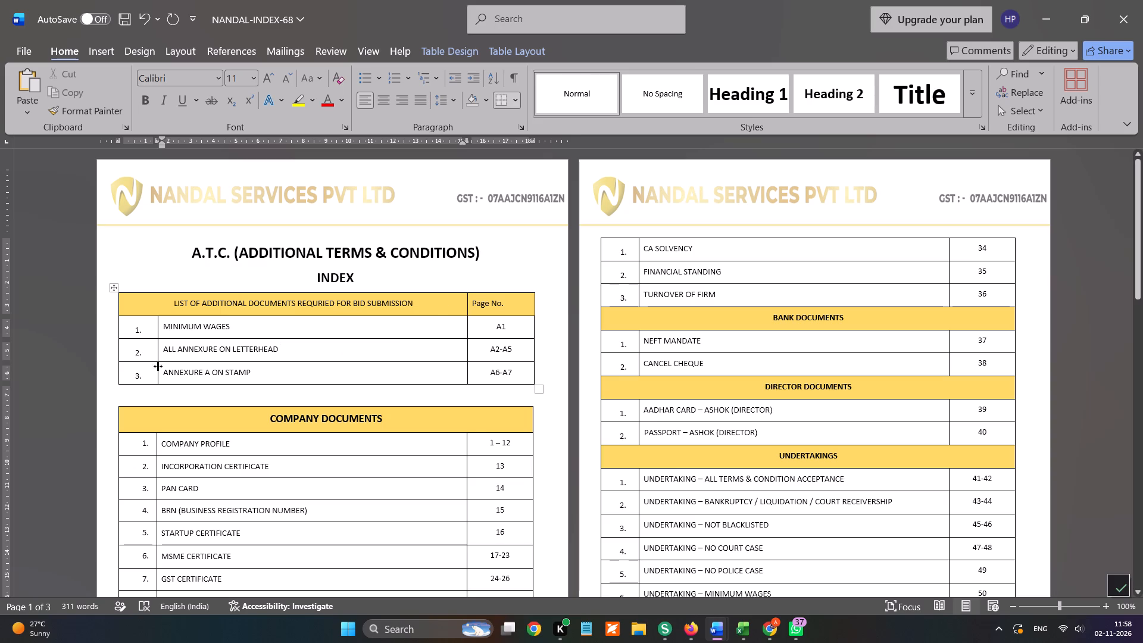
Delete the ANNEXURE A ON STAMP row from the additional documents index table.
drag(130, 375, 539, 377)
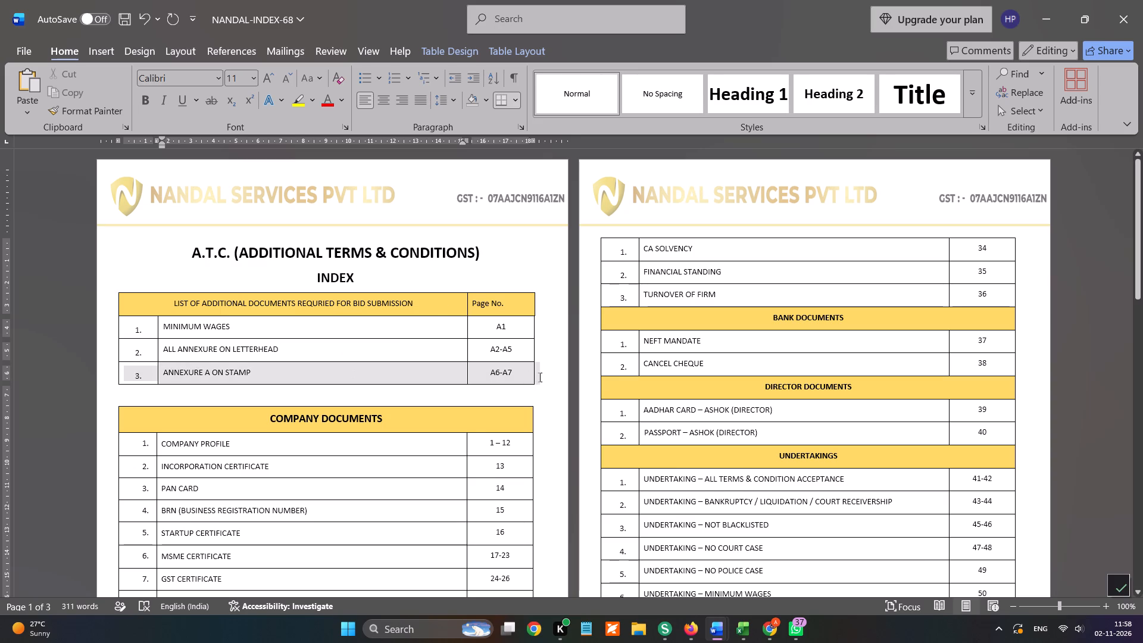
key(BackSpace)
Check the letterhead file's page count in the merge list and set the ALL ANNEXURE ON LETTERHEAD page range to A2-A14.
click(511, 349)
key(alt+Tab)
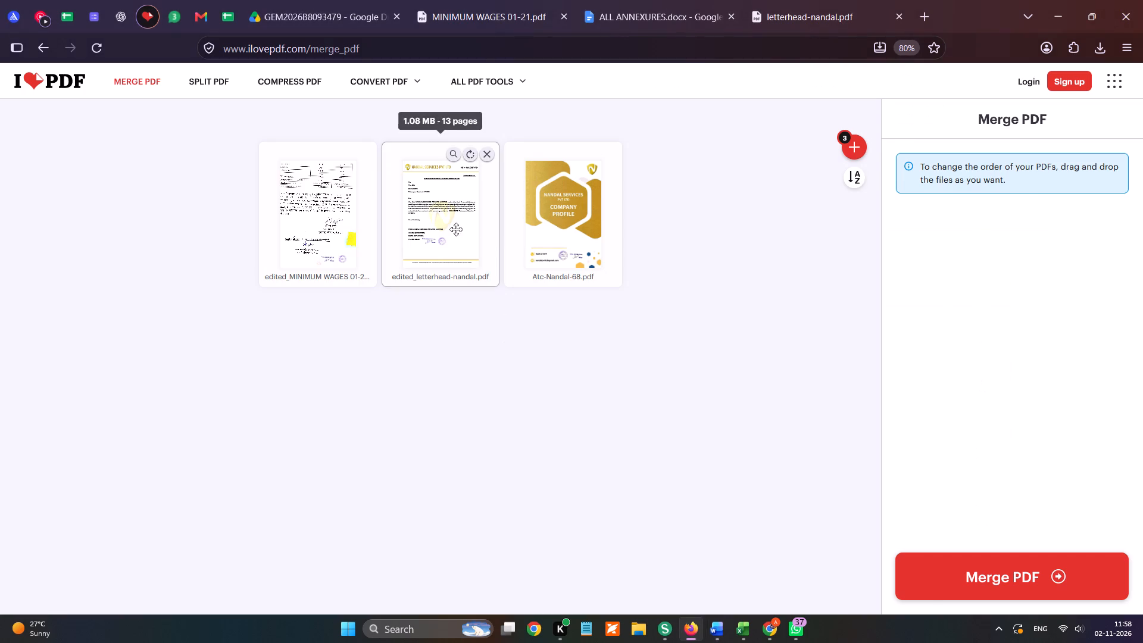
key(alt+Tab)
key(BackSpace)
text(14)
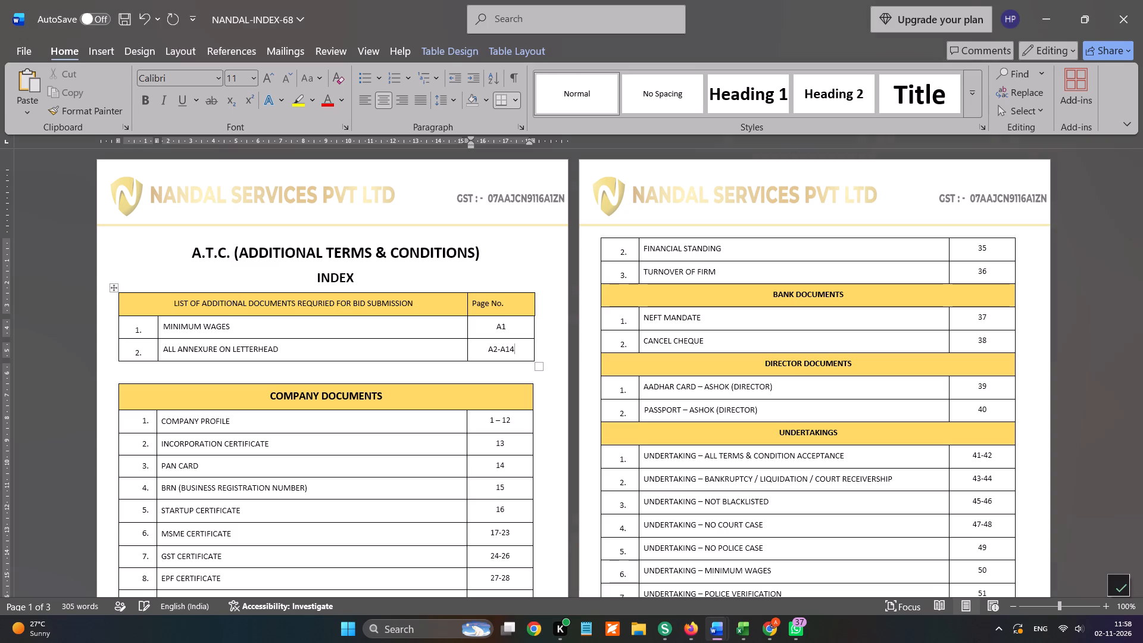
Export the index as the PDF NANDAL-INDEX-68 in Downloads, replacing the existing file.
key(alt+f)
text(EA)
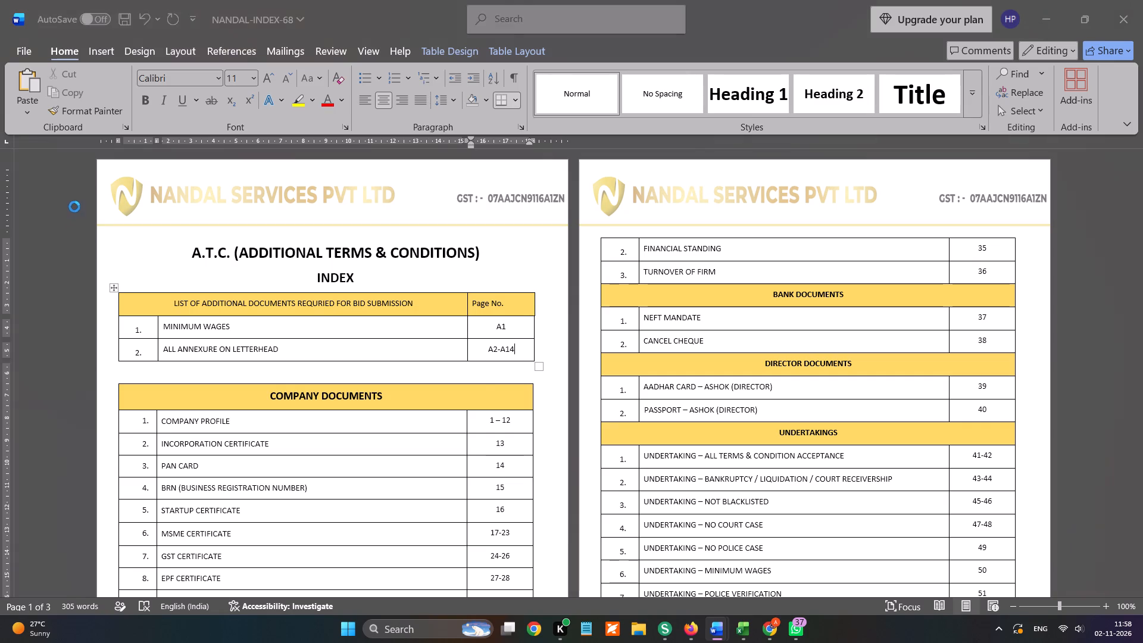
scroll(71, 198, up, 10)
click(81, 141)
click(417, 512)
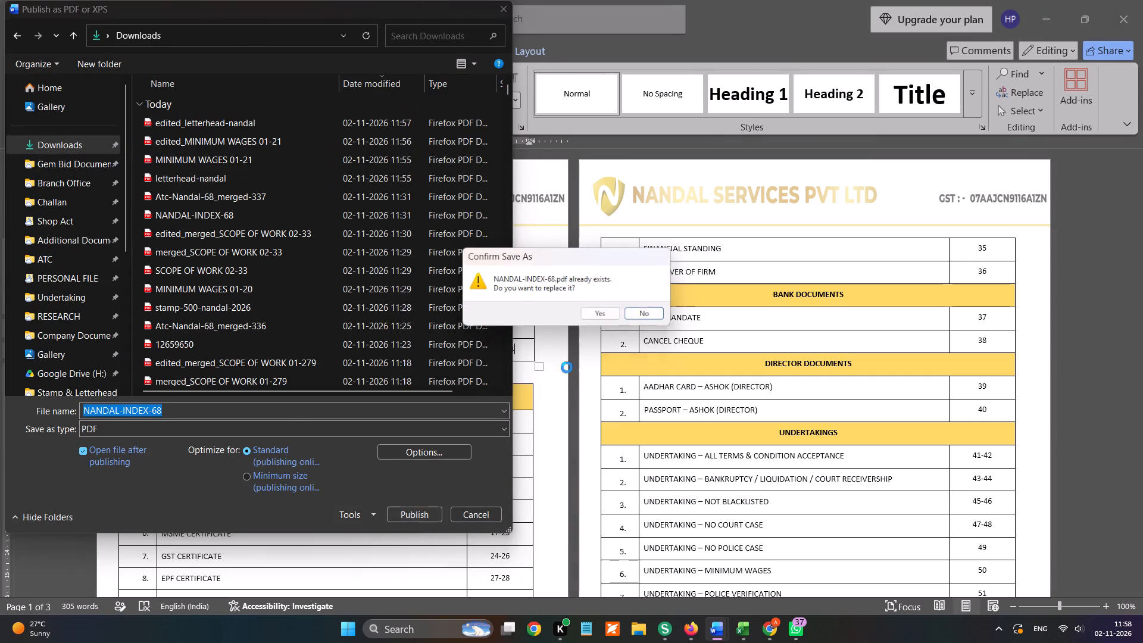
click(590, 311)
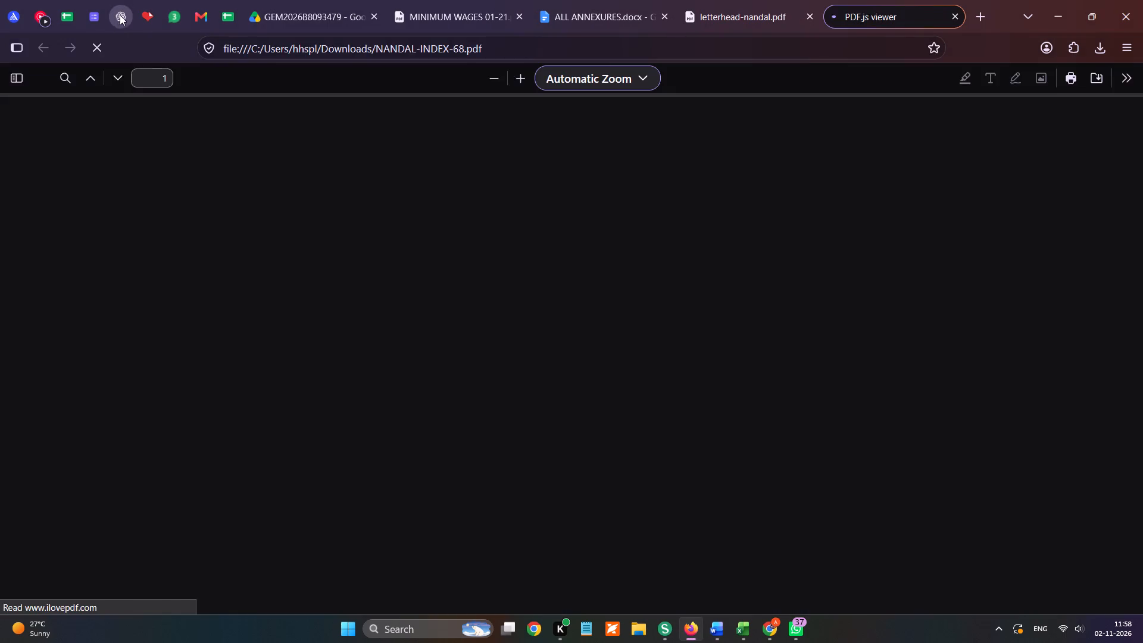
Add NANDAL-INDEX-68 from Downloads to the iLovePDF merge list and move it ahead of all other files.
click(138, 14)
click(839, 153)
click(851, 146)
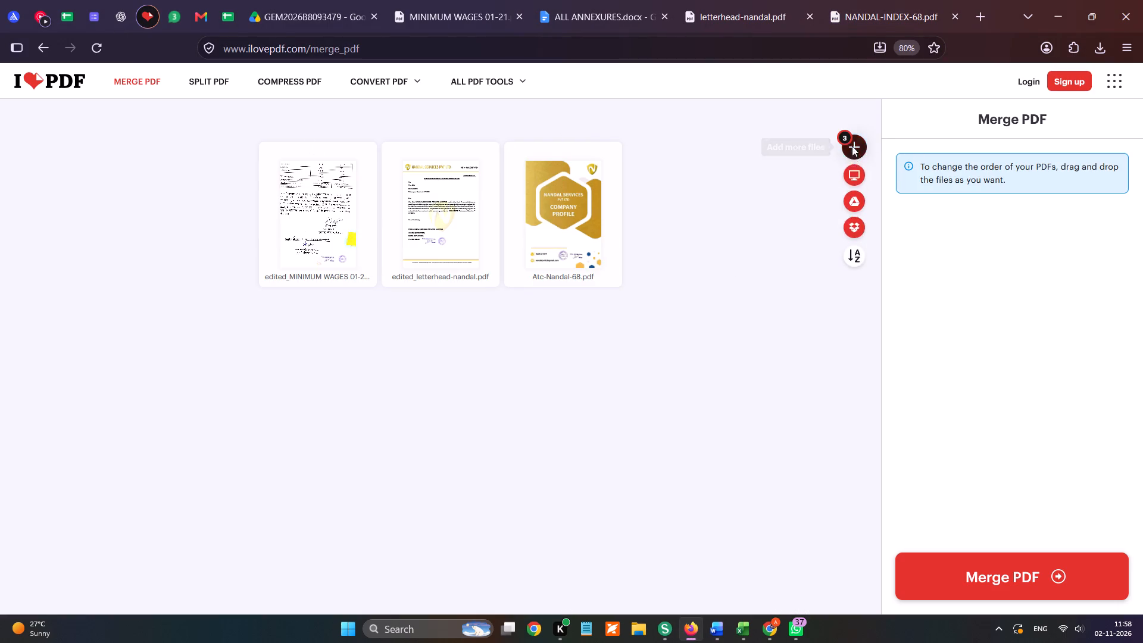
scroll(91, 173, up, 8)
click(74, 138)
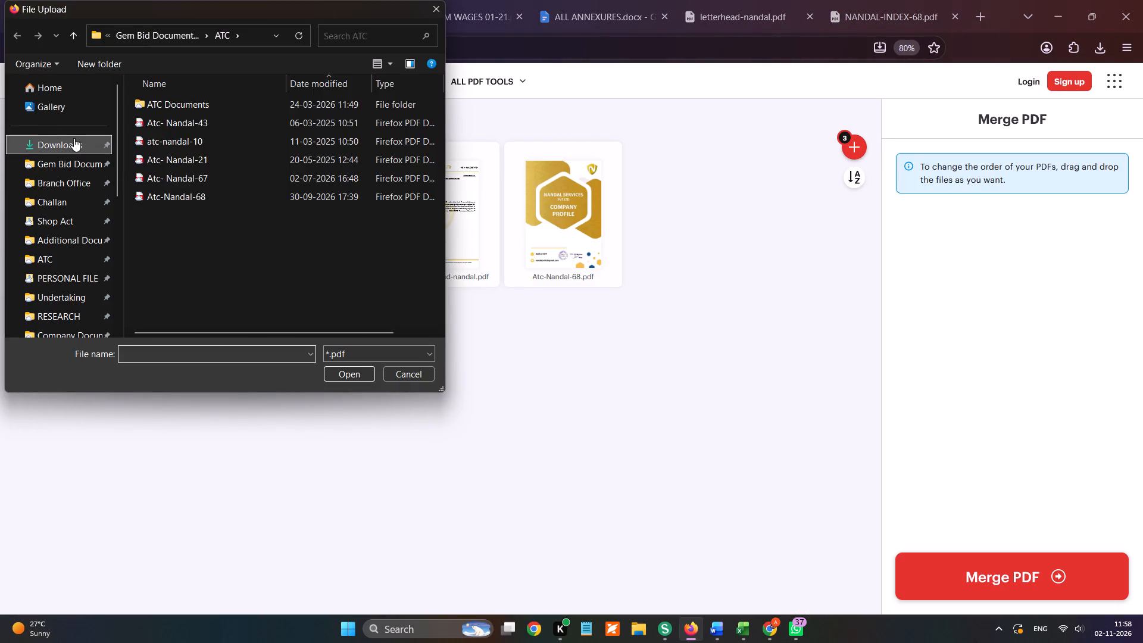
double_click(200, 123)
drag(649, 251, 232, 232)
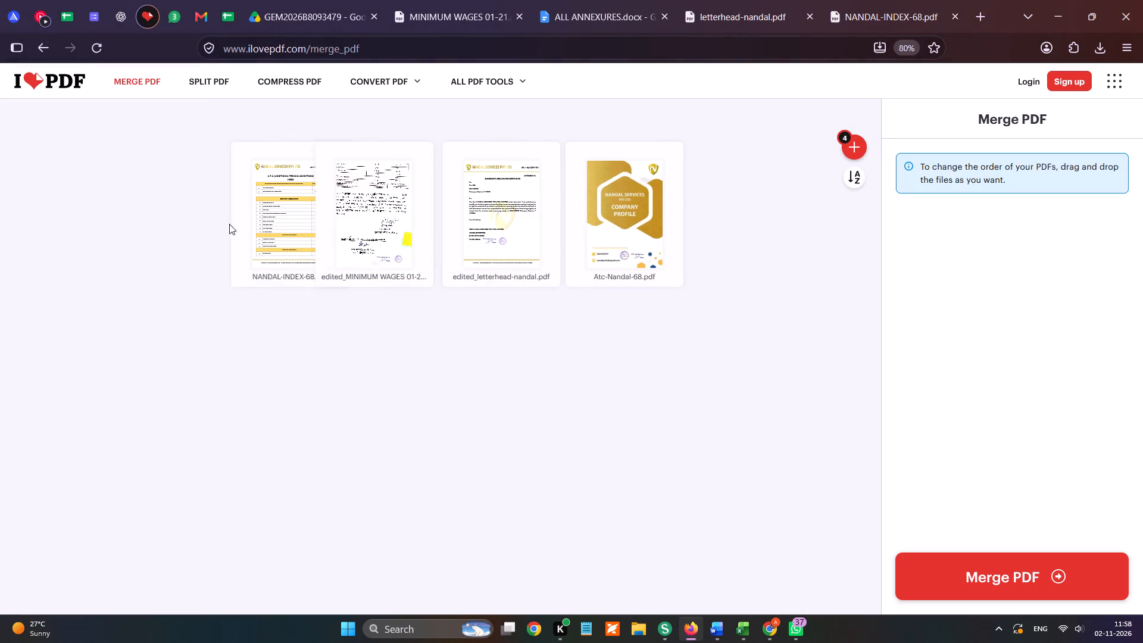
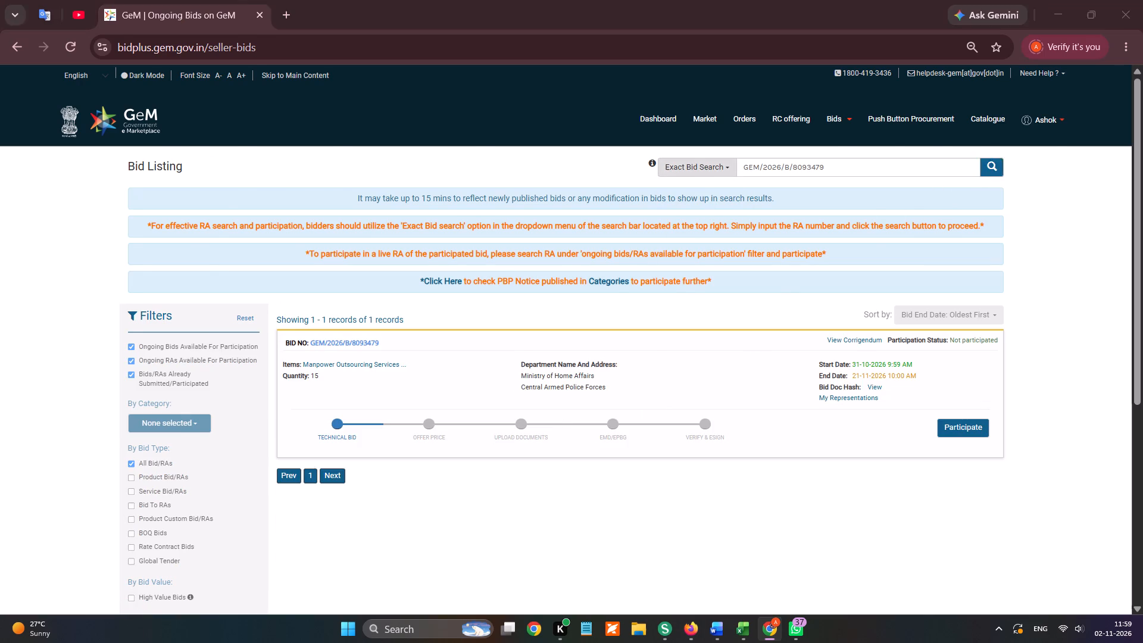
Start participation in bid GEM/2026/B/8093479 in Chrome and save the compliance declaration with No for items 1 and 2, Yes for item 3.
click(426, 0)
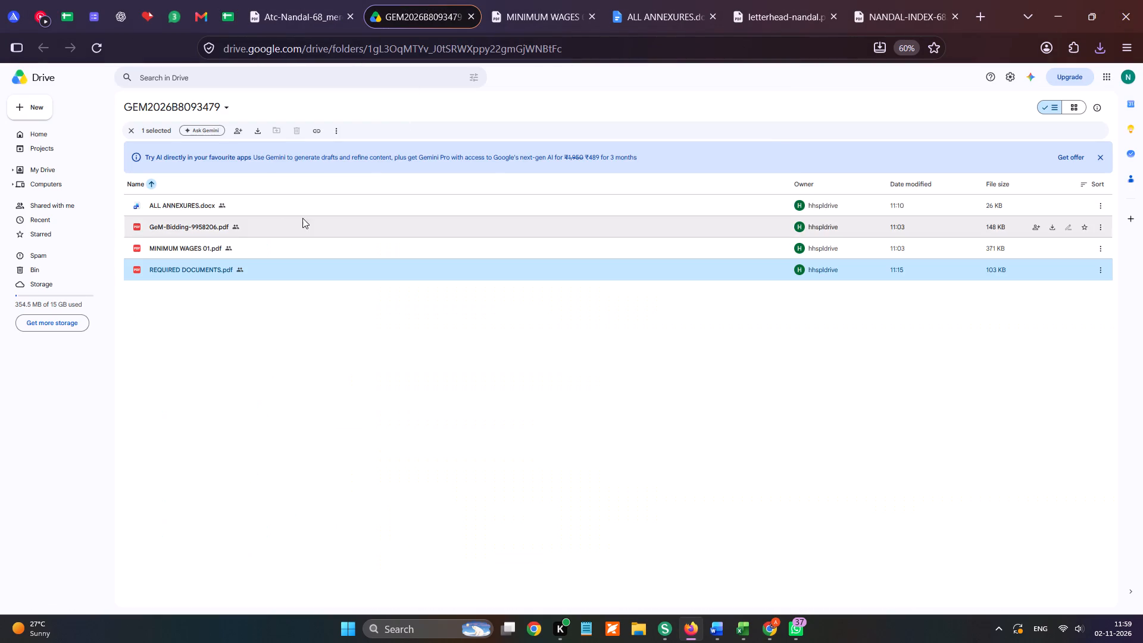
click(771, 631)
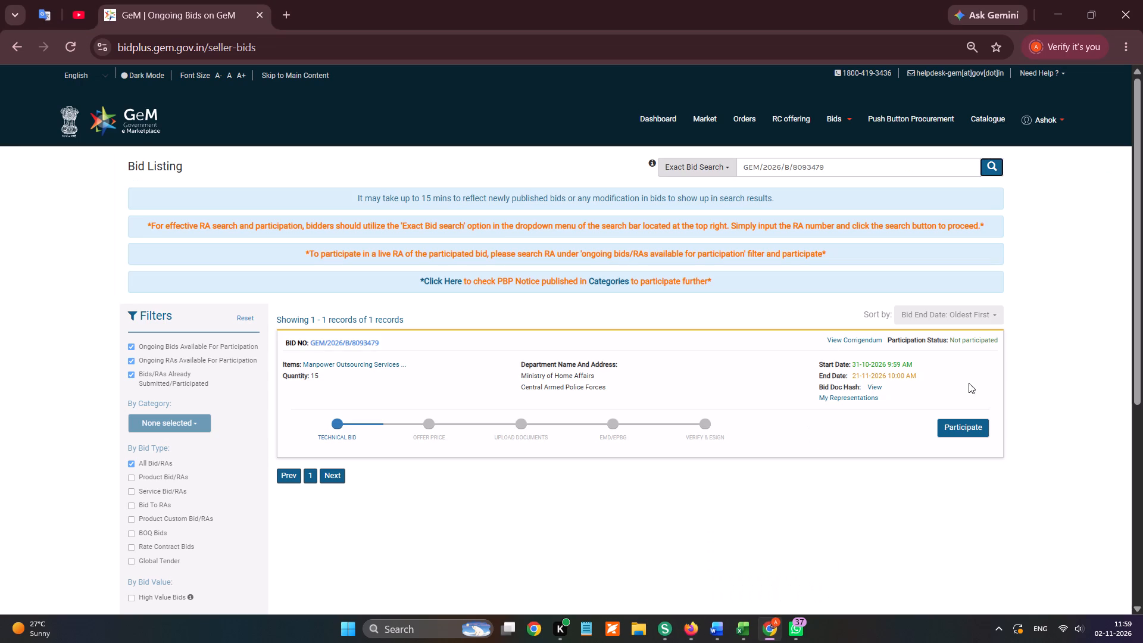
click(965, 420)
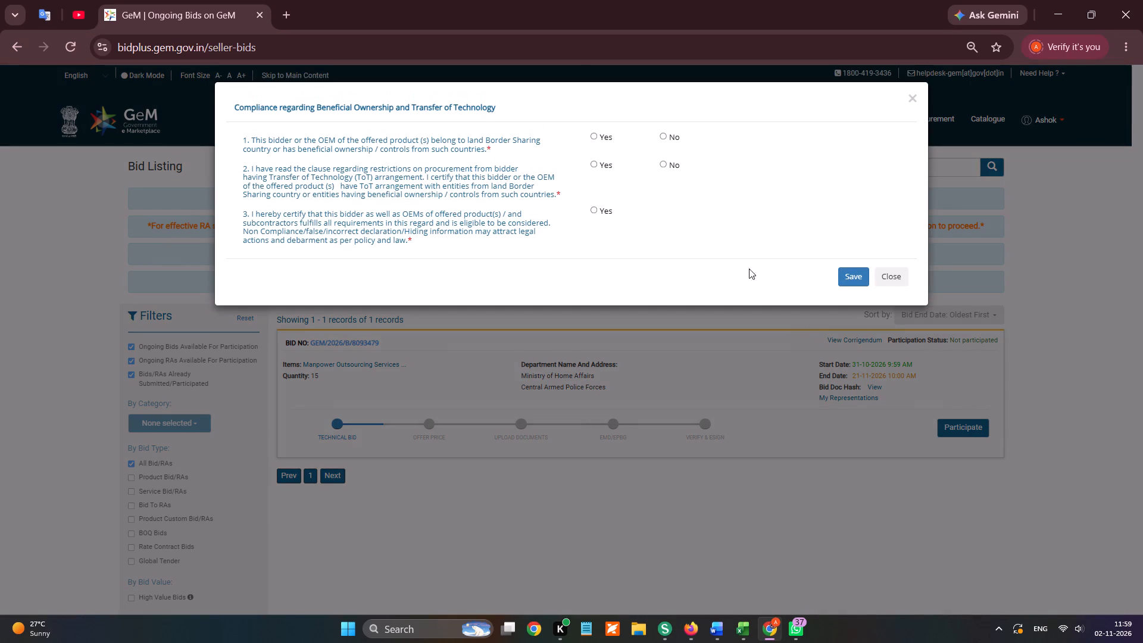
click(602, 207)
click(654, 161)
click(677, 164)
click(681, 133)
click(857, 275)
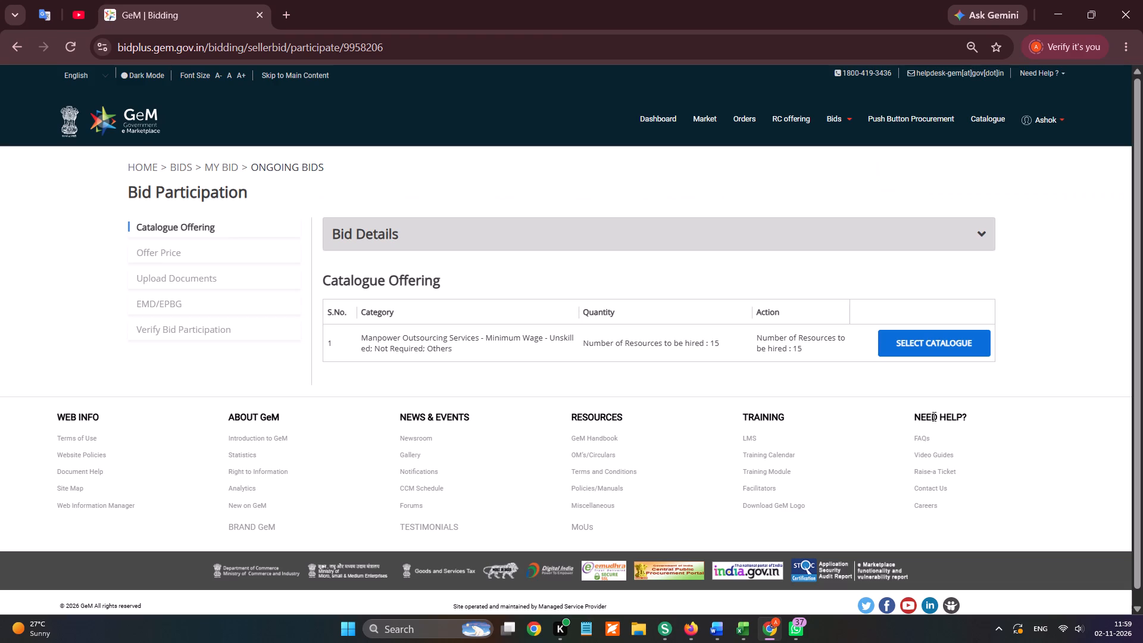
Select the catalogue for the manpower service and set the offered Type of Function to Others.
click(946, 336)
scroll(875, 338, down, 1)
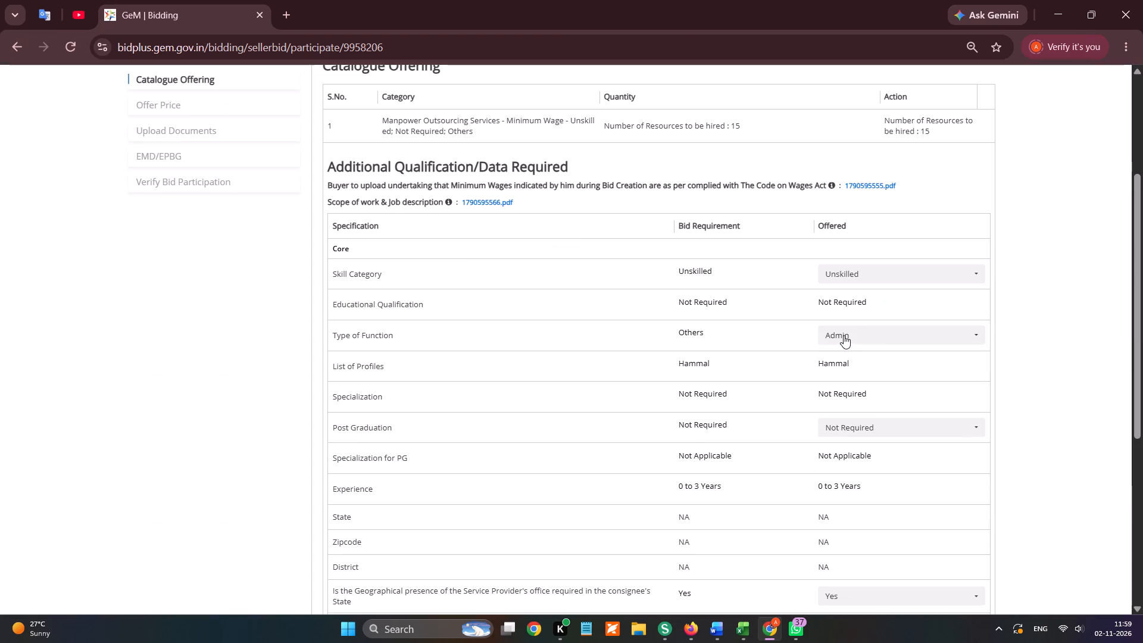
click(844, 335)
scroll(844, 382, down, 1)
click(831, 401)
Set the offered state for geographical presence to Madhya Pradesh only, and encrypt and save the catalogue offering.
scroll(836, 363, down, 1)
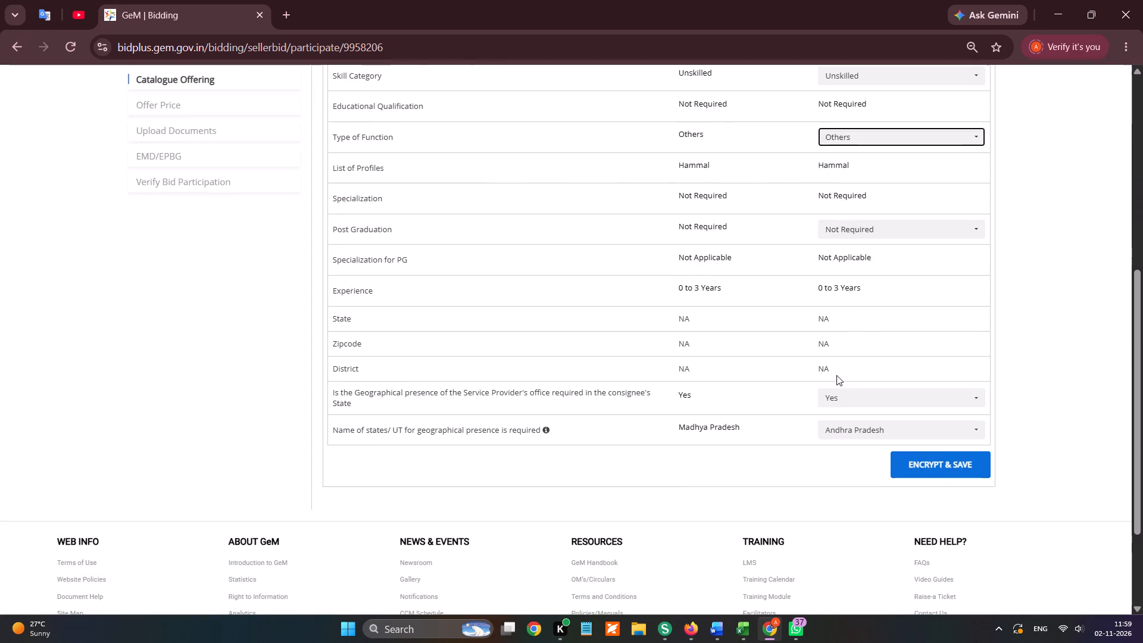
click(834, 423)
click(847, 358)
click(850, 443)
click(857, 427)
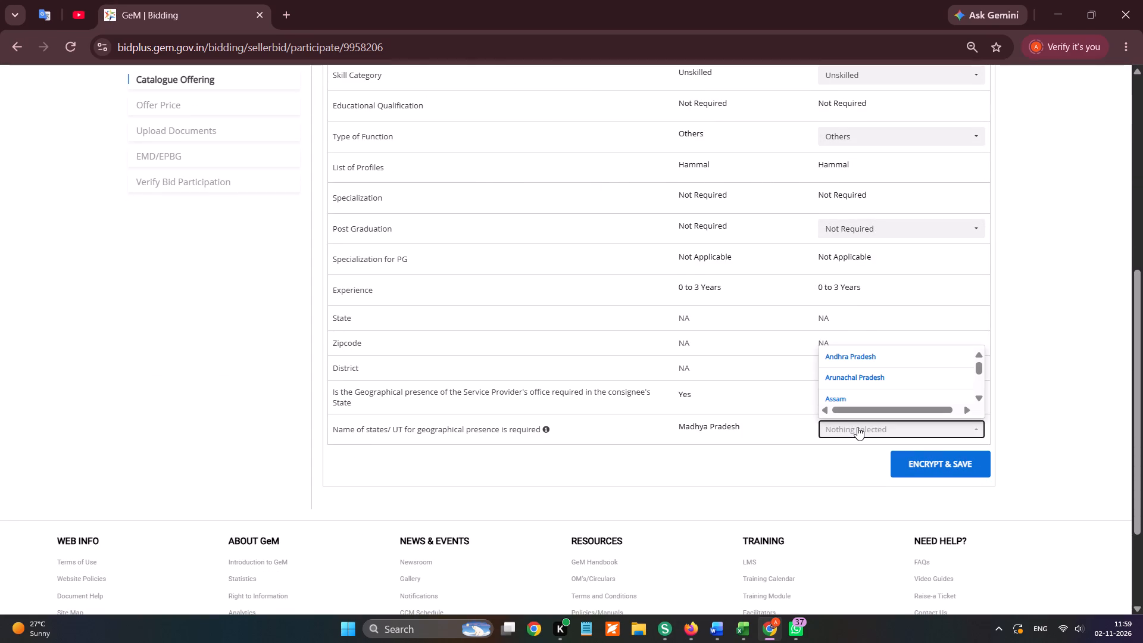
key(m)
click(860, 369)
click(850, 440)
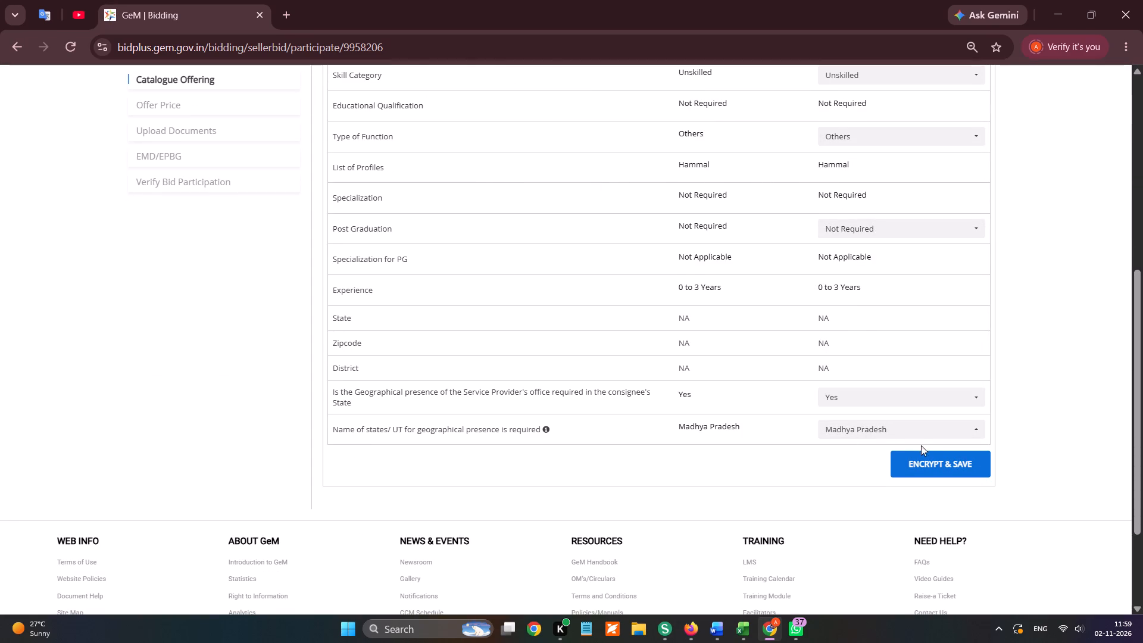
click(926, 448)
click(927, 454)
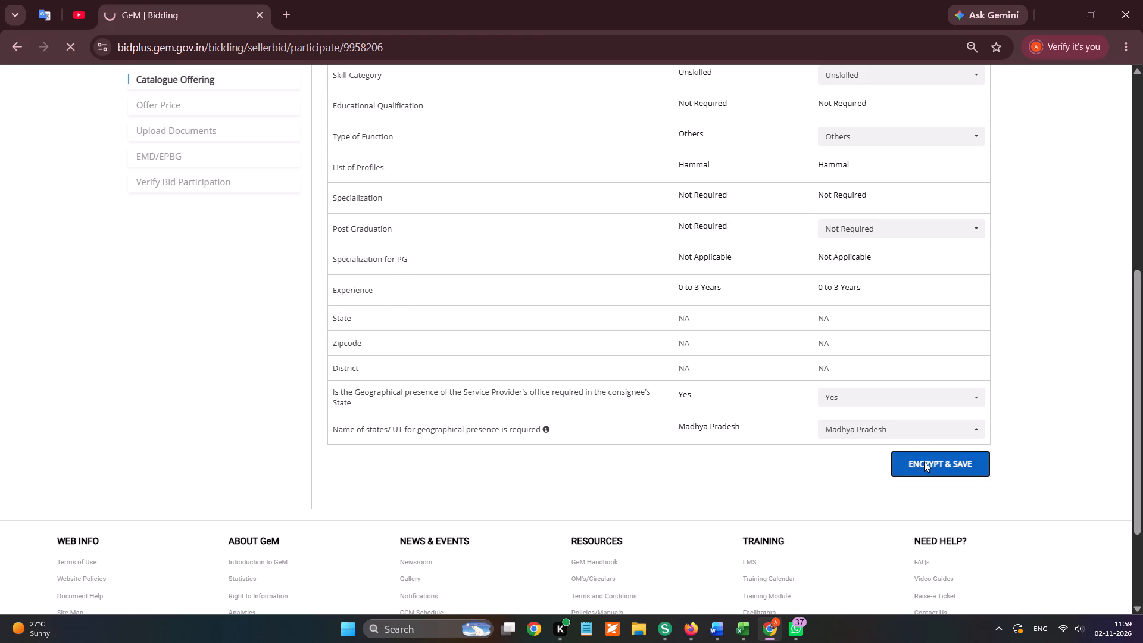
click(960, 410)
click(969, 391)
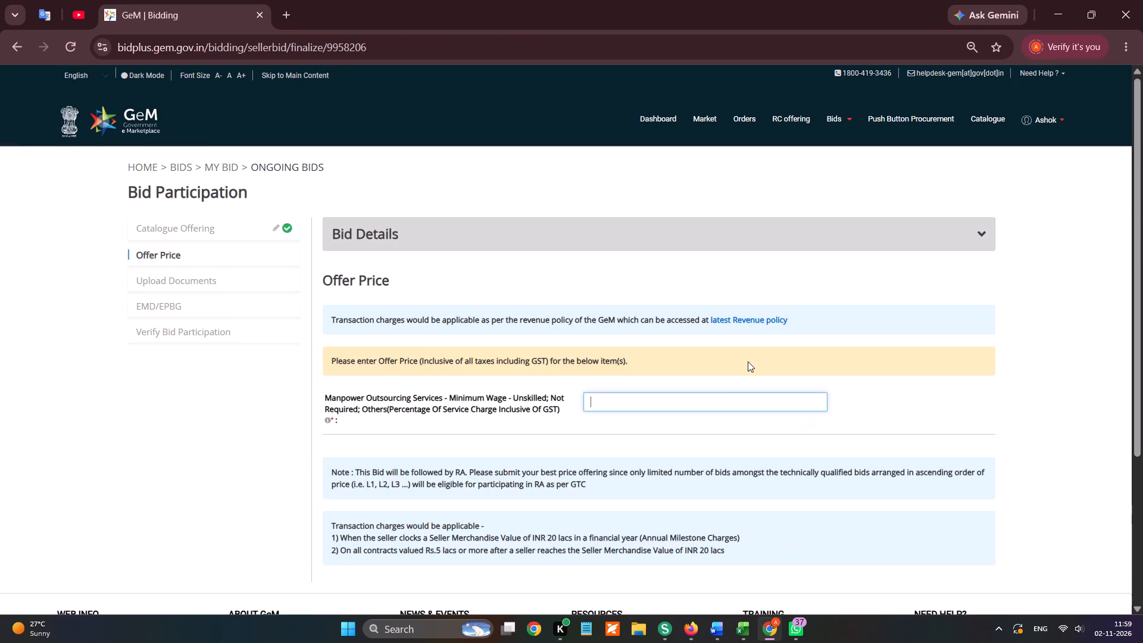
Enter 3.85 as the service charge percentage, show the estimated price and copy the Total Offer Price.
scroll(745, 361, down, 1)
text(3.85)
key(Return)
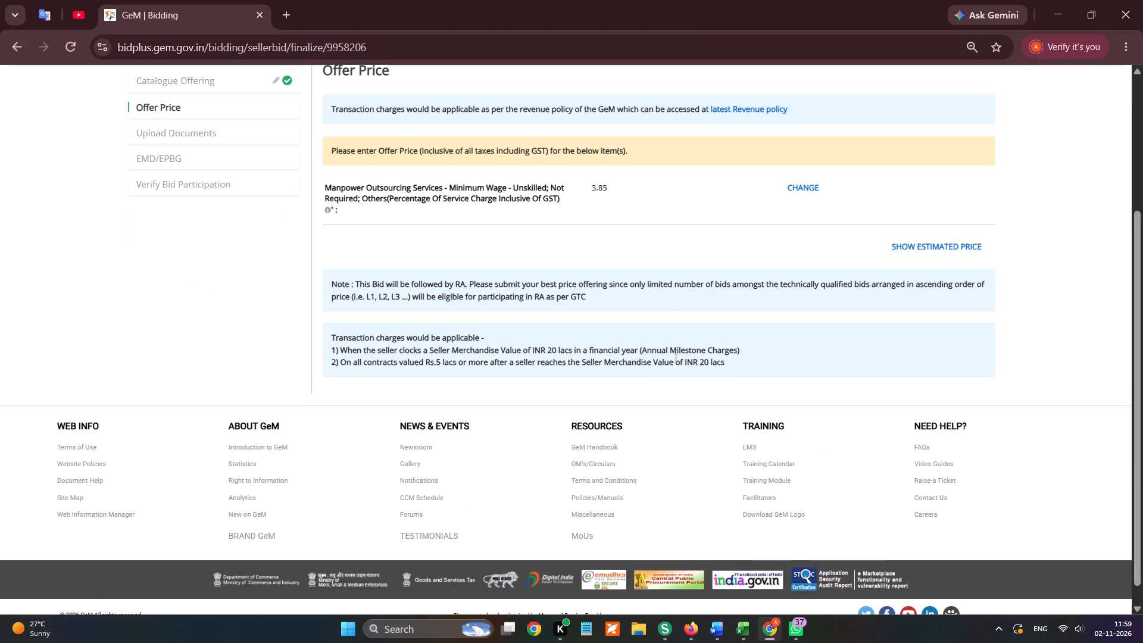
click(970, 248)
scroll(942, 290, down, 4)
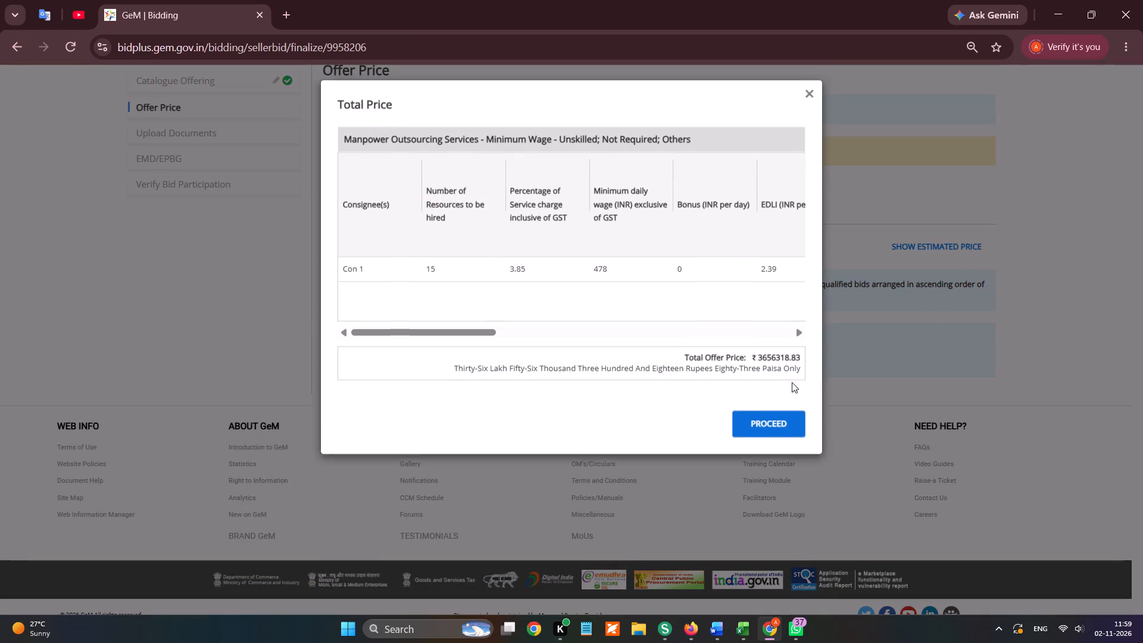
double_click(759, 361)
key(ctrl+c)
key(ctrl+c)
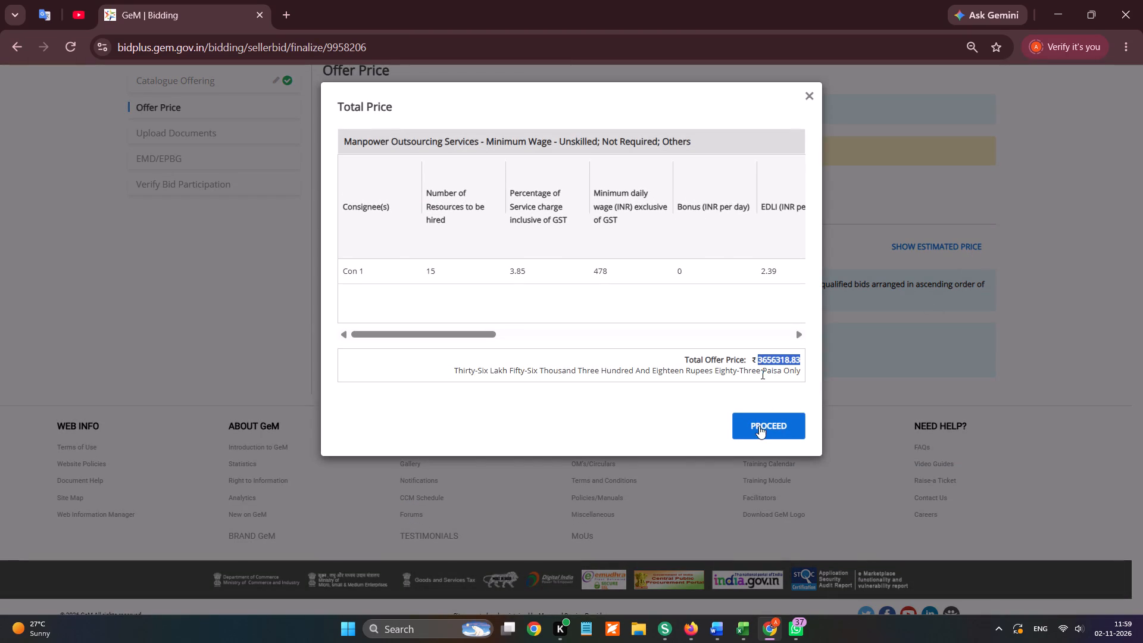
Proceed with the estimated price, and encrypt and save the offer price.
click(759, 426)
click(917, 291)
click(643, 179)
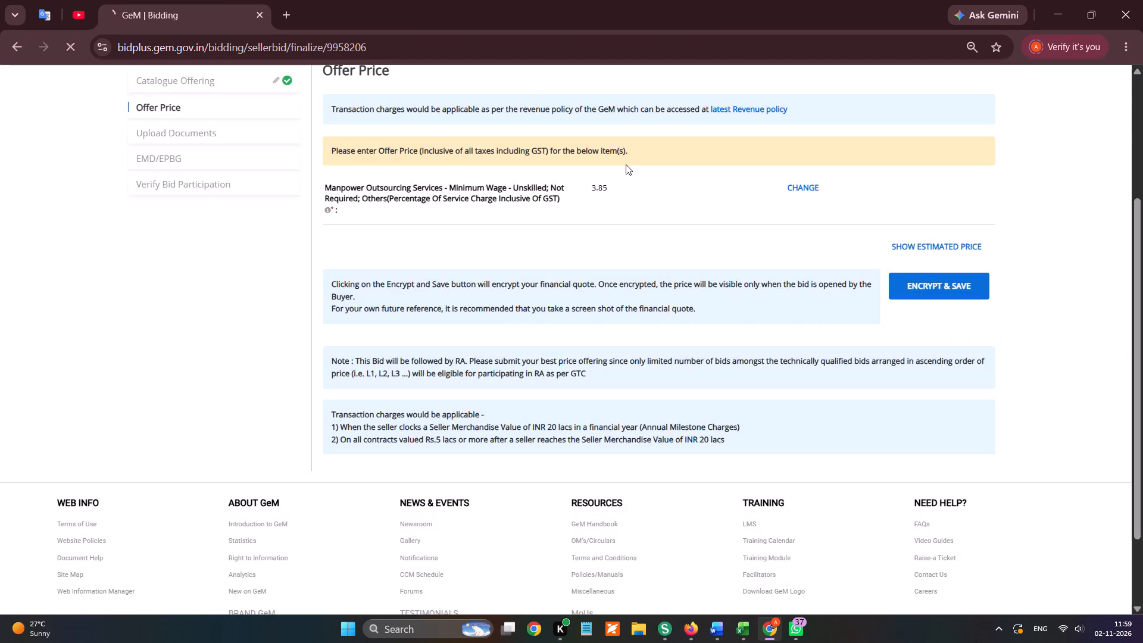
click(623, 289)
click(629, 297)
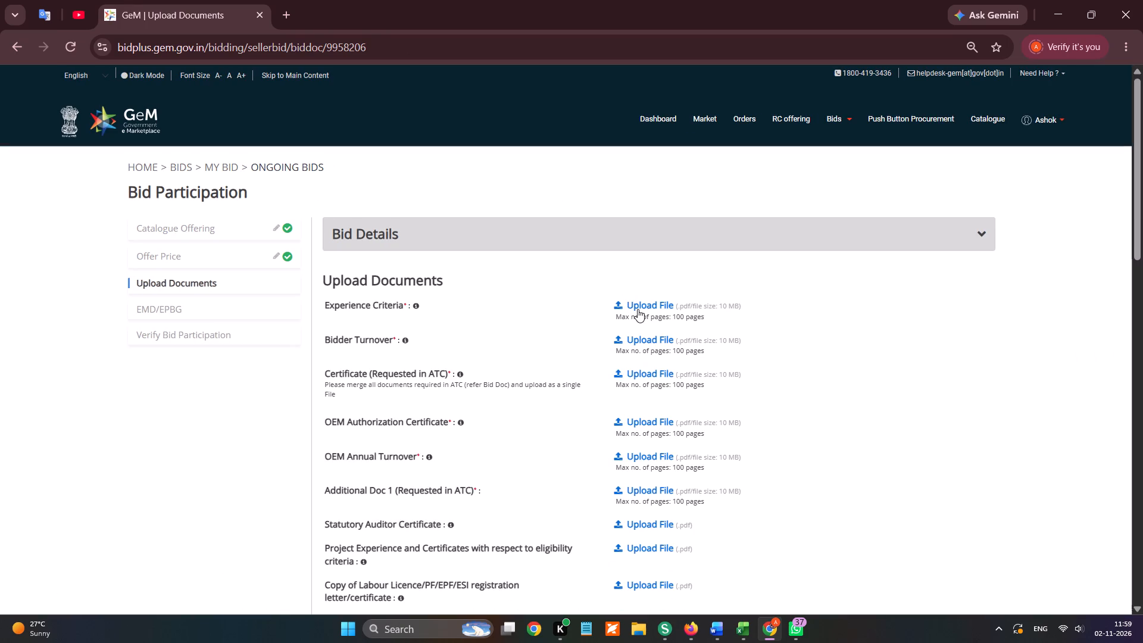
From Gem Bid Documents - Nandal, upload experience-criteria-nandal for Experience Criteria and turnover-certificate-nandal for Bidder Turnover.
click(638, 309)
scroll(61, 293, up, 5)
click(77, 233)
scroll(210, 422, down, 3)
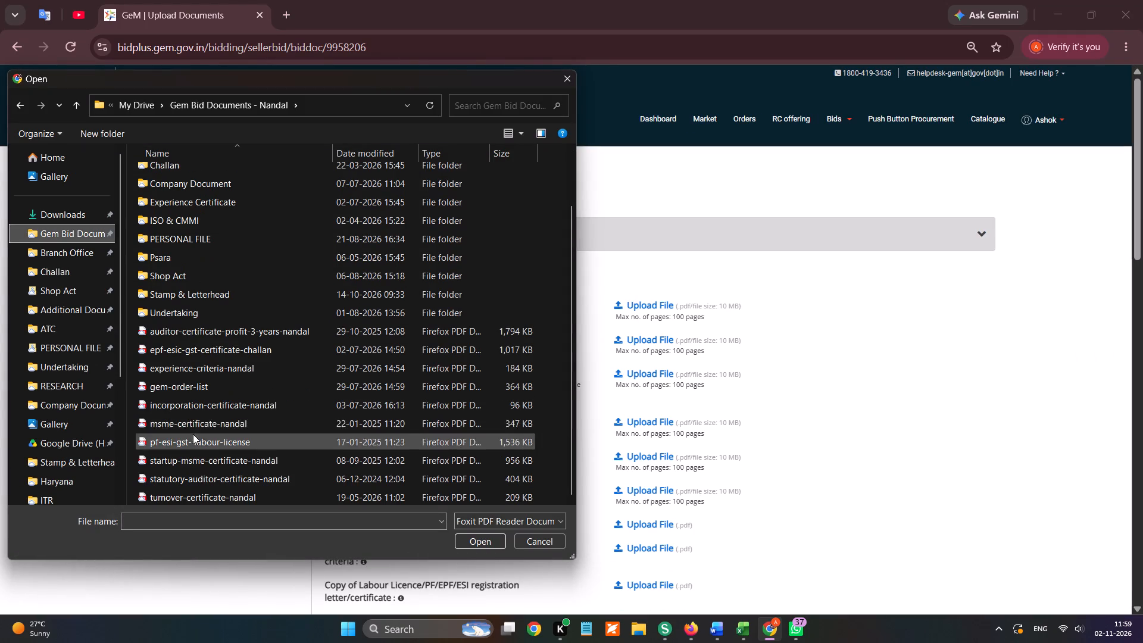
click(186, 397)
double_click(198, 366)
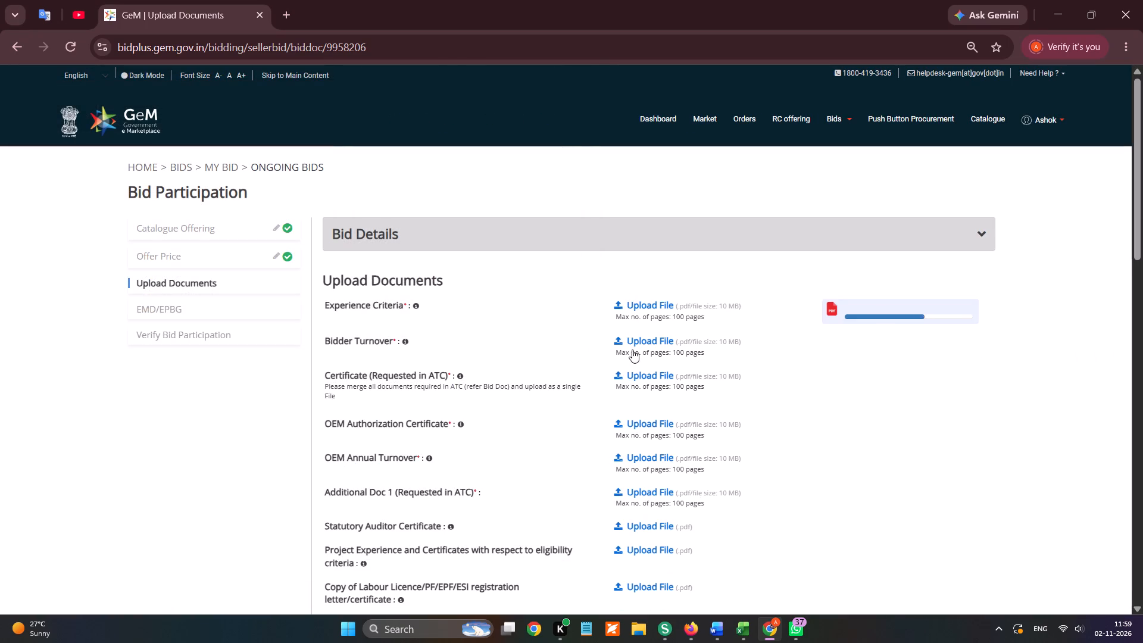
click(634, 348)
scroll(335, 416, down, 4)
double_click(188, 494)
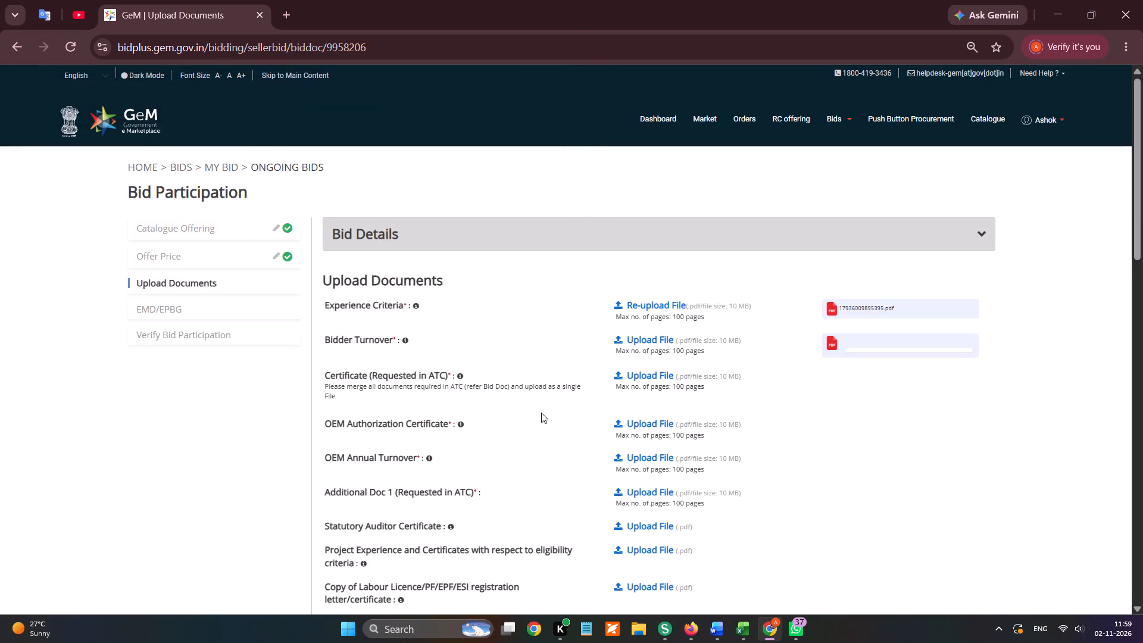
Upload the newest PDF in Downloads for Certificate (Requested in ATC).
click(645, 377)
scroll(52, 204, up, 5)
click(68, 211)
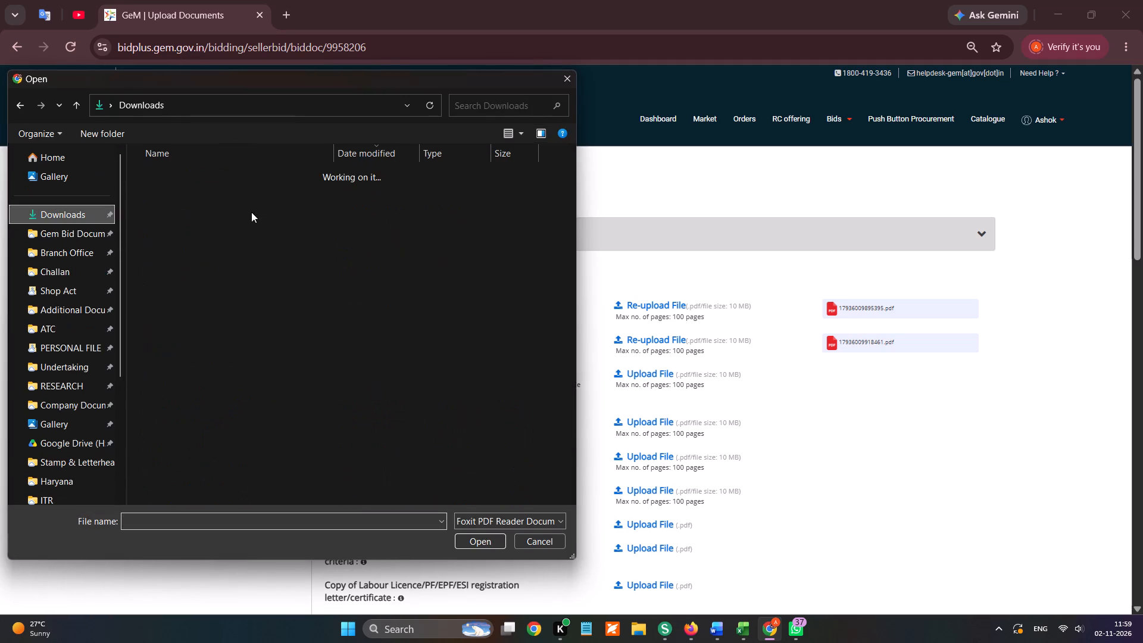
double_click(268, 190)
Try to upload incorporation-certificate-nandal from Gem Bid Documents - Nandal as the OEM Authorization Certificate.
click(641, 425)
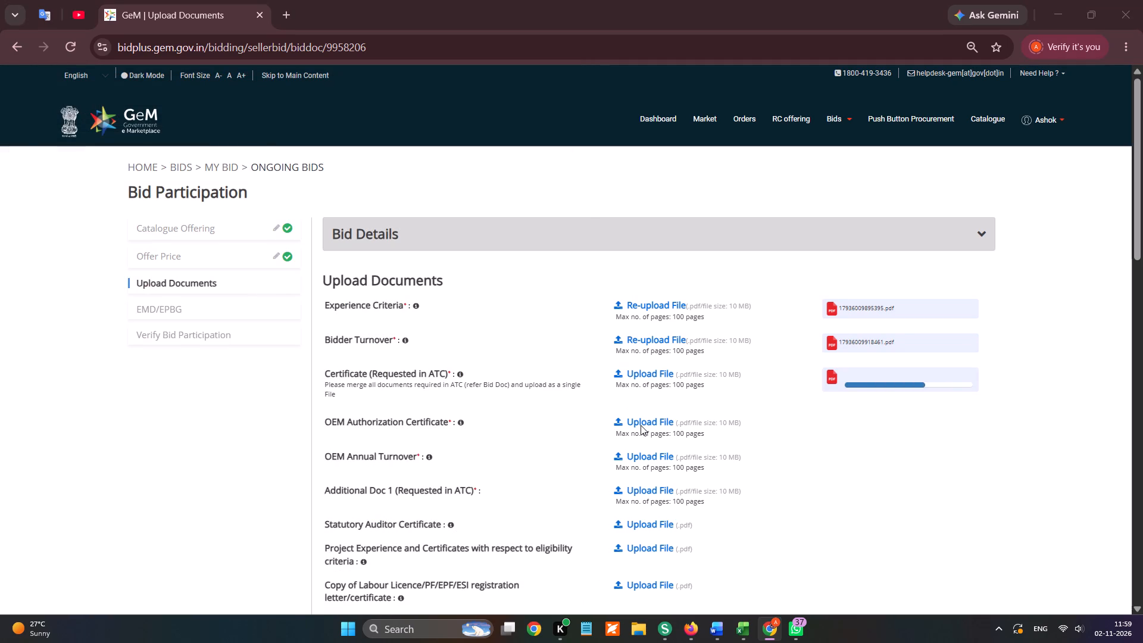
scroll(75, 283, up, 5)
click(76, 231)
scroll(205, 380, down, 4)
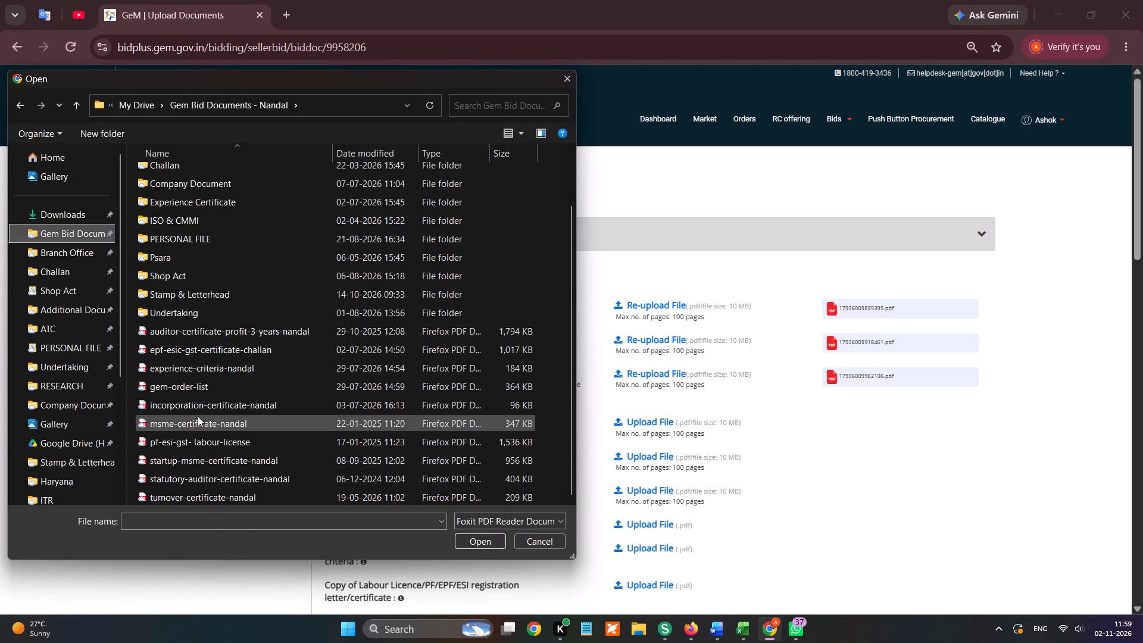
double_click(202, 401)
Upload turnover-certificate-nandal for OEM Annual Turnover and incorporation-certificate-nandal for OEM Authorization Certificate.
click(662, 453)
scroll(320, 466, down, 5)
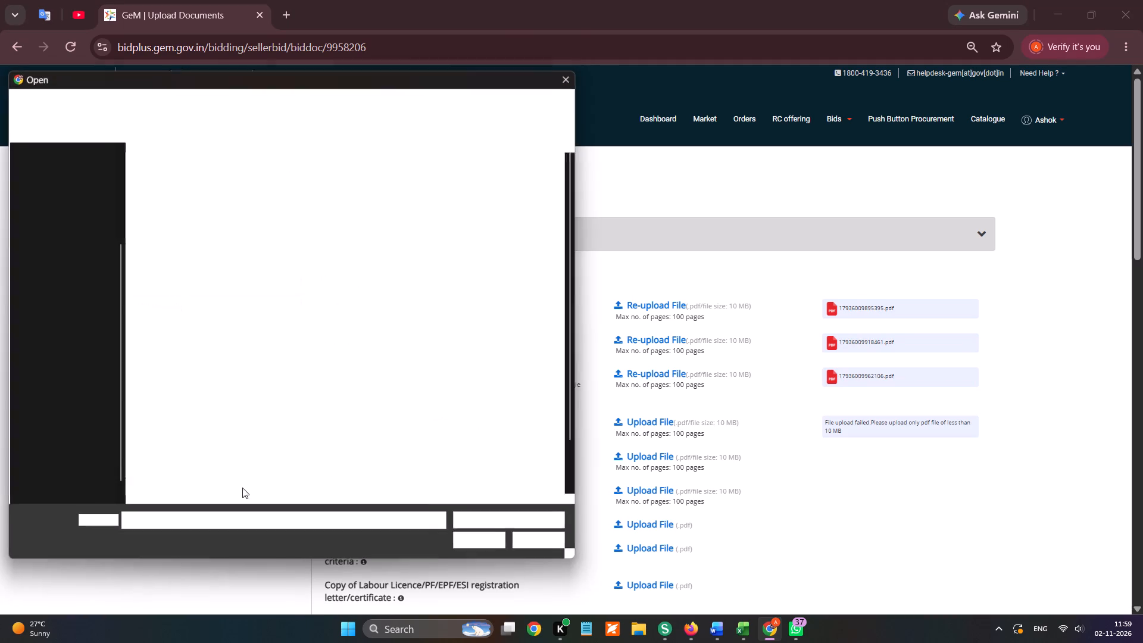
double_click(189, 497)
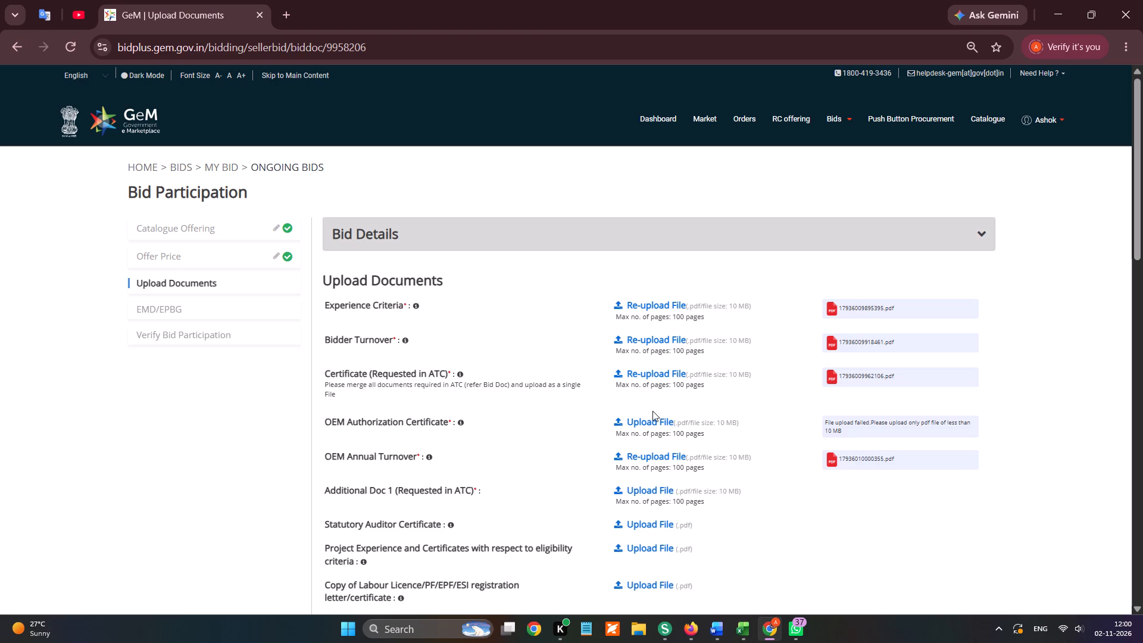
click(653, 418)
double_click(196, 467)
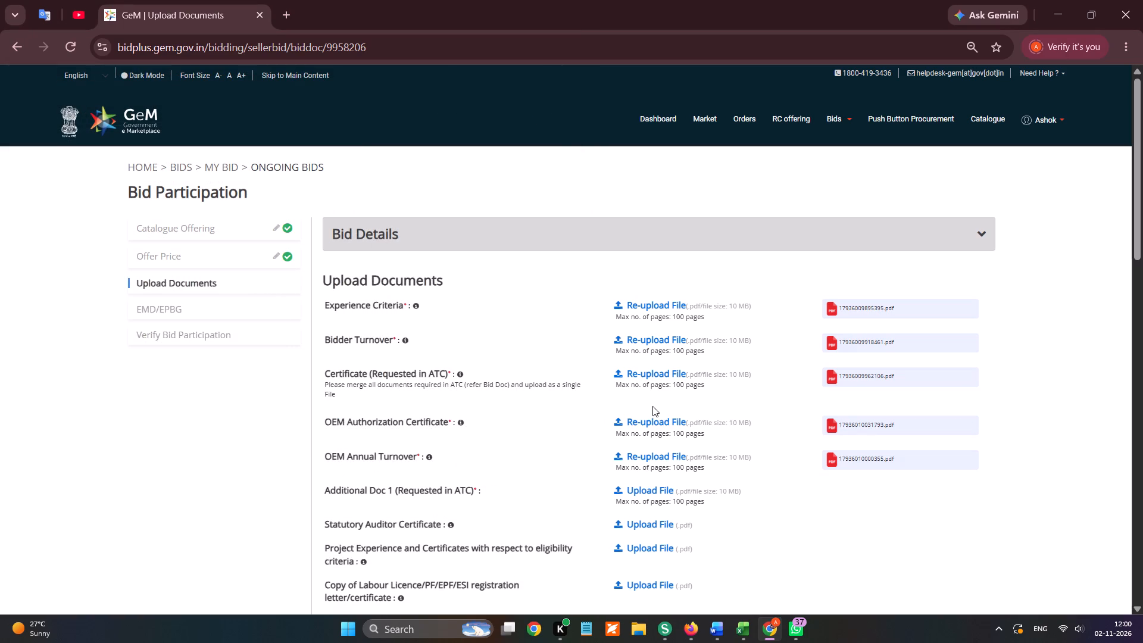
Re-upload Certificate (Requested in ATC) using Atc-Nandal-68_merged-338 from Downloads.
click(661, 371)
scroll(113, 224, up, 5)
click(74, 207)
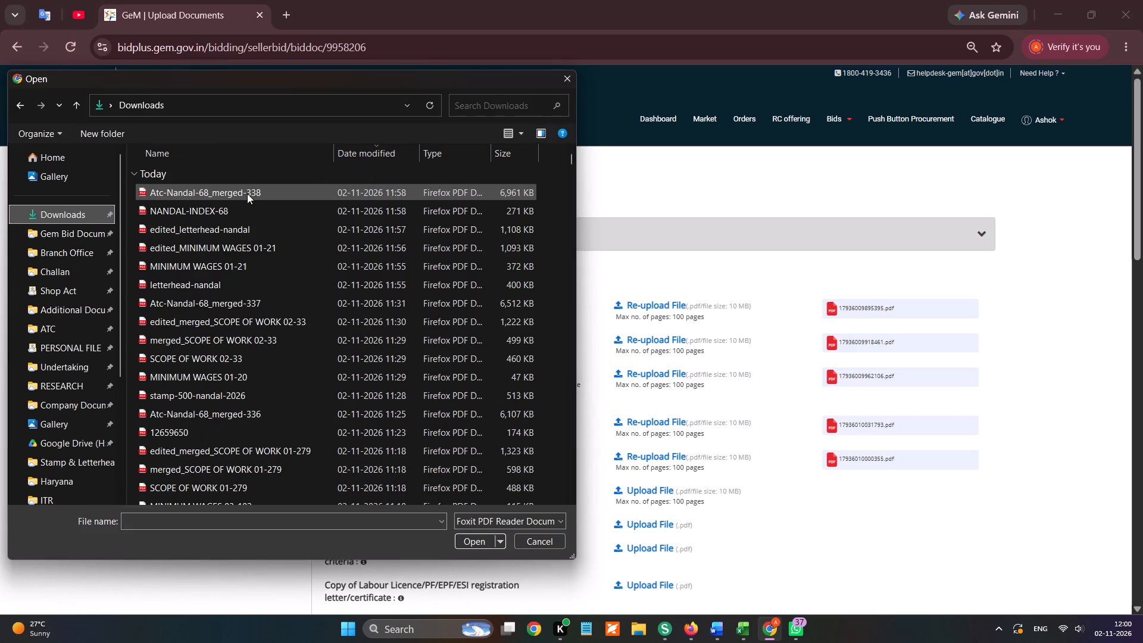
double_click(250, 191)
triple_click(319, 185)
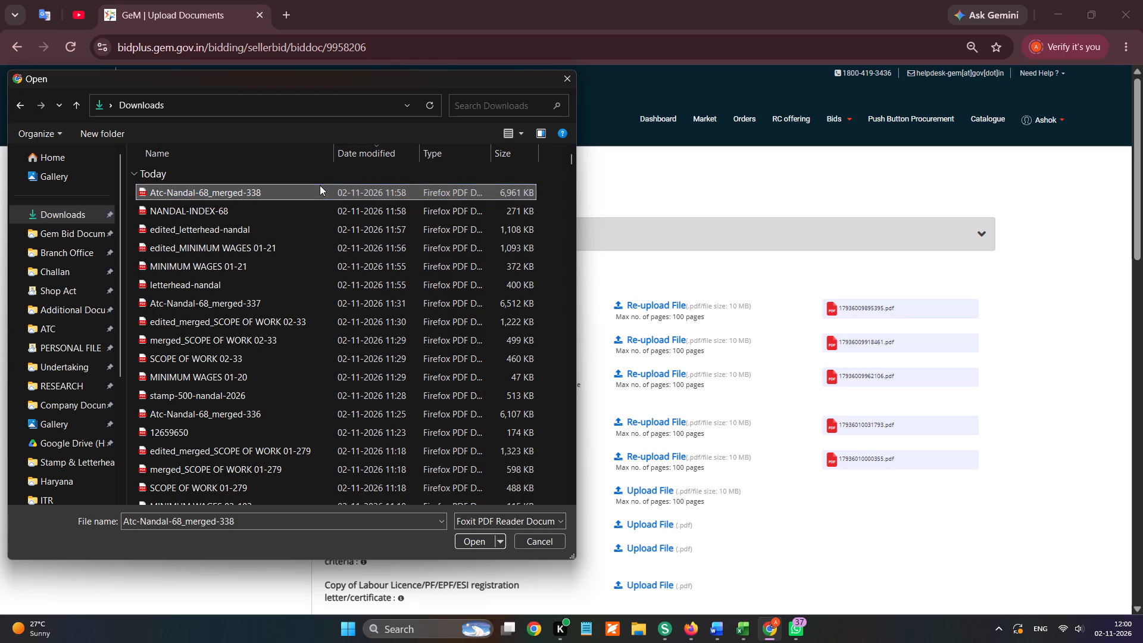
Upload gst-clearance-certificate-nandal from the Additional Documents folder for Additional Doc 1 (Requested in ATC).
scroll(702, 318, down, 1)
click(670, 274)
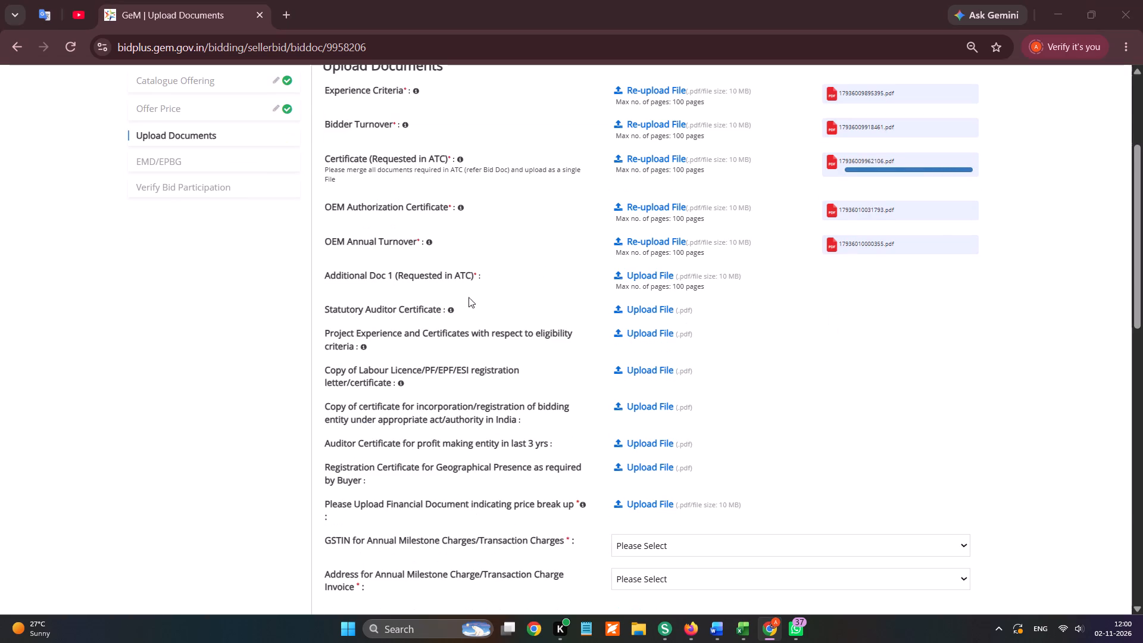
scroll(113, 238, up, 4)
click(71, 316)
double_click(221, 366)
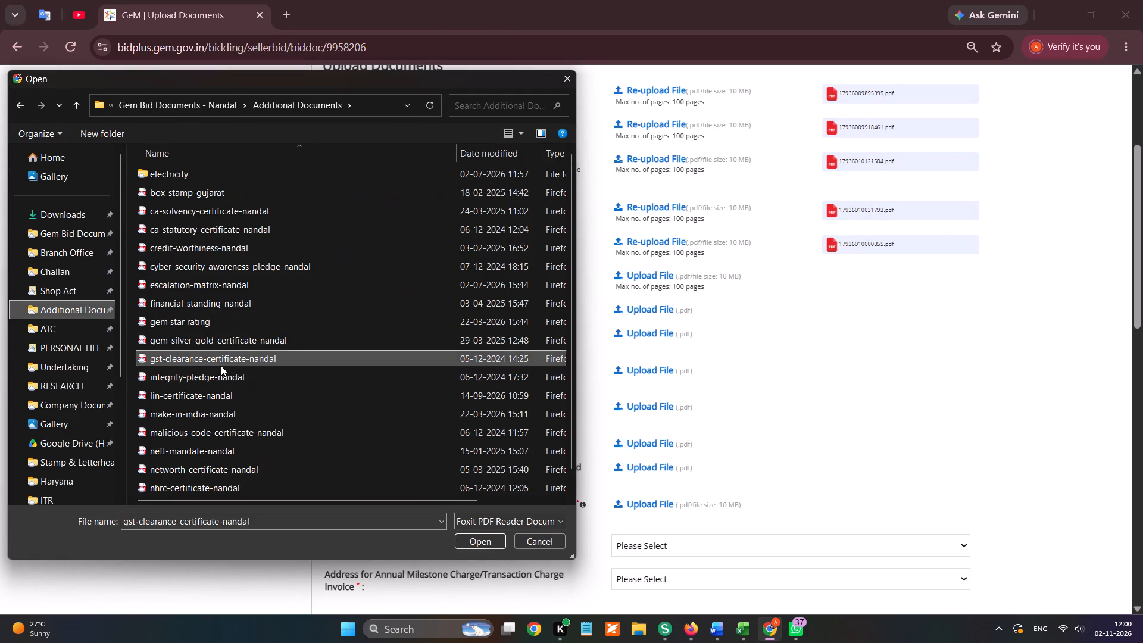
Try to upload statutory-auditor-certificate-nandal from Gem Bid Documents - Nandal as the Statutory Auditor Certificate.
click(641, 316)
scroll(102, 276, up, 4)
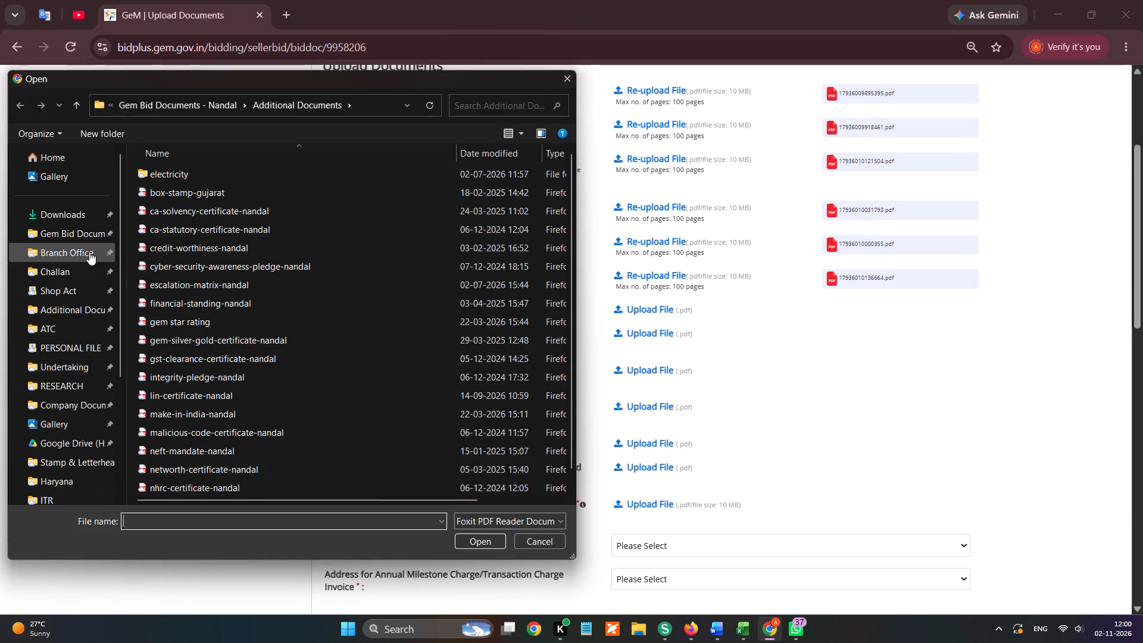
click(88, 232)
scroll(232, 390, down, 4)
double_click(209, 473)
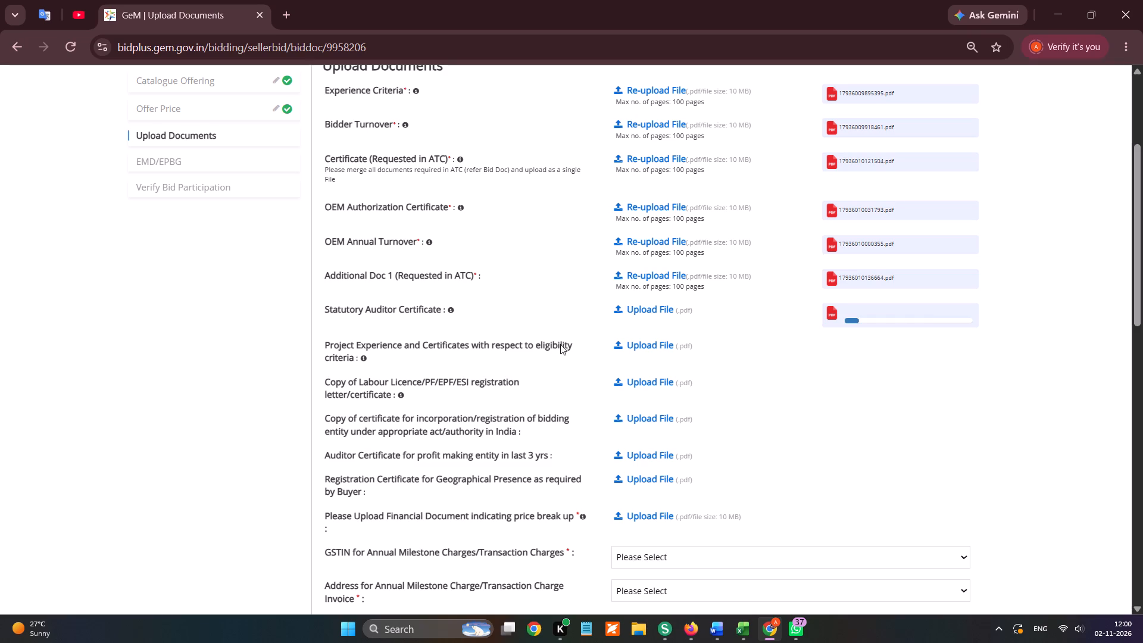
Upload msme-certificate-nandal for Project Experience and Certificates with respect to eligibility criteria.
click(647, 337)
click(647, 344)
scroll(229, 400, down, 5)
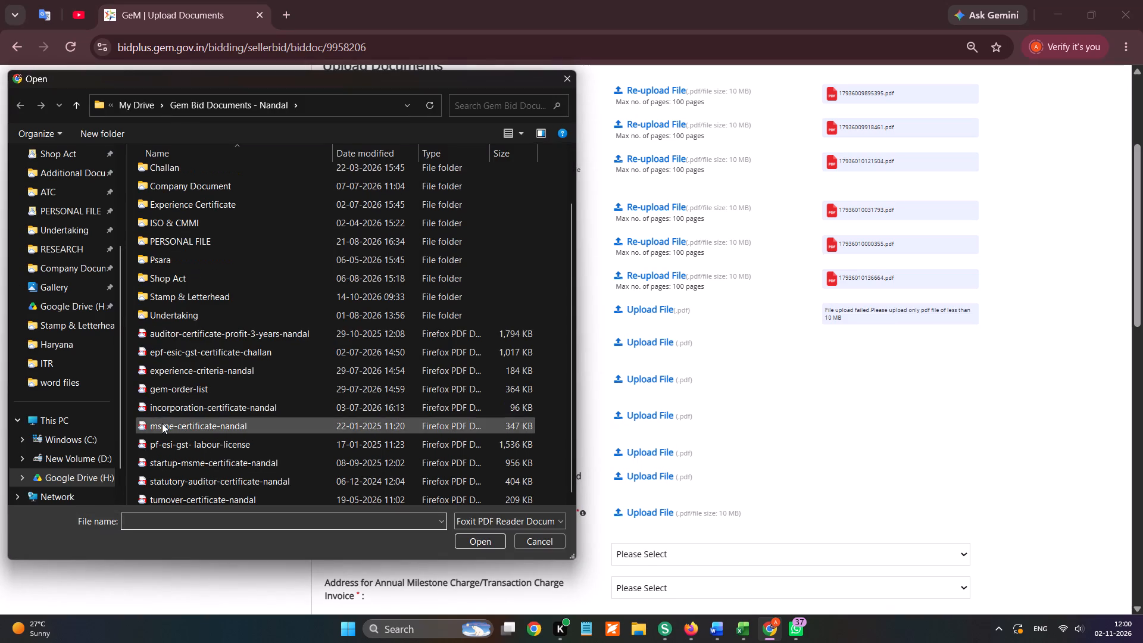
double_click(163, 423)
Re-upload the Project Experience and Certificates document using gem-order-list.
click(659, 342)
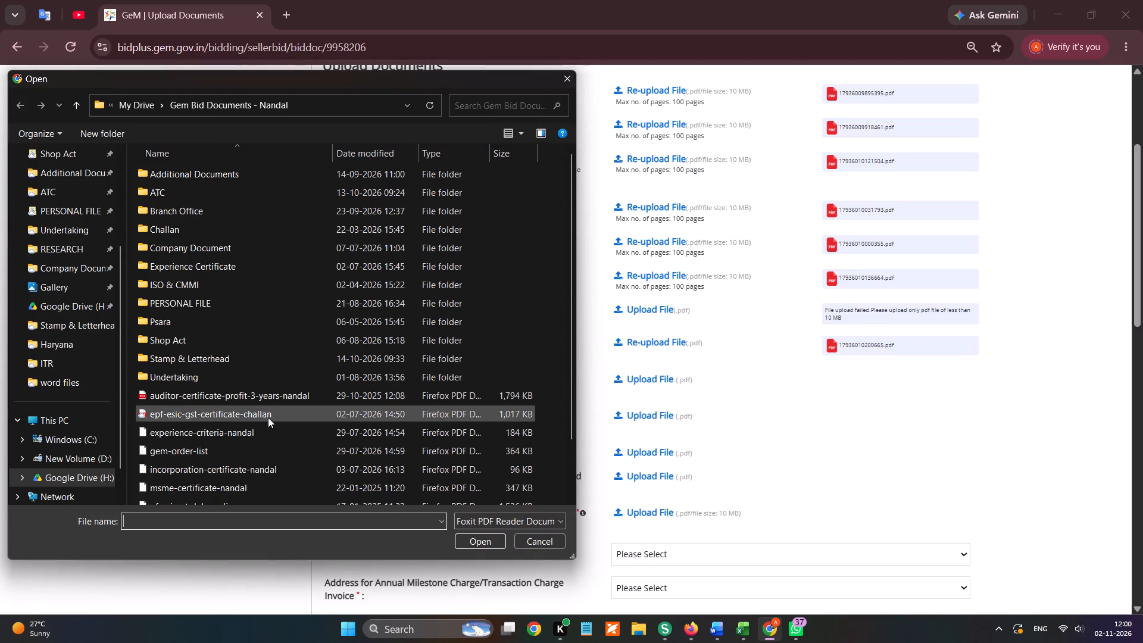
double_click(182, 450)
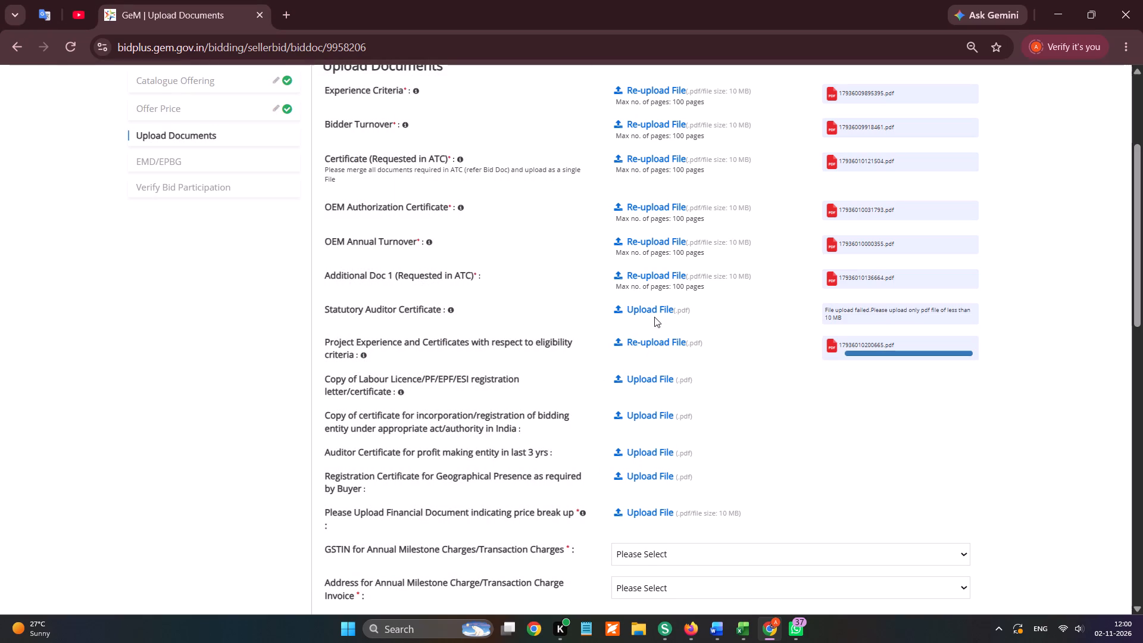
Upload statutory-auditor-certificate-nandal from Gem Bid Documents - Nandal as the Statutory Auditor Certificate.
click(658, 306)
scroll(185, 452, down, 4)
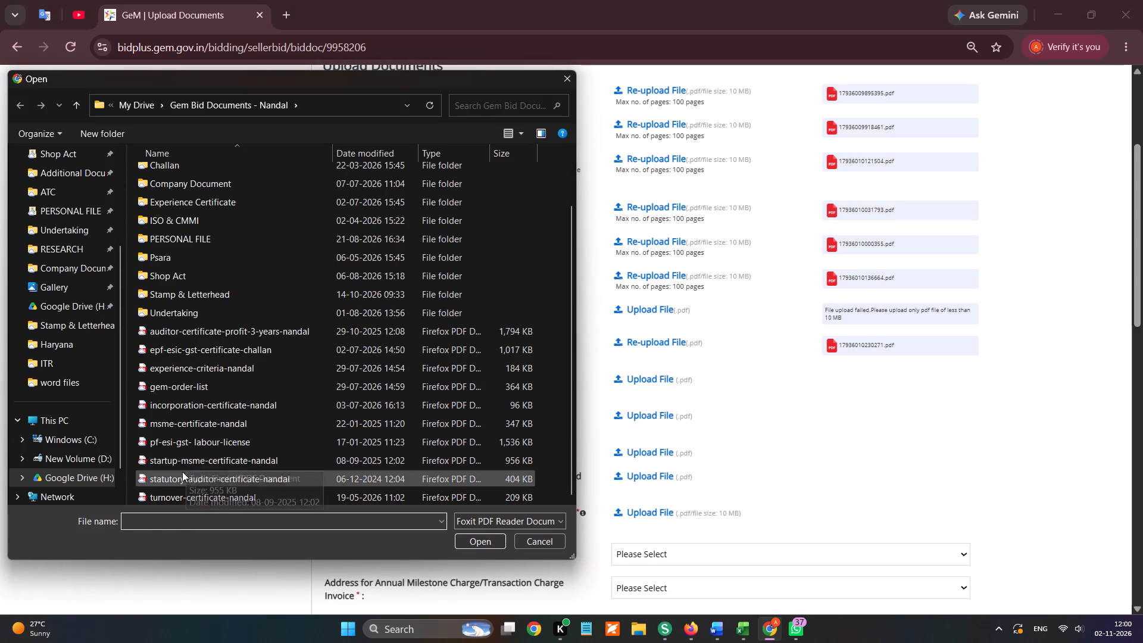
double_click(183, 475)
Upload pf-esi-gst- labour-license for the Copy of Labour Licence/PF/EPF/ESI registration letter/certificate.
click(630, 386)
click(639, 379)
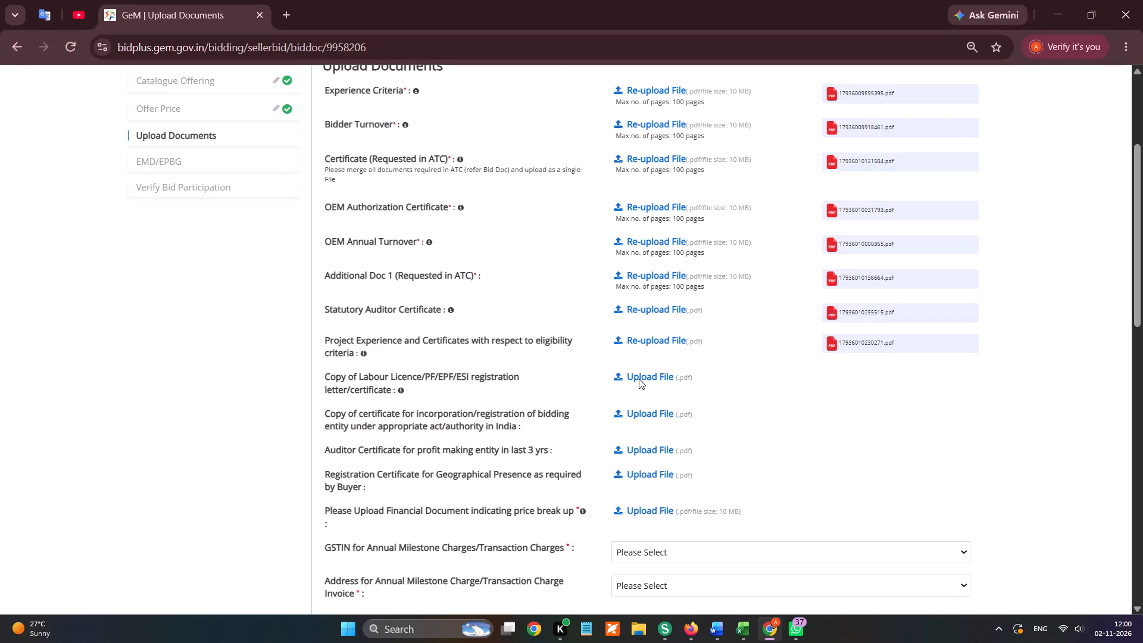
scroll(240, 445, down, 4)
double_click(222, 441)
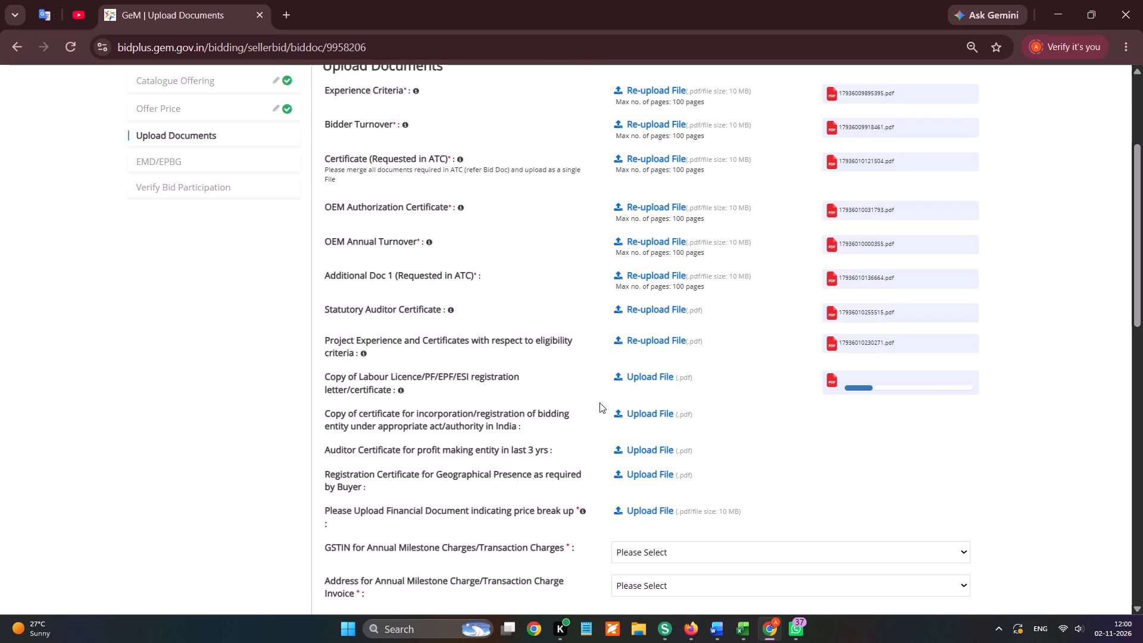
Upload incorporation-certificate-nandal for the bidding entity's certificate of incorporation/registration under the appropriate act/authority in India.
click(654, 411)
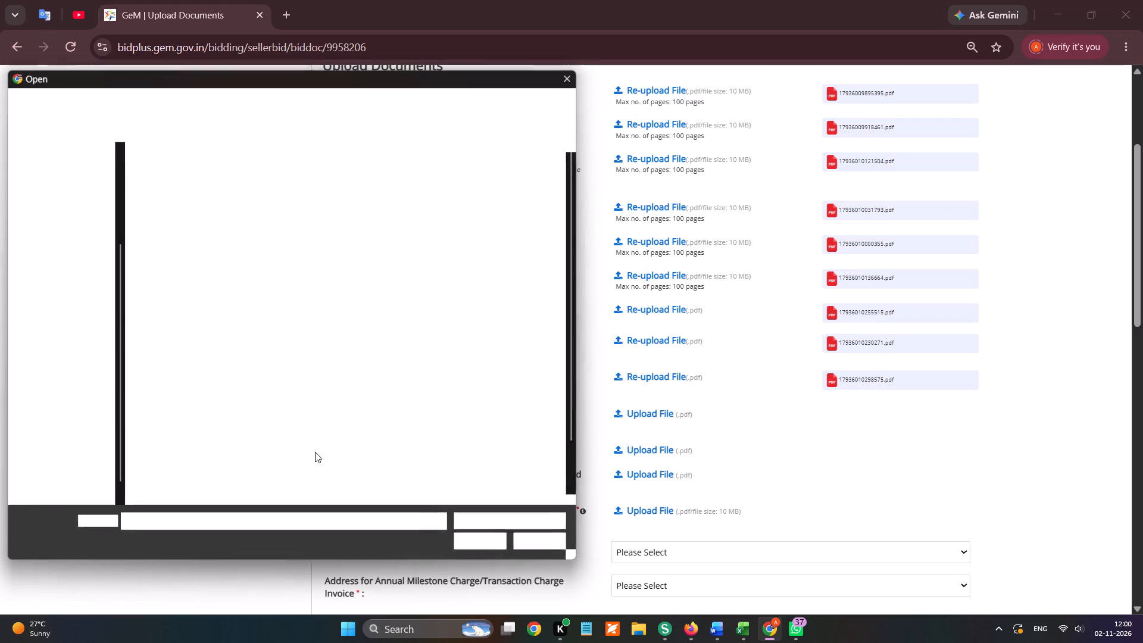
scroll(243, 454, down, 2)
double_click(207, 411)
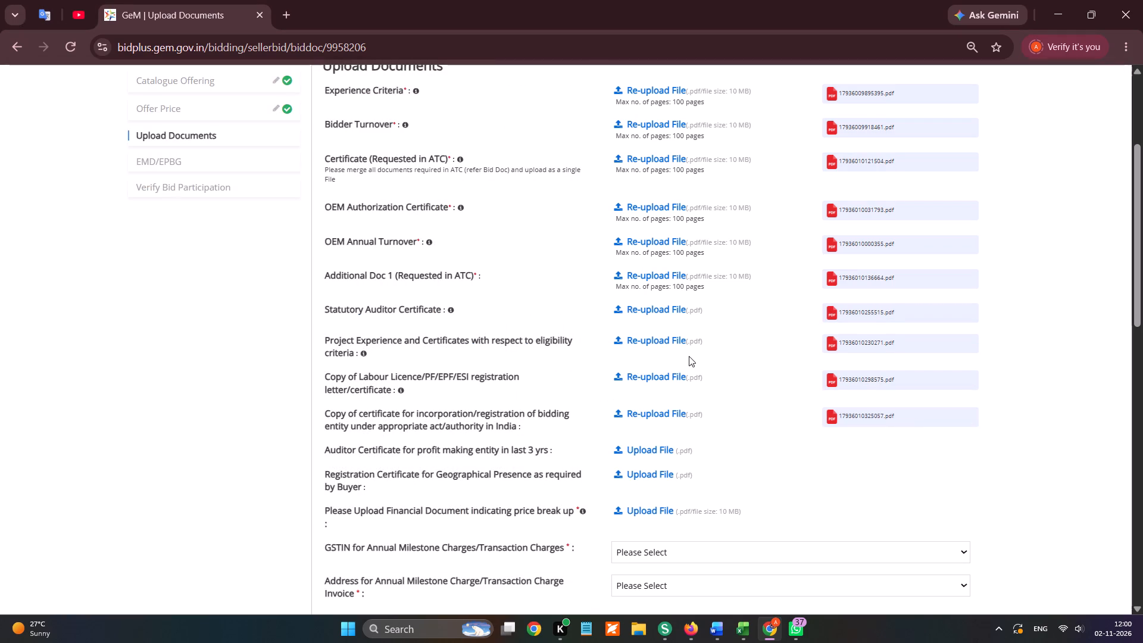
Re-upload the Copy of Labour Licence/PF/EPF/ESI registration letter/certificate using pf-esi-gst- labour-license.
click(652, 376)
scroll(199, 458, down, 4)
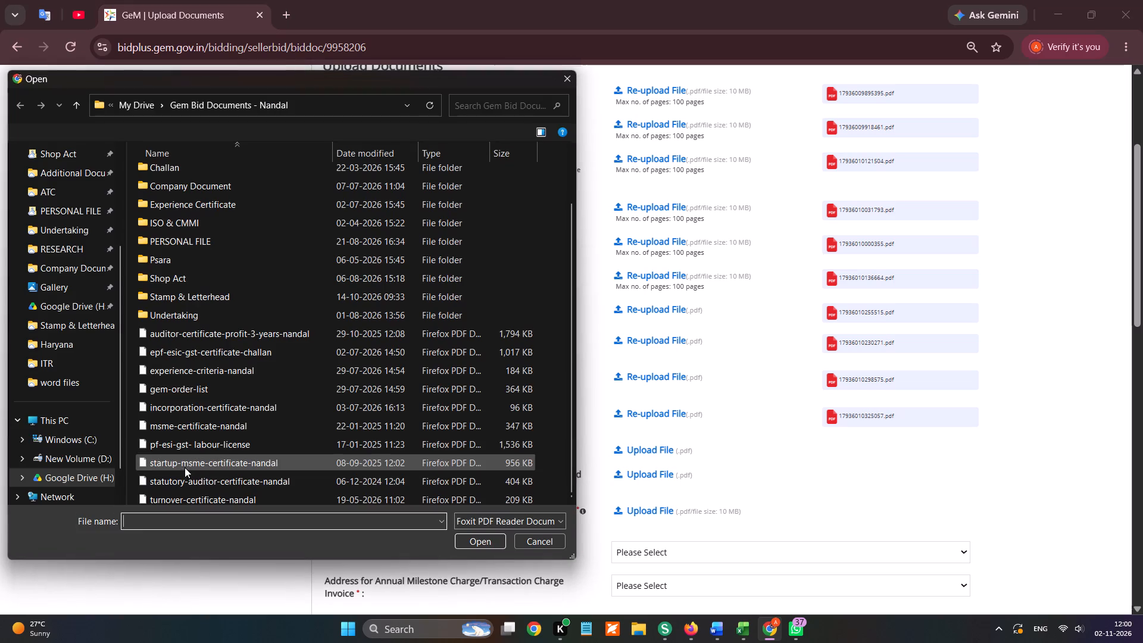
double_click(192, 445)
Upload auditor-certificate-profit-3-years-nandal as the Auditor Certificate for profit making entity in last 3 yrs.
click(667, 447)
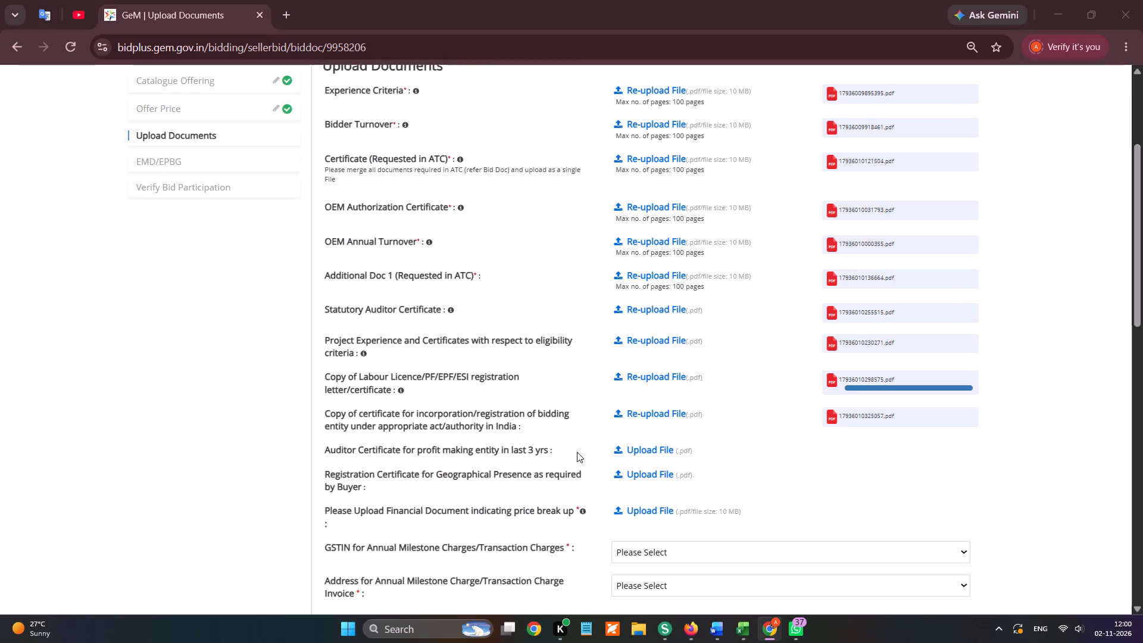
double_click(299, 399)
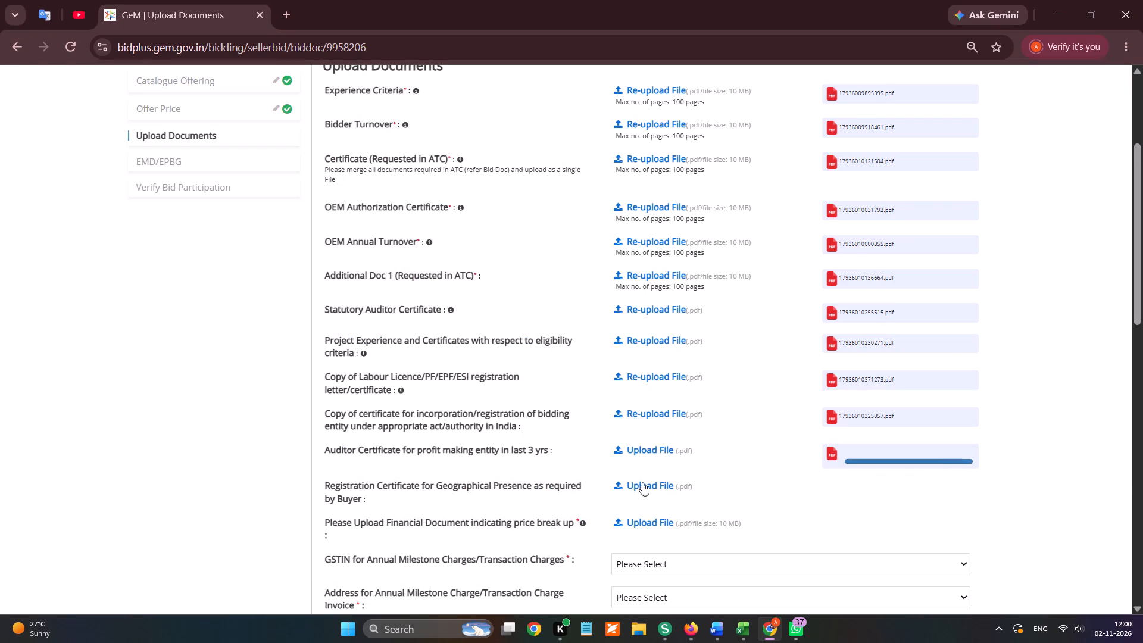
Switch to Firefox and bring up the tender tracking spreadsheet containing the entry for GEM/2026/B/8093479.
key(alt+Tab)
key(alt+Tab)
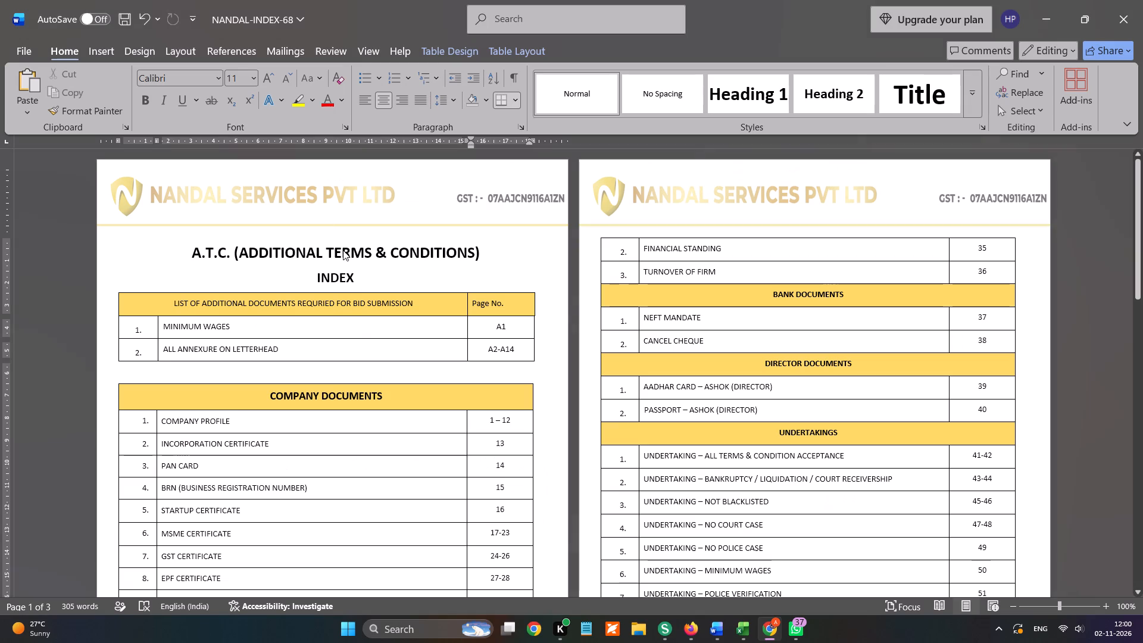
click(692, 624)
click(770, 622)
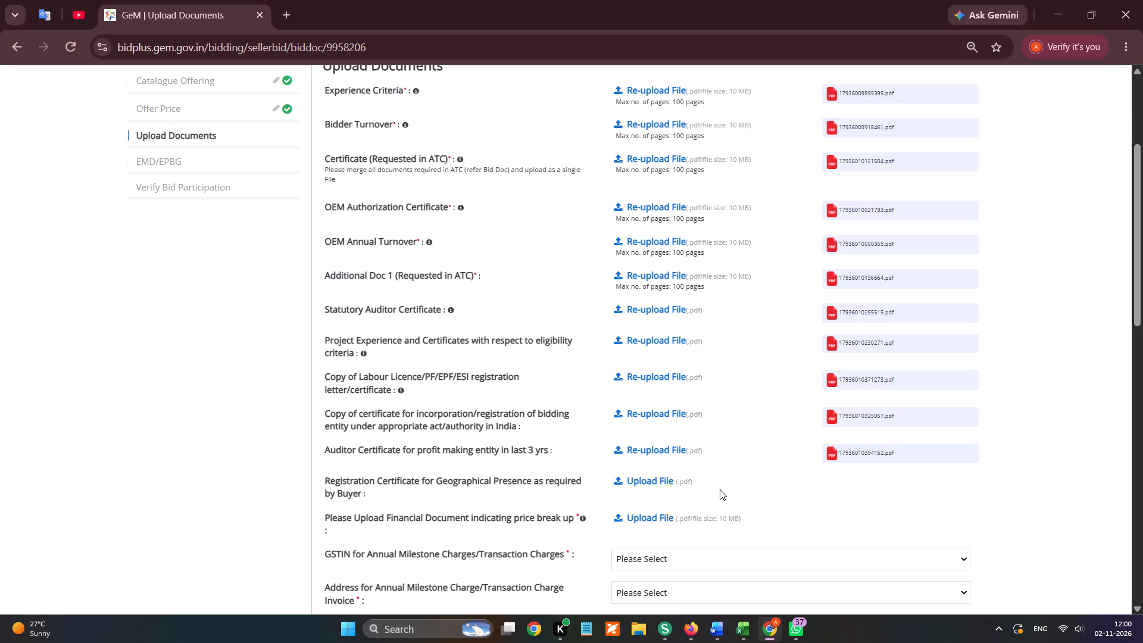
click(689, 623)
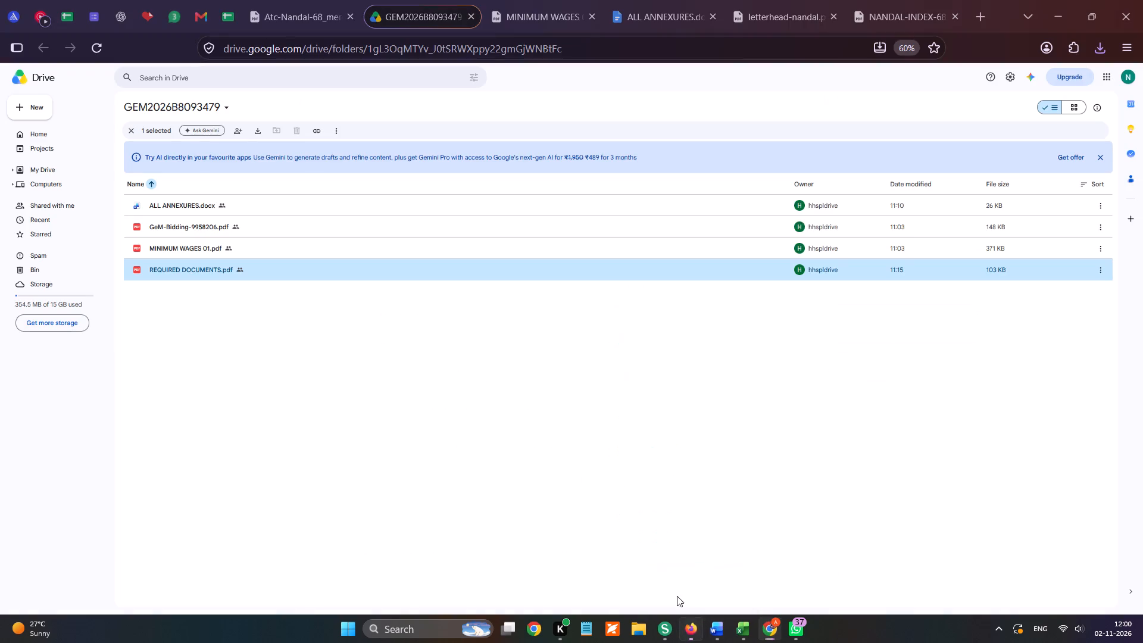
click(234, 10)
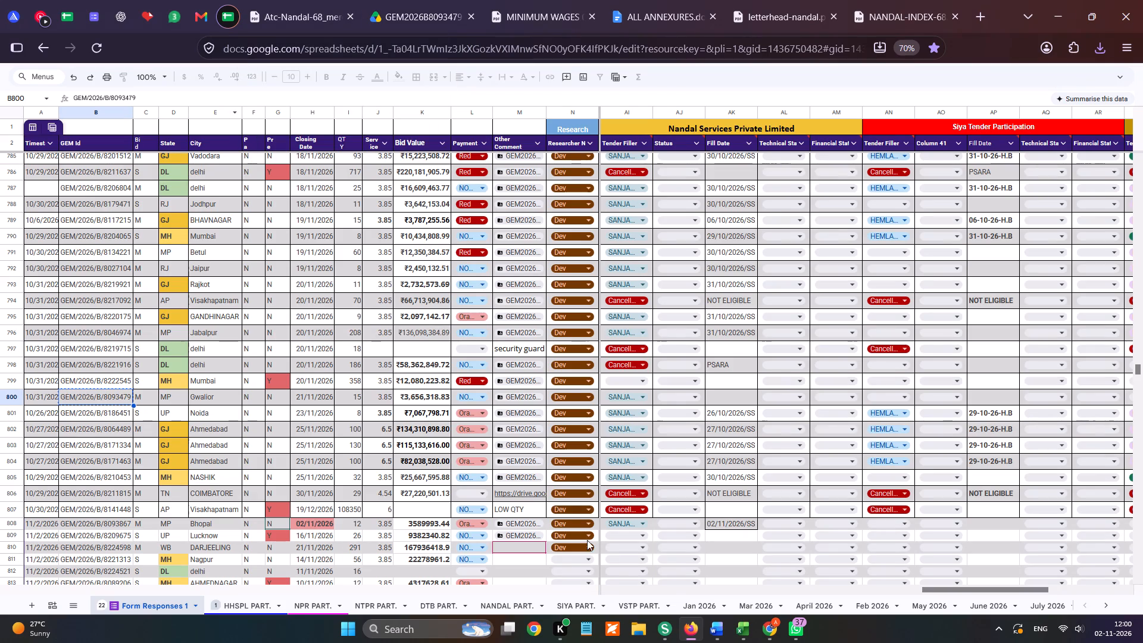
click(773, 632)
click(662, 483)
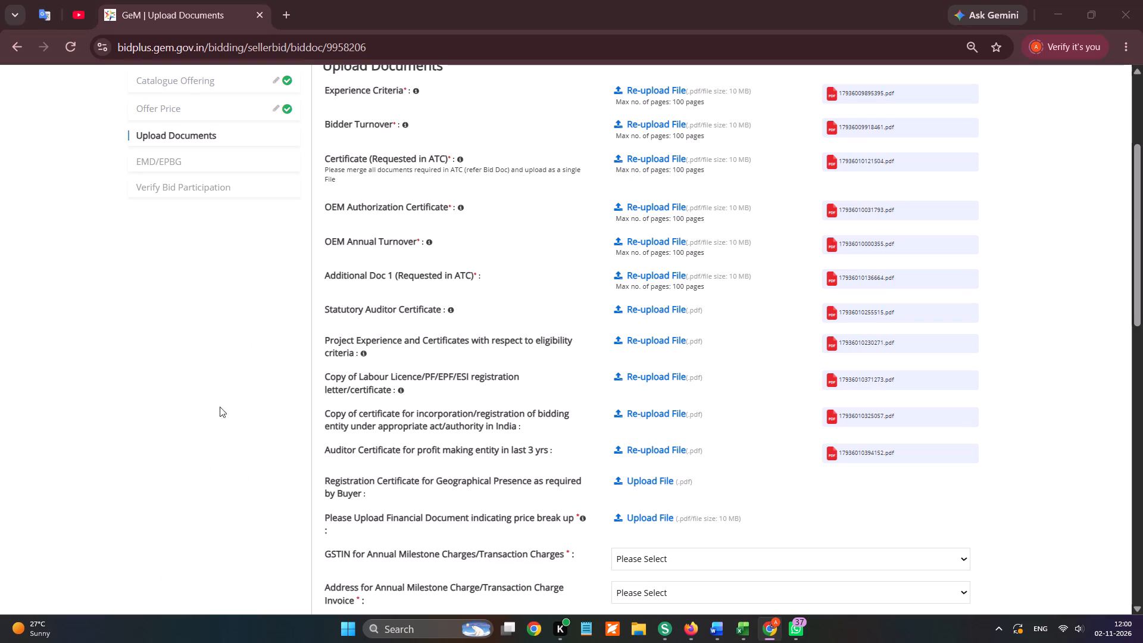
scroll(52, 292, up, 4)
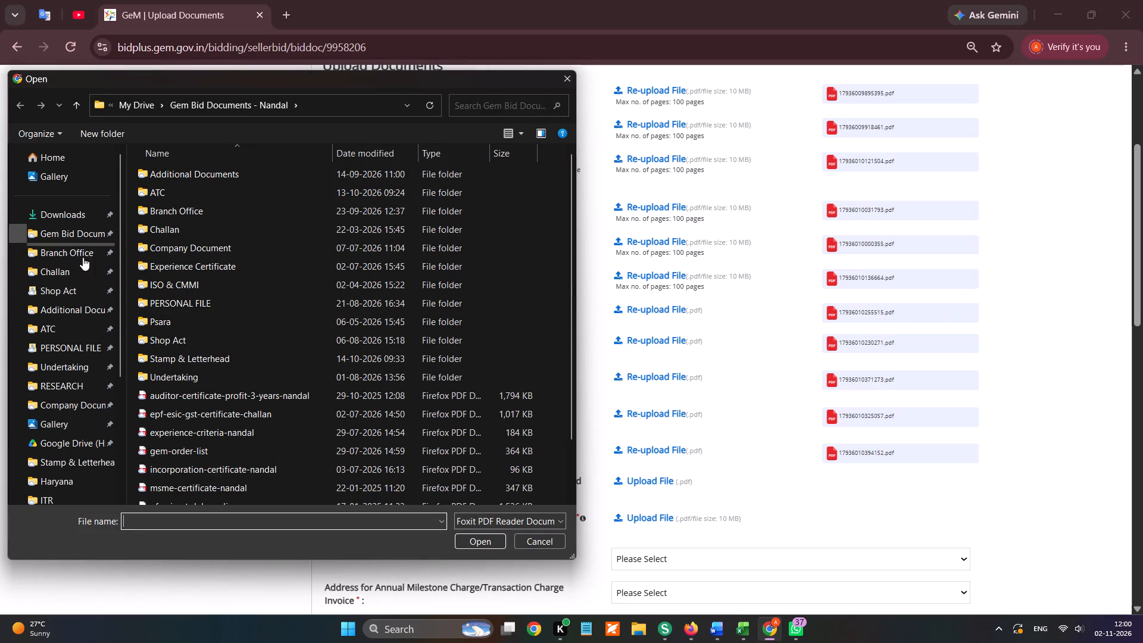
click(72, 291)
click(85, 250)
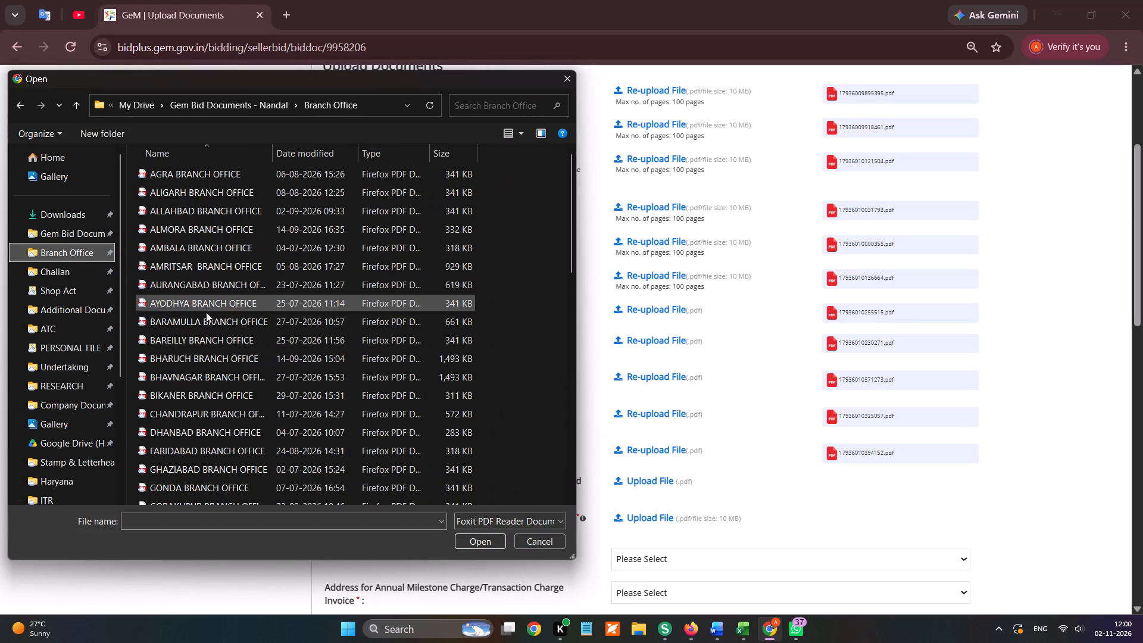
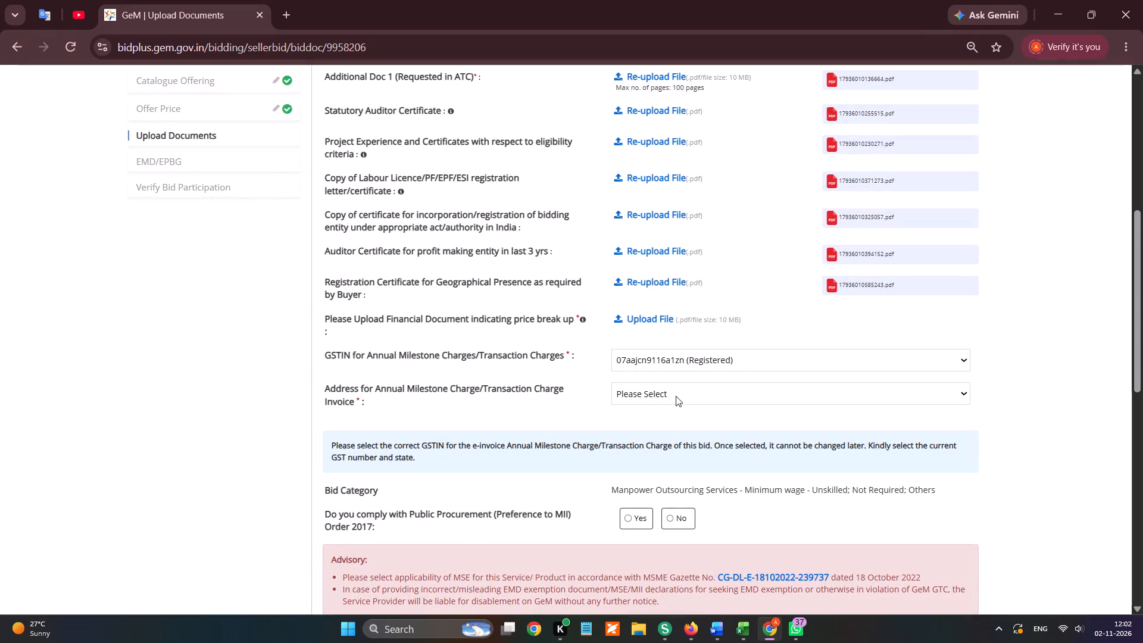
Select the company's Delhi address for the Annual Milestone Charge/Transaction Charge invoice.
click(677, 398)
click(692, 424)
click(703, 150)
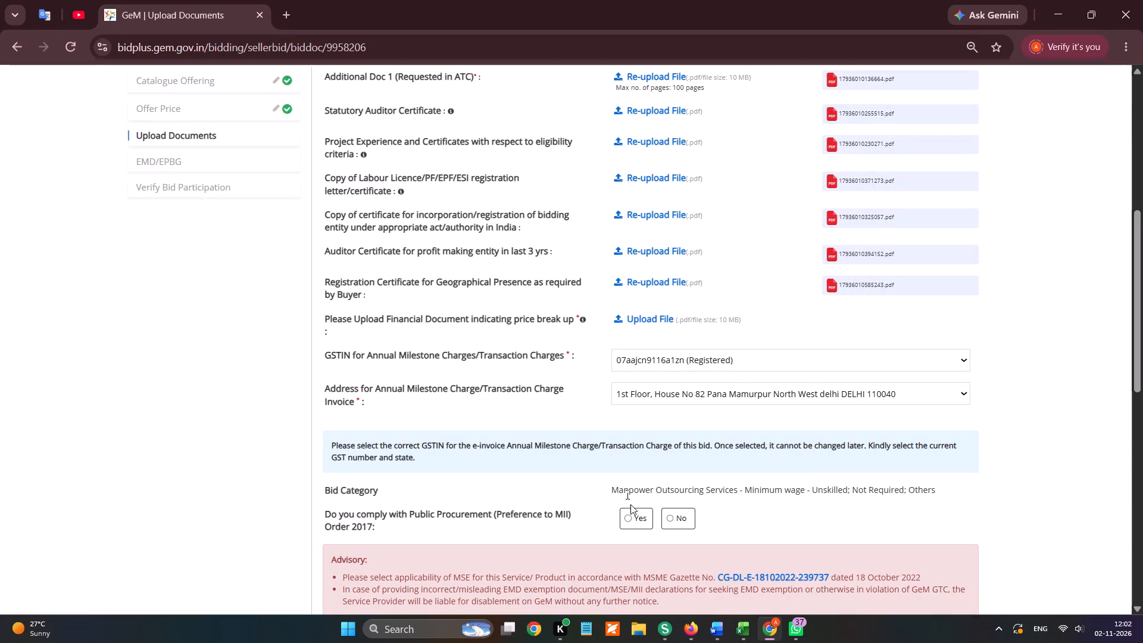
Answer Yes to both Public Procurement (Preference to MII) Order 2017 compliance and eligibility for MSE Purchase Preference on this bid.
click(630, 520)
scroll(632, 514, down, 1)
click(633, 454)
Upload the MSE category certificate from the company's document folder for the purchase preference claim.
click(641, 479)
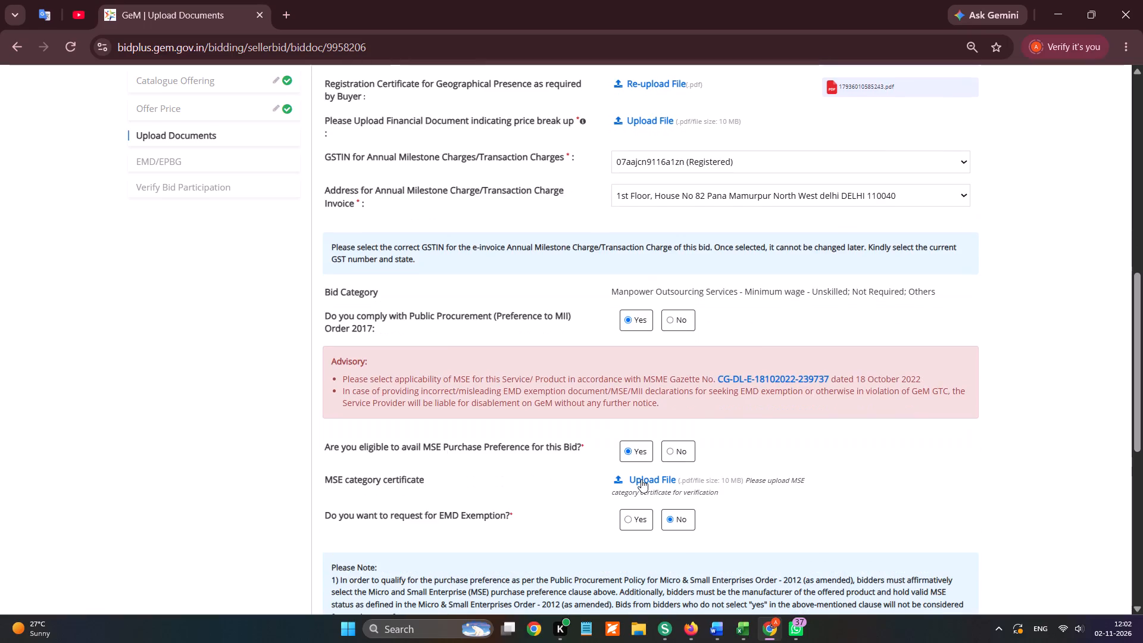
scroll(55, 244, up, 4)
click(76, 213)
click(77, 227)
scroll(151, 345, down, 4)
click(177, 460)
double_click(190, 415)
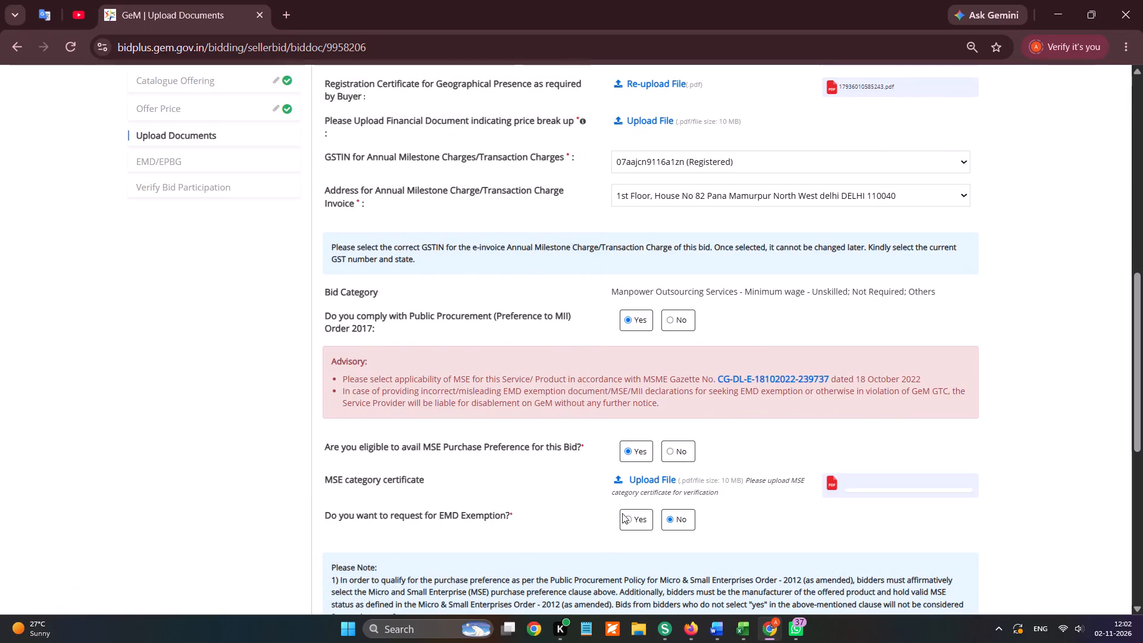
Request EMD exemption for this bid and choose Start-up as the EMD Exemption Category.
click(621, 519)
click(632, 519)
click(659, 550)
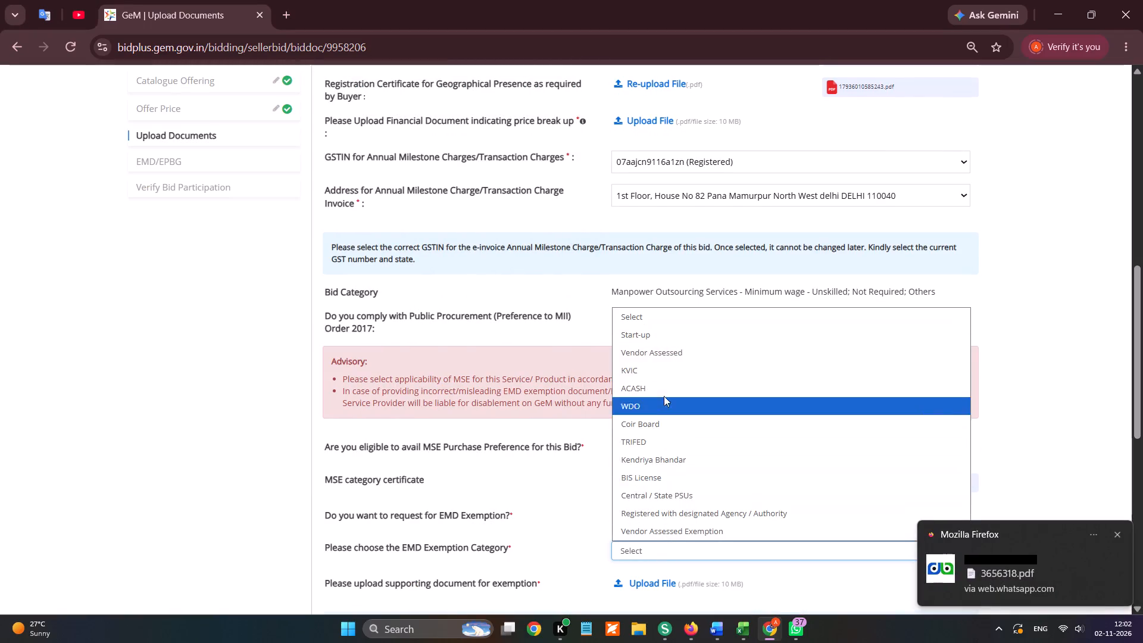
click(663, 340)
Upload the supporting document for the Start-up EMD exemption.
click(661, 596)
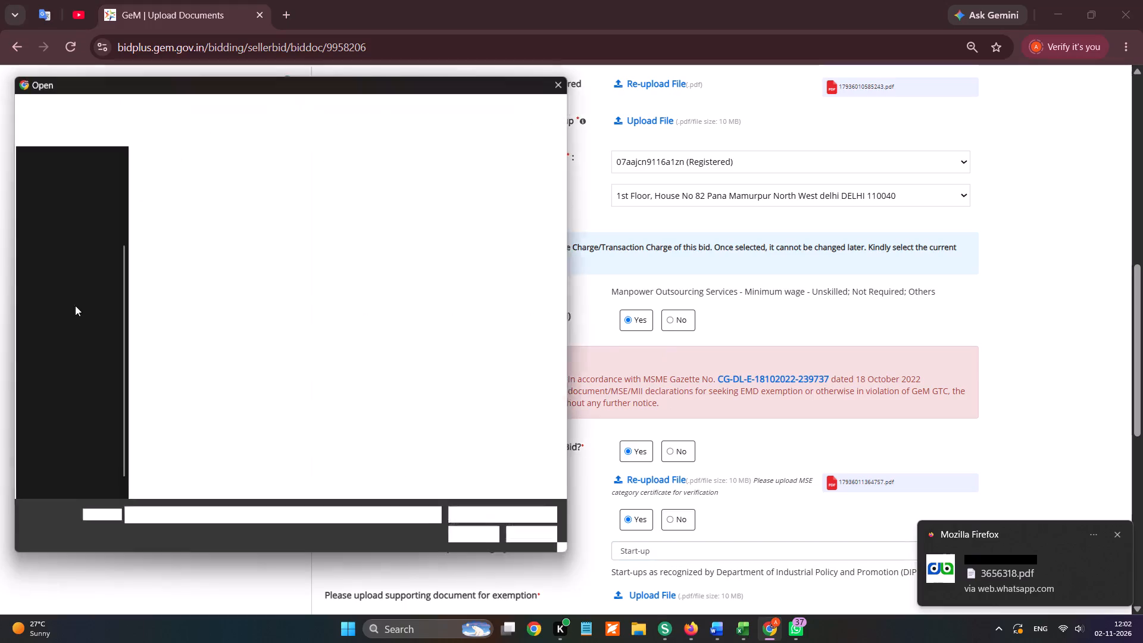
scroll(65, 268, up, 4)
click(80, 229)
scroll(190, 388, down, 5)
double_click(191, 465)
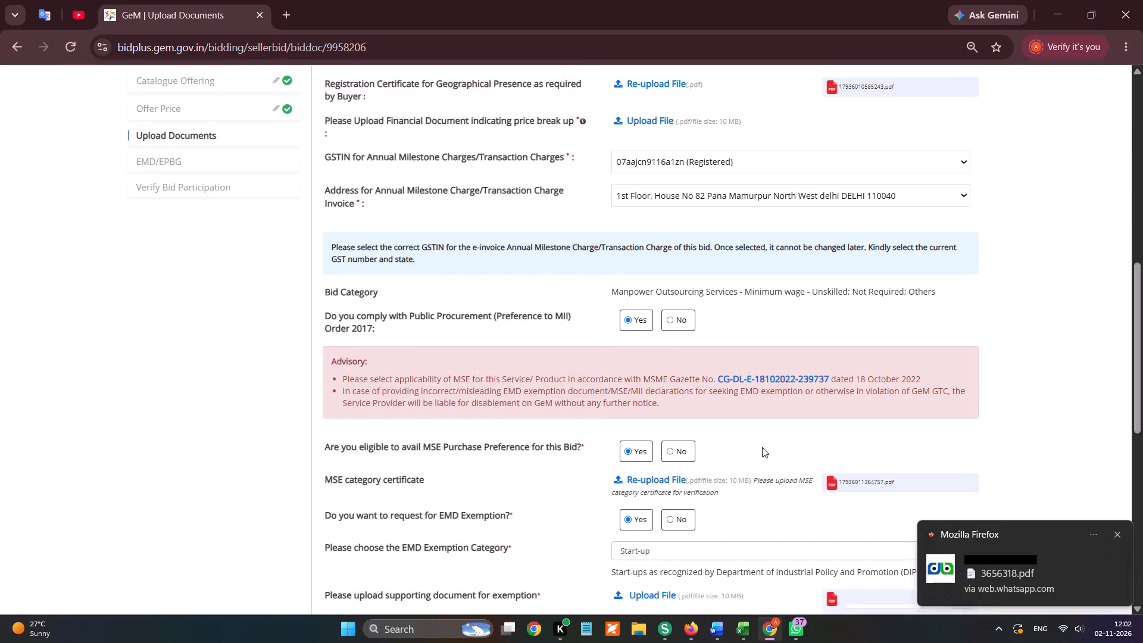
scroll(1069, 415, down, 3)
scroll(941, 347, up, 7)
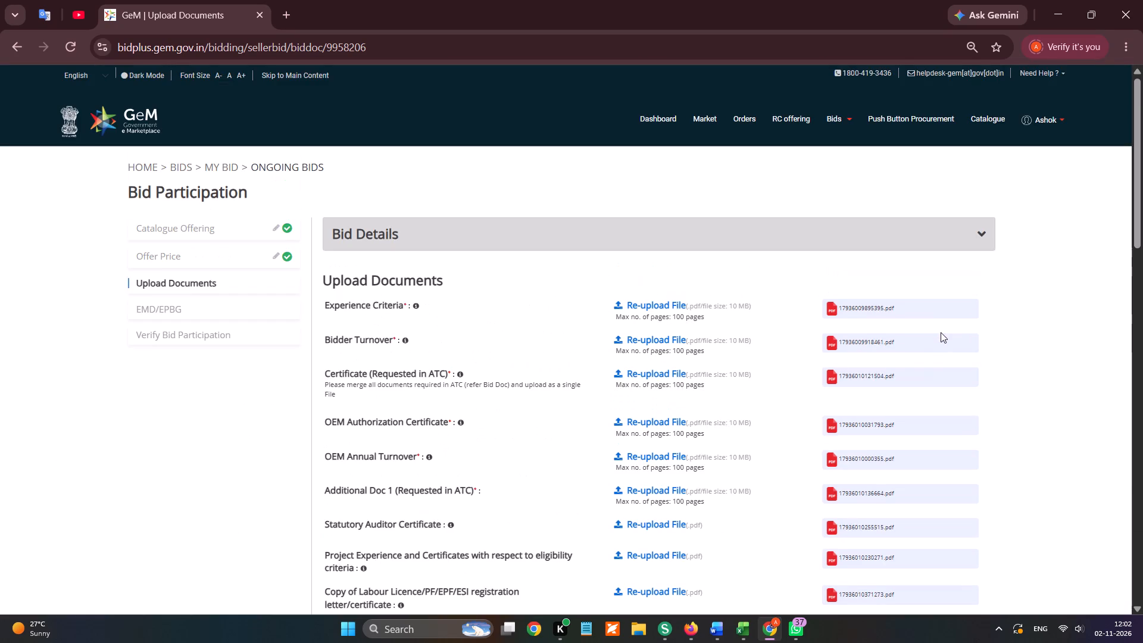
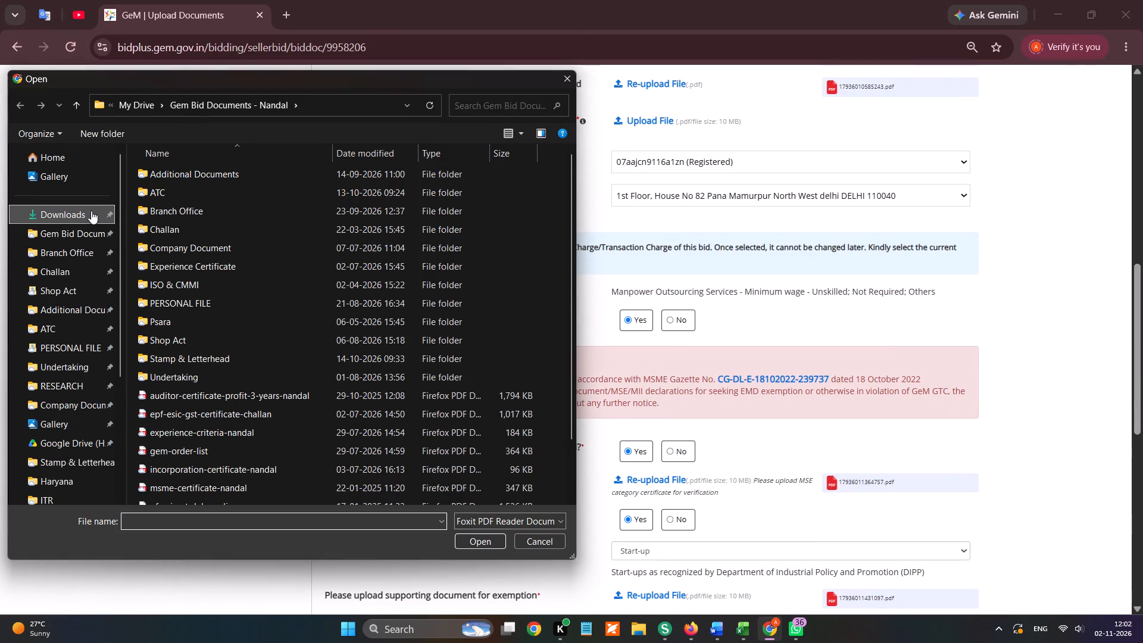
Upload the financial document indicating the price break-up from the Downloads folder.
double_click(230, 190)
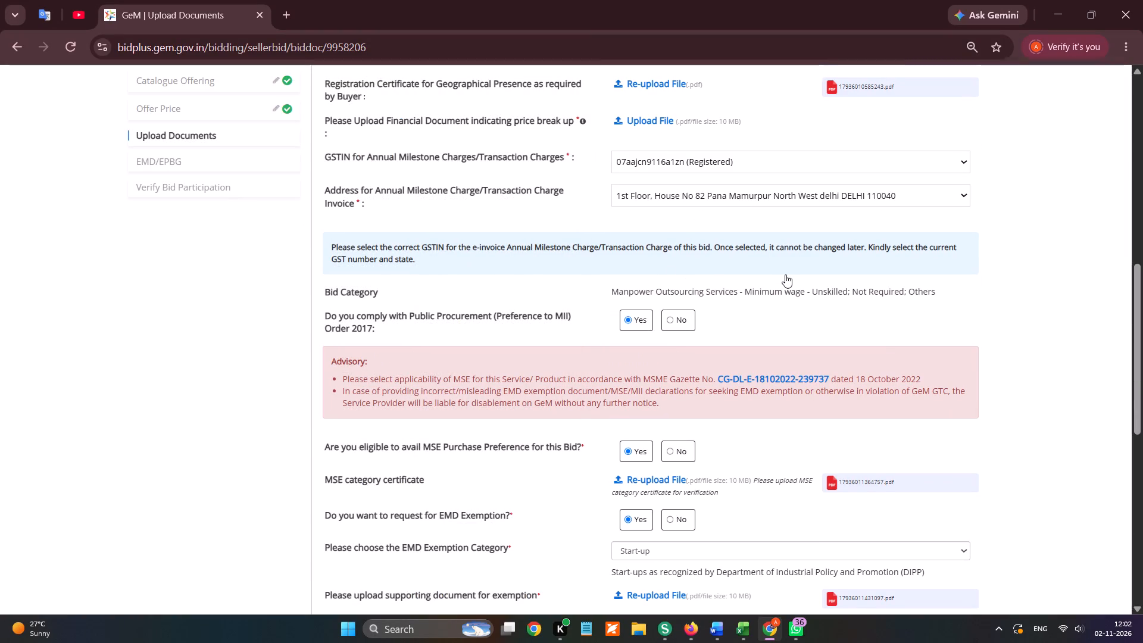
click(706, 148)
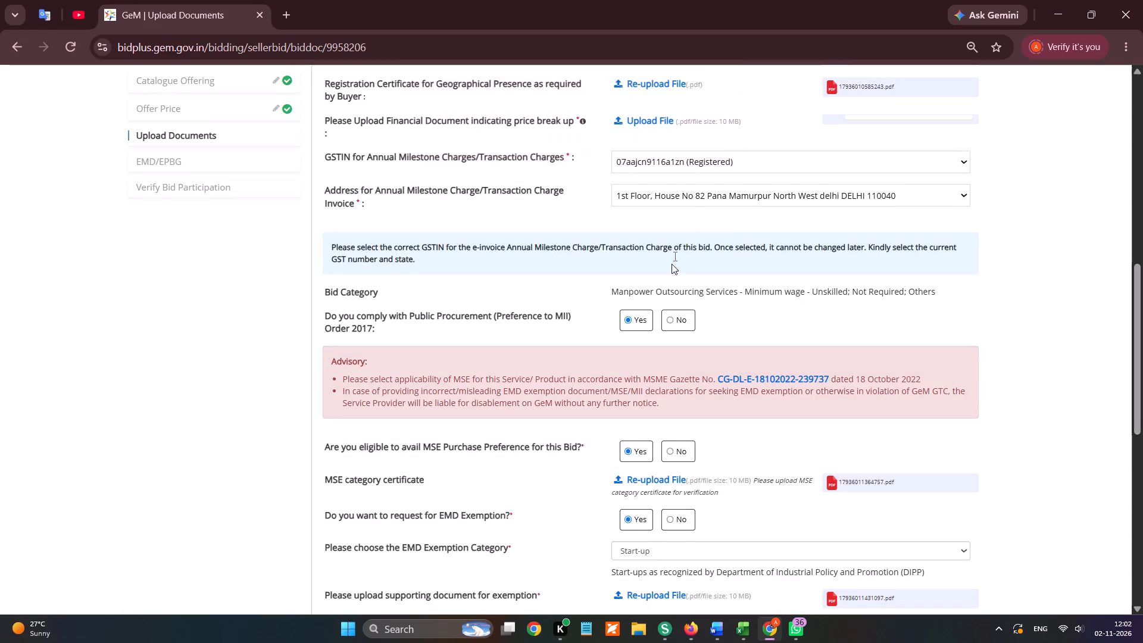
scroll(670, 277, up, 3)
scroll(704, 267, down, 3)
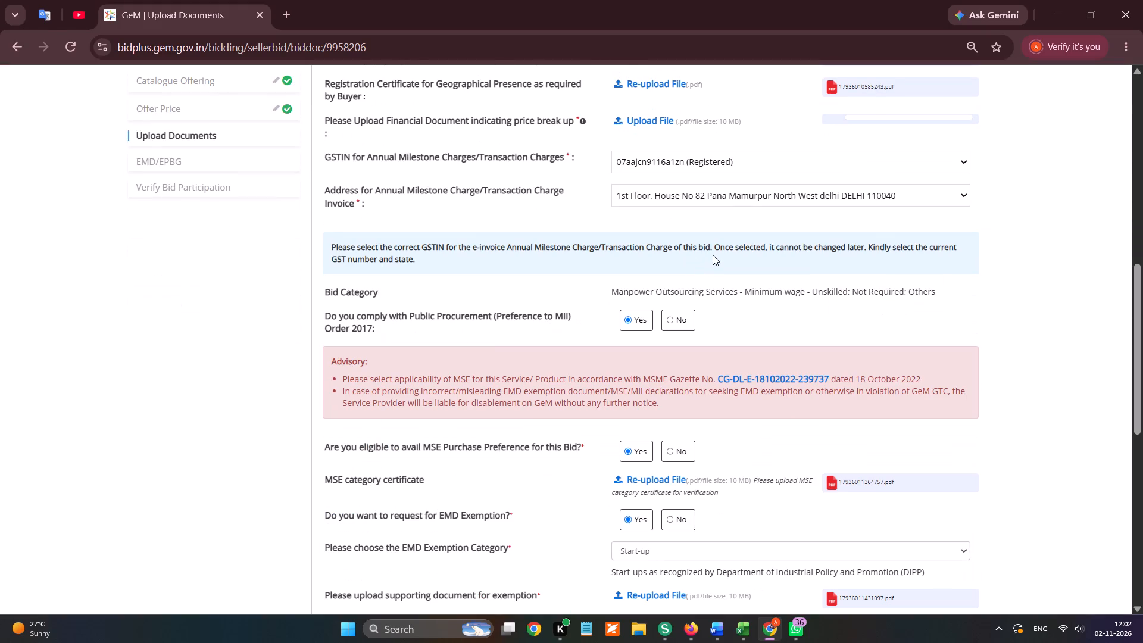
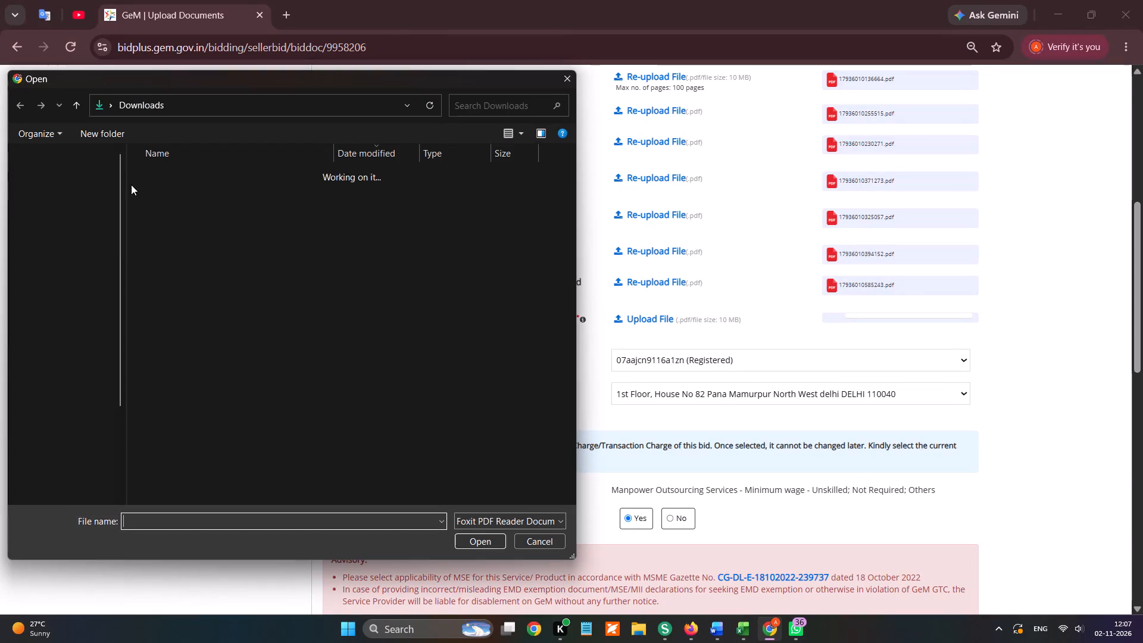
Choose the PDF from the Downloads folder and upload it as the financial document indicating the price break-up.
scroll(130, 183, up, 3)
click(76, 194)
double_click(201, 196)
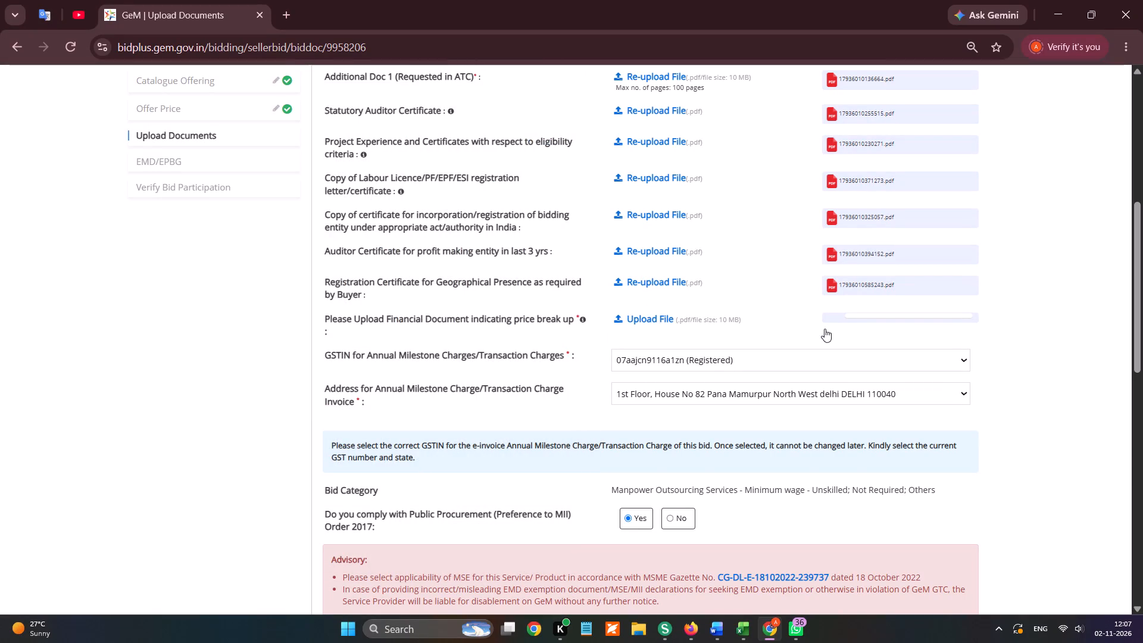
click(706, 133)
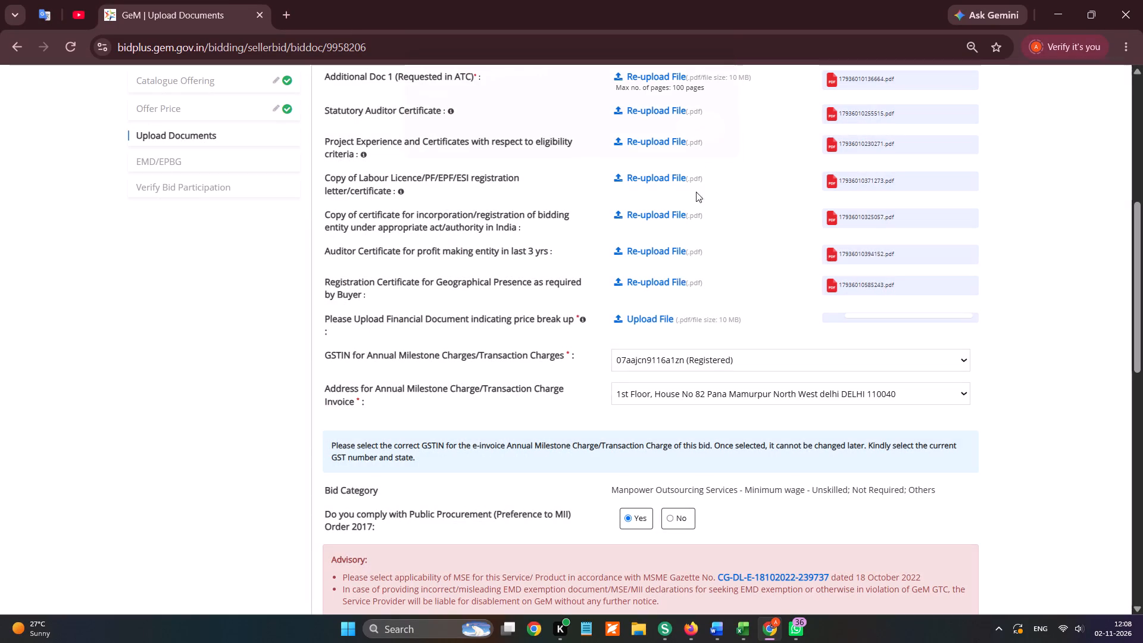